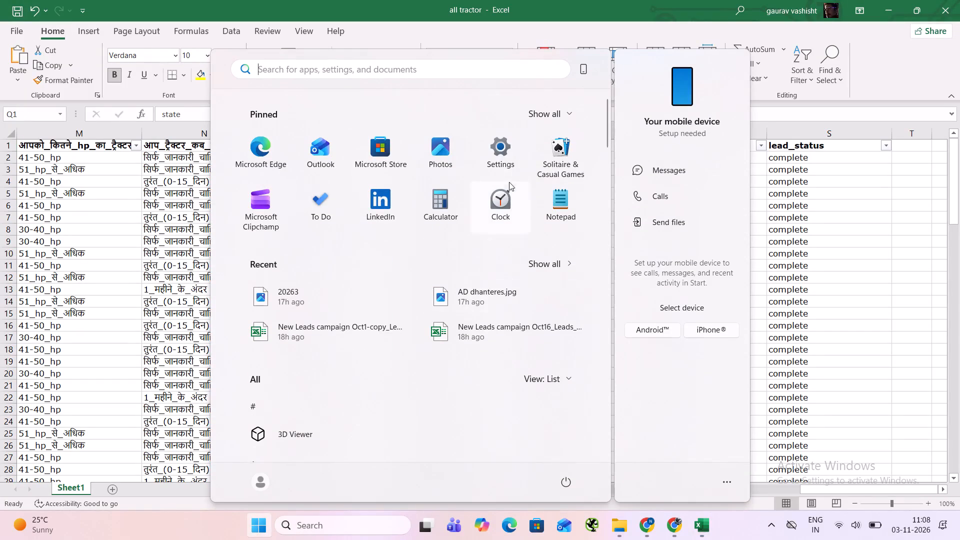
Switch to File Explorer and open the Employee-birthday workbook from the AD Bird folder on New Volume (A:).
scroll(683, 216, "up", 1)
left_click(624, 529)
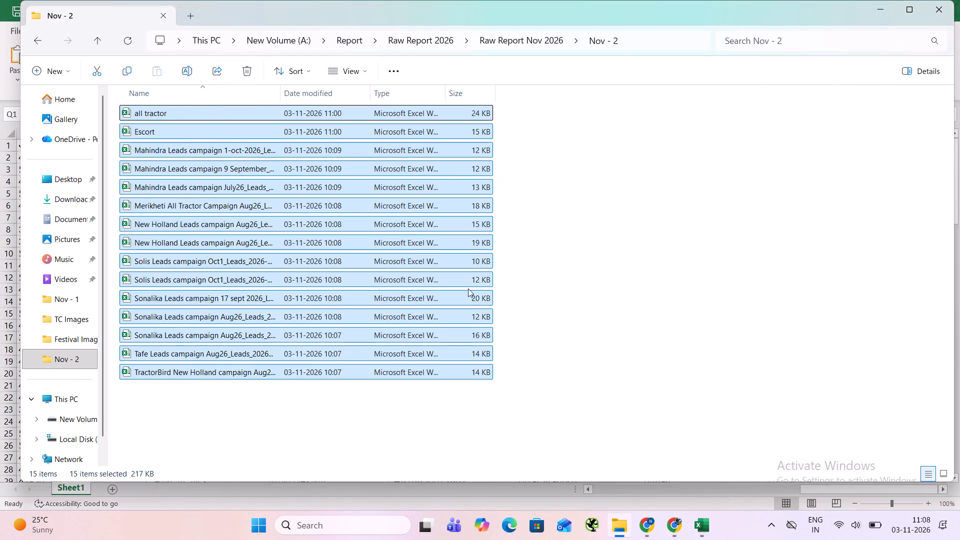
scroll(92, 438, "down", 4)
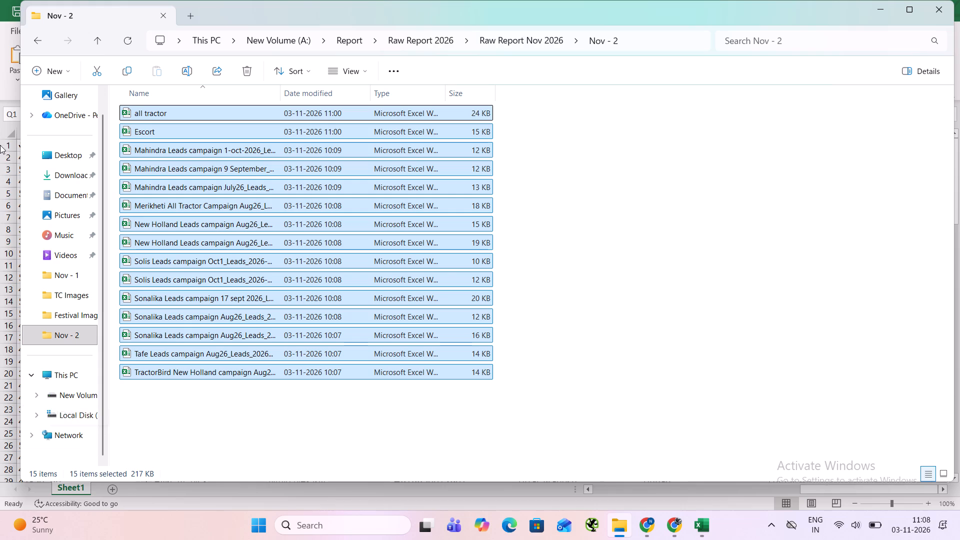
scroll(0, 160, "down", 3)
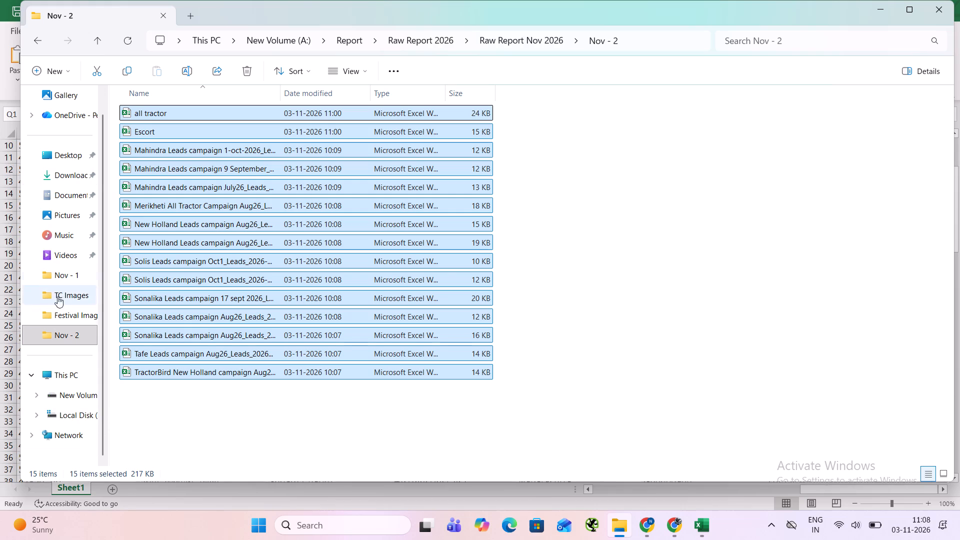
left_click(74, 393)
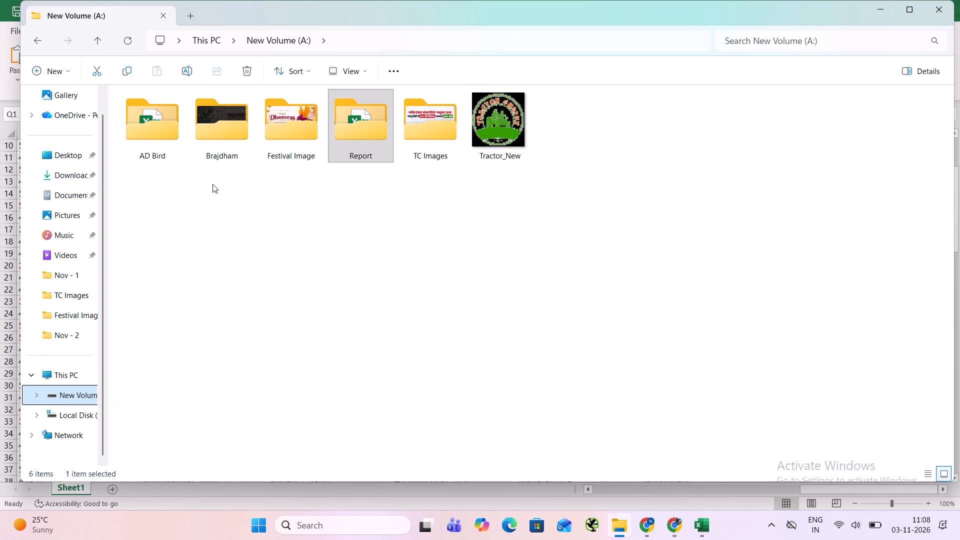
double_click(163, 147)
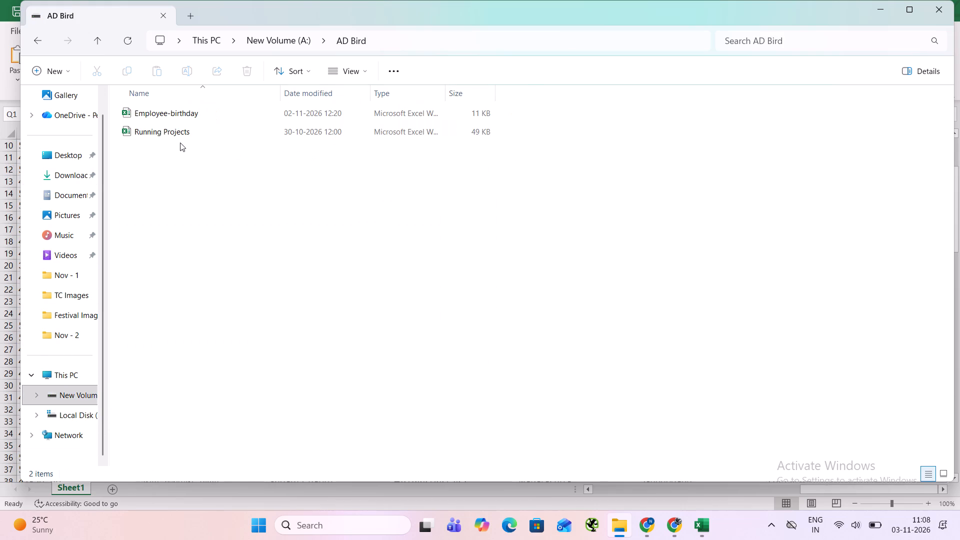
double_click(214, 111)
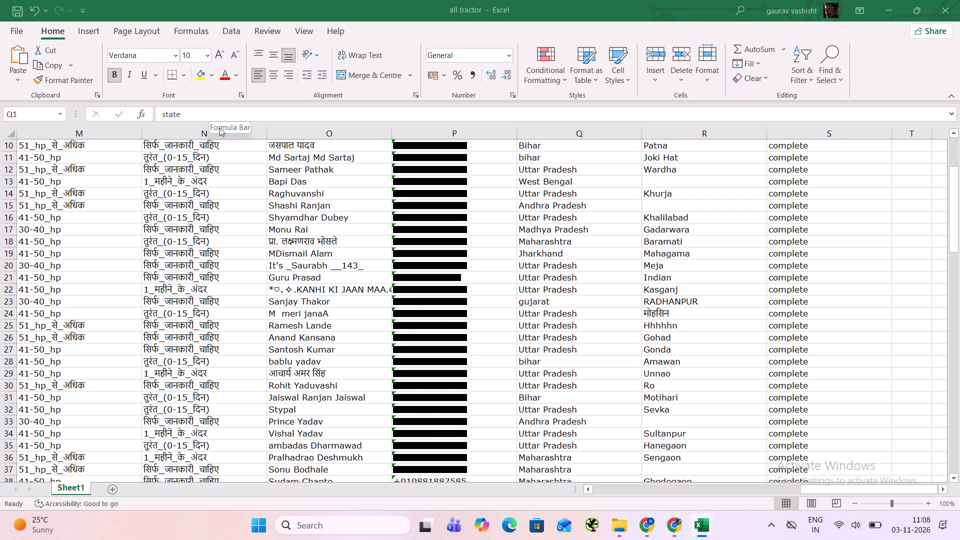
left_click(306, 201)
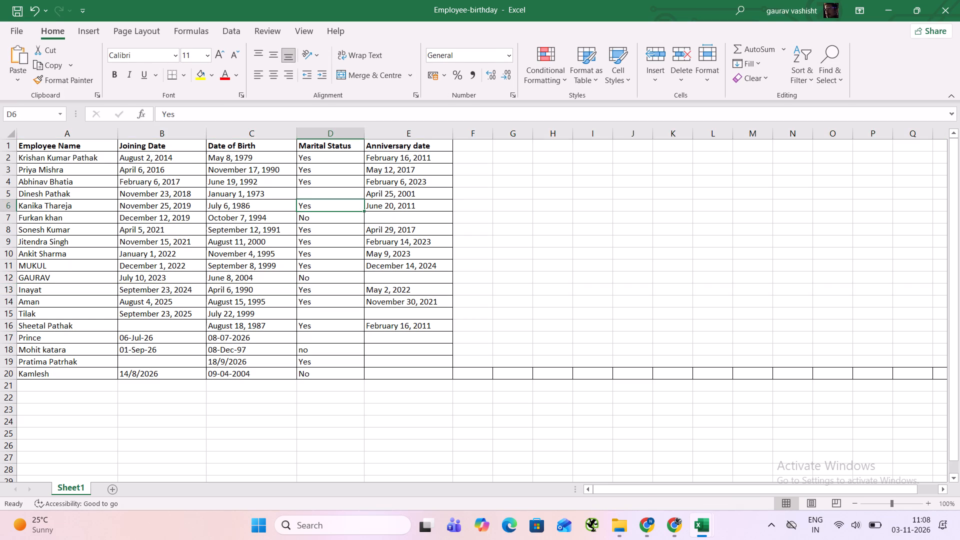
Check the date of birth of the employee in row 10, and close the Employee-birthday workbook.
left_click(229, 255)
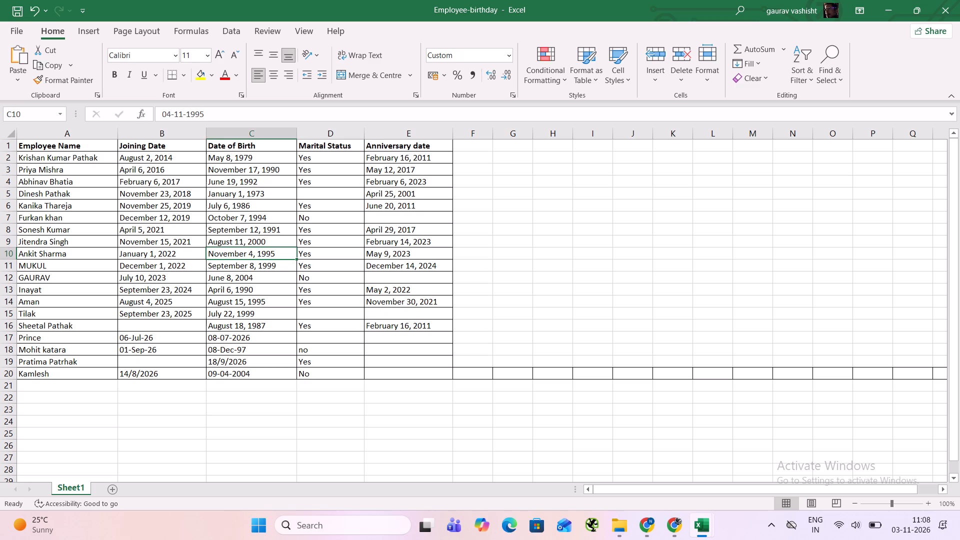
left_click(948, 2)
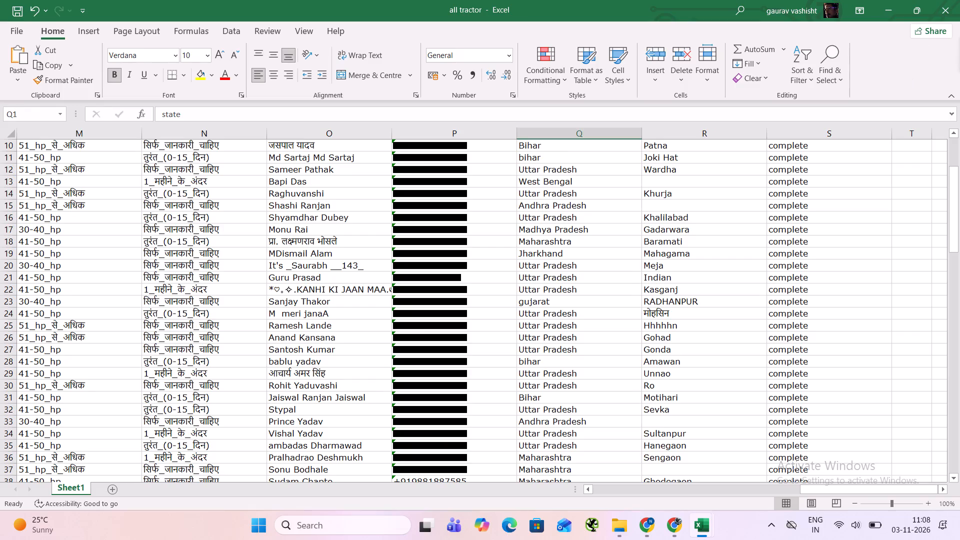
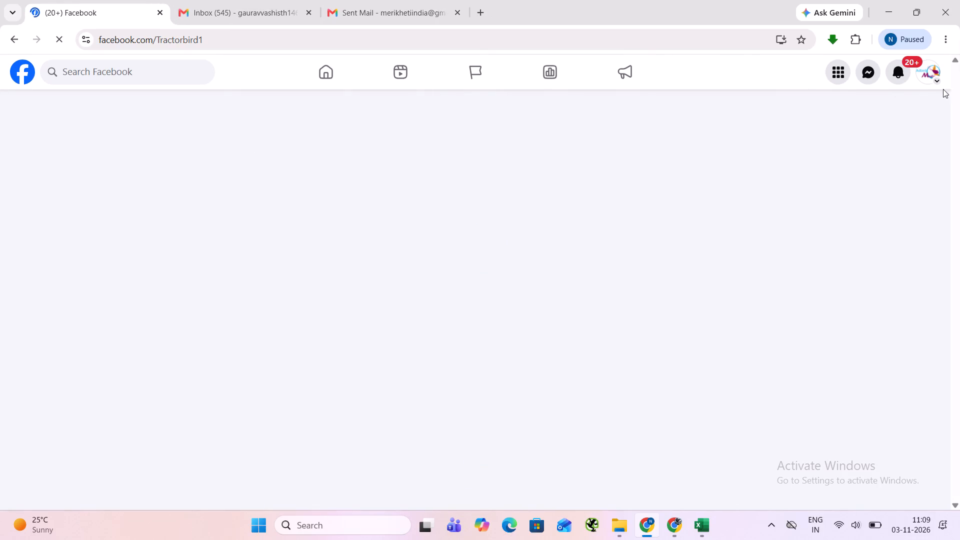
Open Meta Business Suite for Adbird Media from the Facebook account options and go to its Planner.
left_click(940, 76)
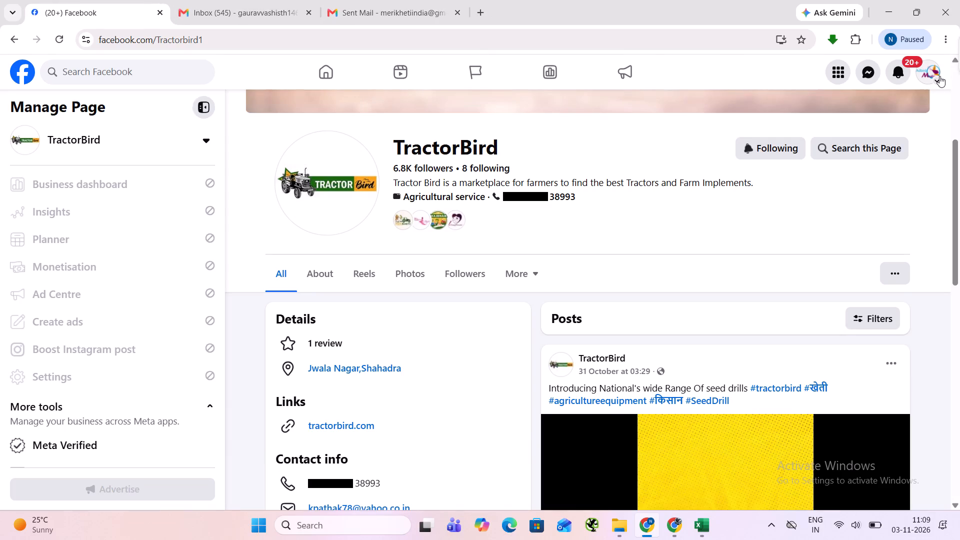
left_click(936, 77)
left_click(833, 263)
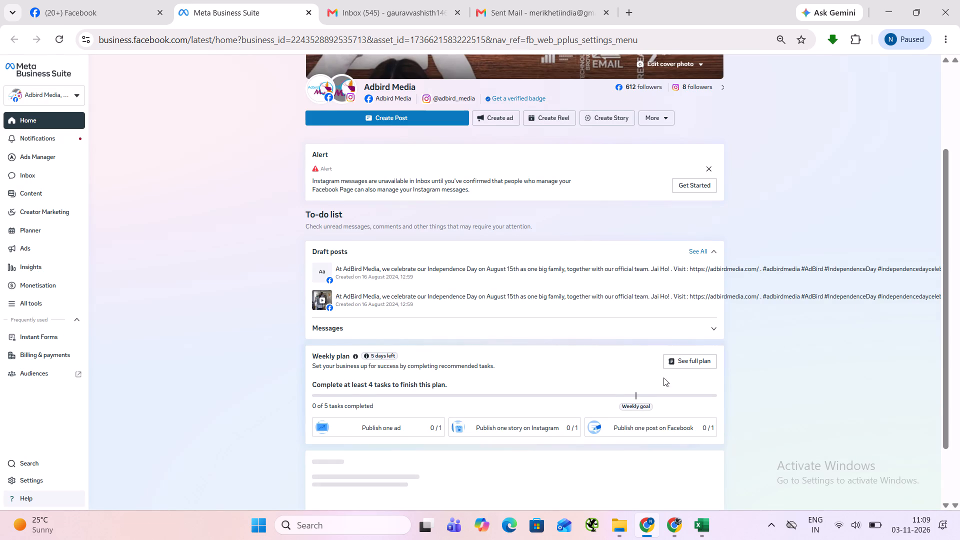
scroll(658, 379, "up", 1)
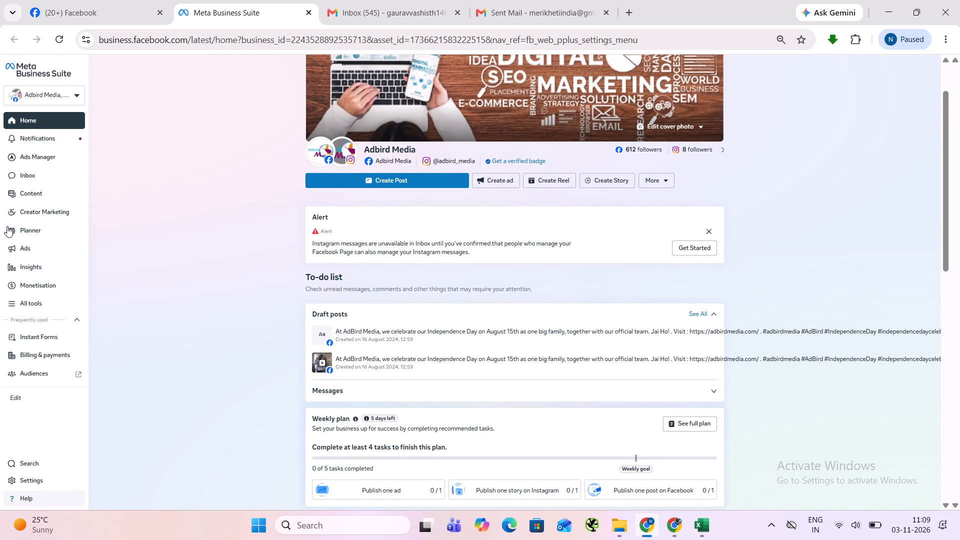
left_click(20, 229)
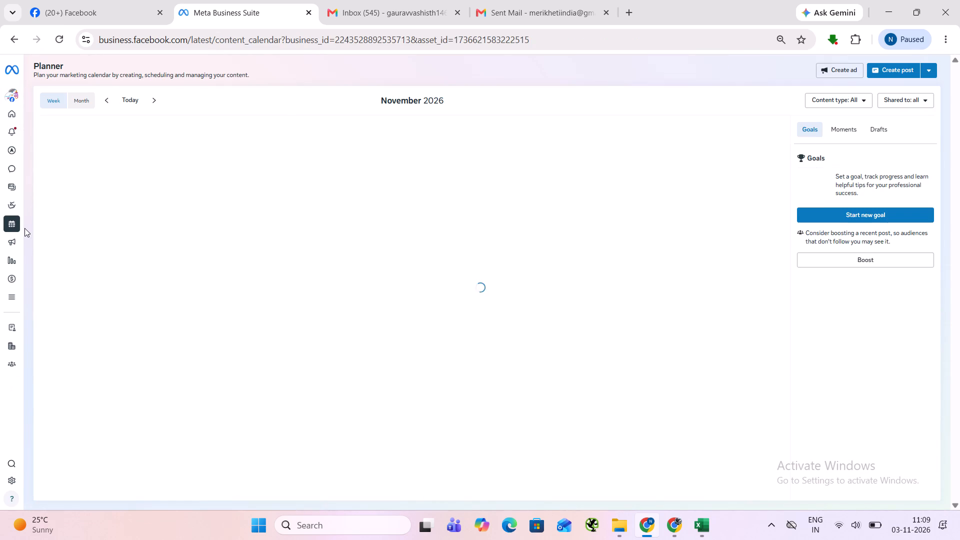
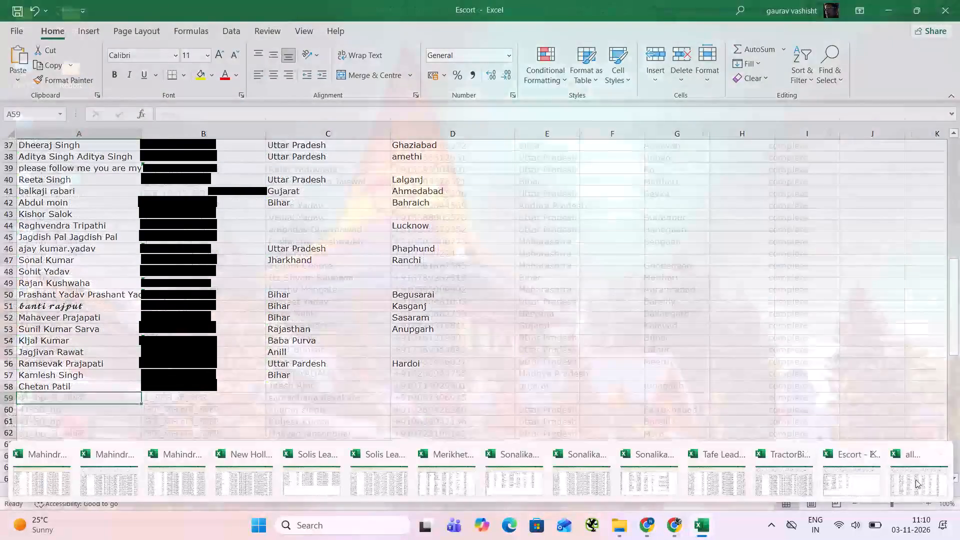
Switch to the all tractor workbook and select the full_name through city cells in rows 2 to 4.
left_click(916, 479)
left_click_drag(346, 341, 364, 0)
left_click_drag(326, 158, 674, 185)
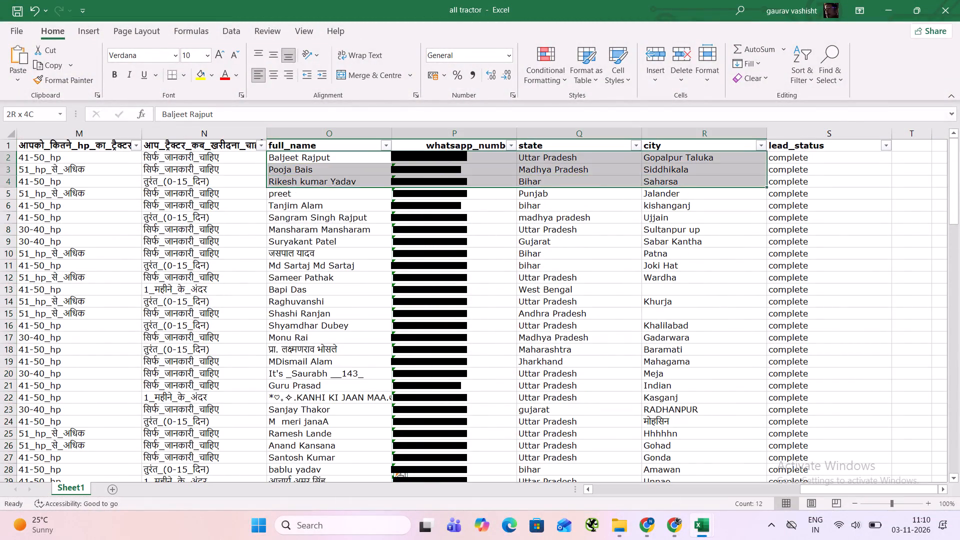
Copy the full_name, WhatsApp number, state and city entries in rows 2 to 108, and return to the Escort workbook.
left_click_drag(674, 185, 658, 504)
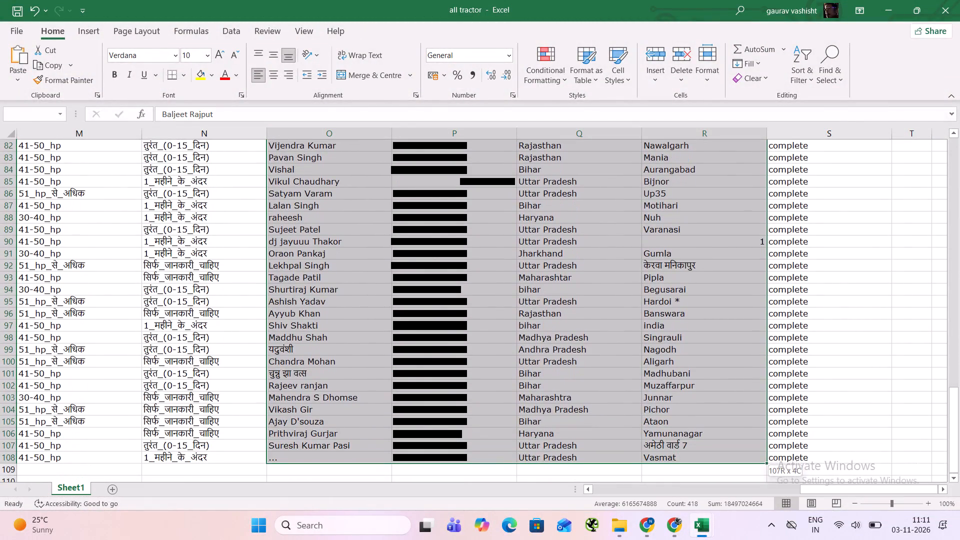
left_click_drag(658, 504, 664, 460)
right_click(513, 338)
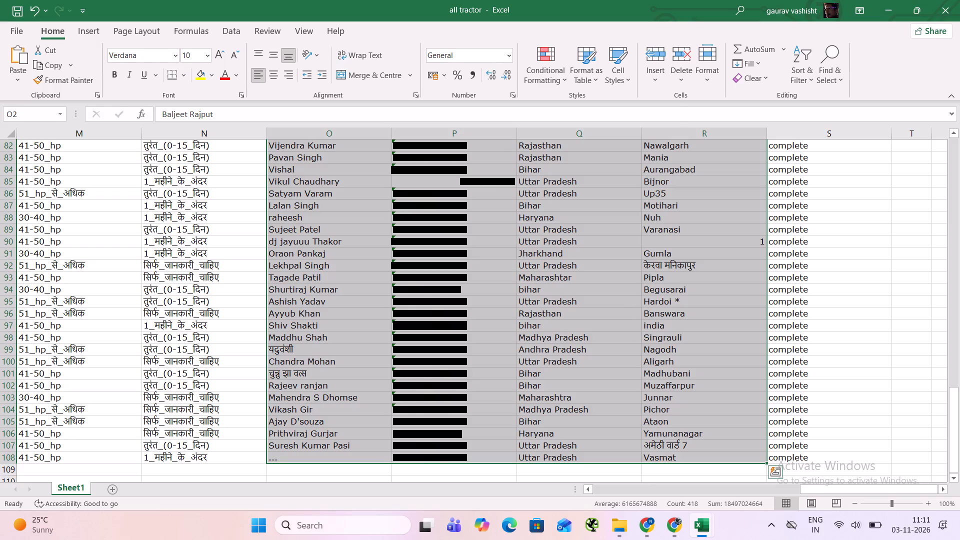
left_click(556, 180)
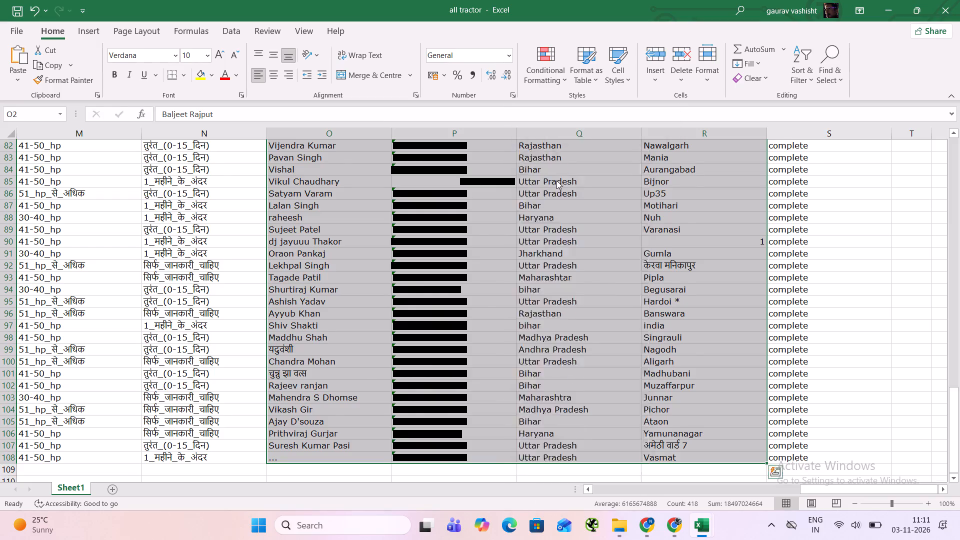
left_click(881, 0)
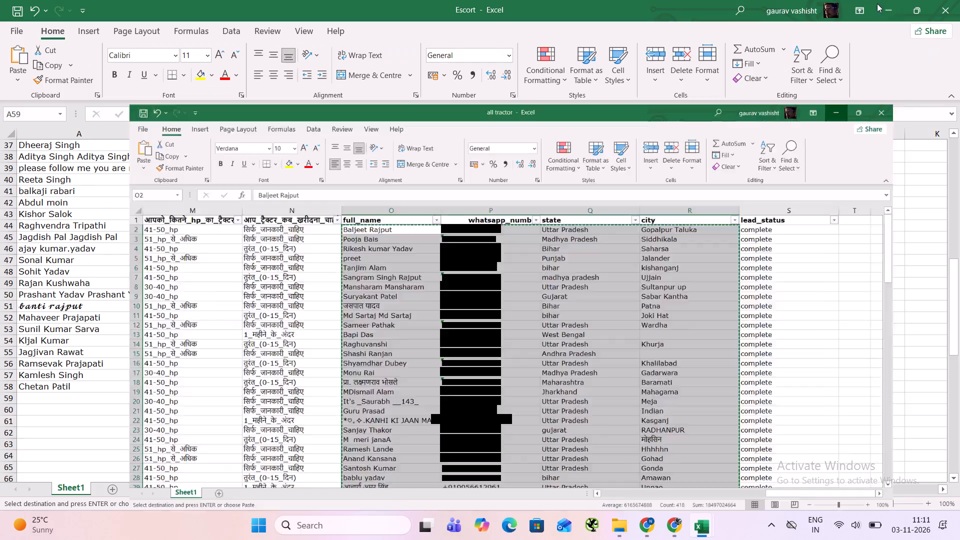
Paste the copied lead entries into the Escort sheet starting at A59, and select the first empty cell below them, A166.
right_click(113, 397)
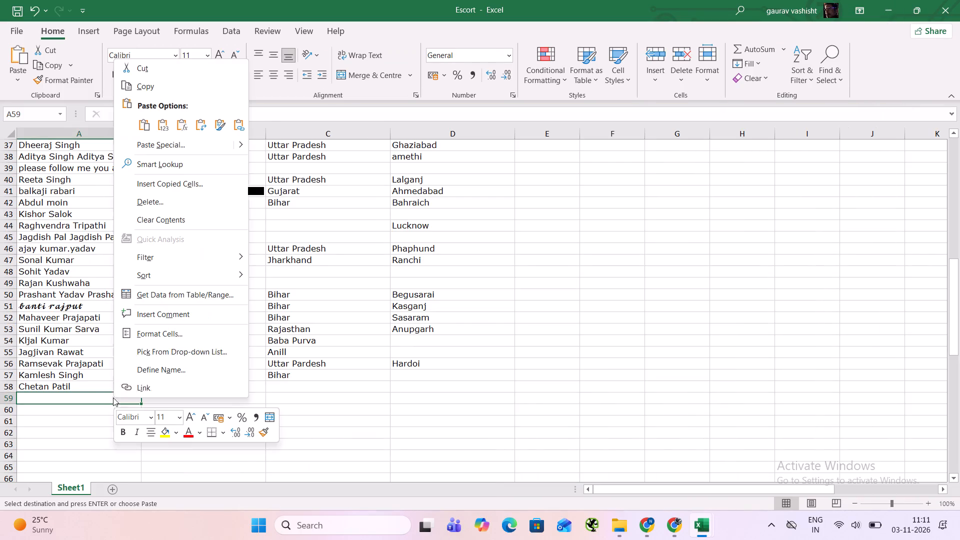
left_click(145, 124)
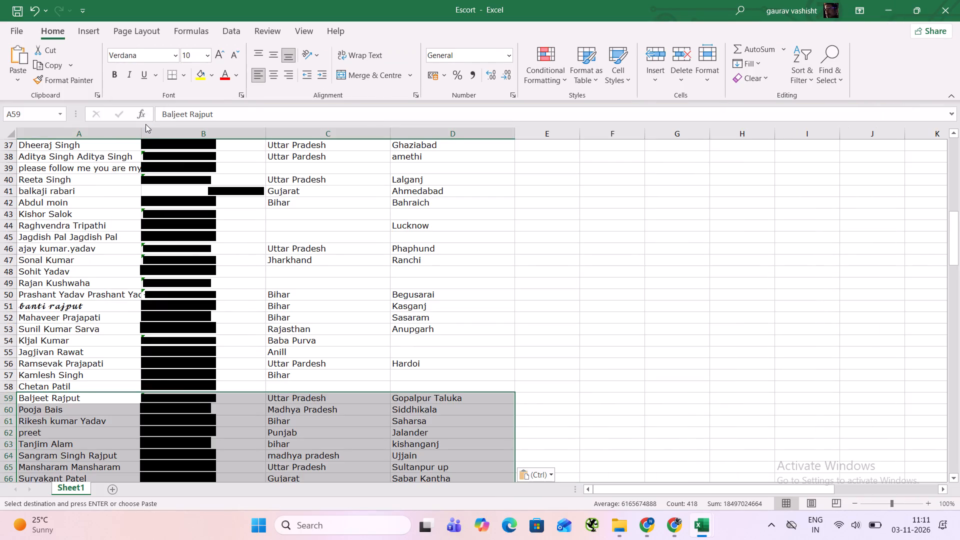
key("Down")
key("ctrl+Down")
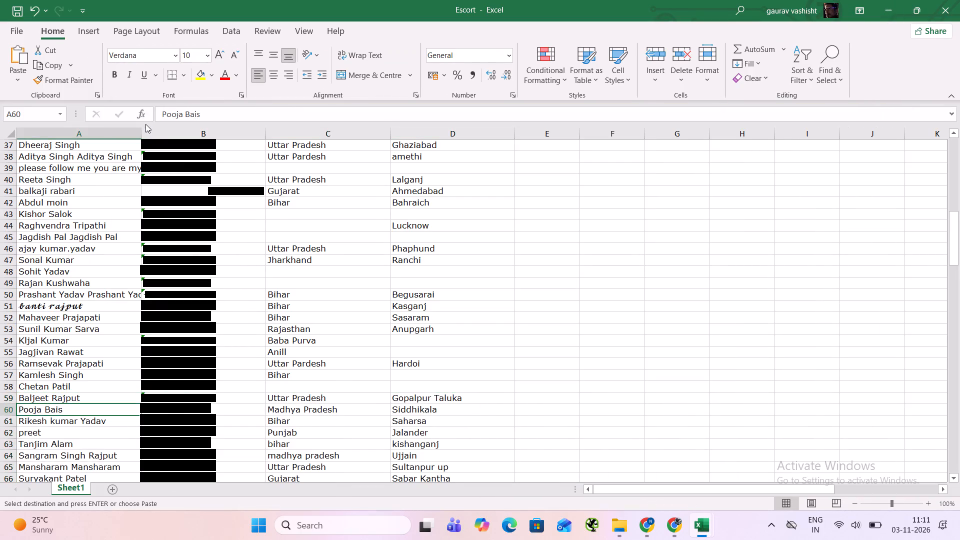
key("ctrl+Down")
key("ctrl+Up")
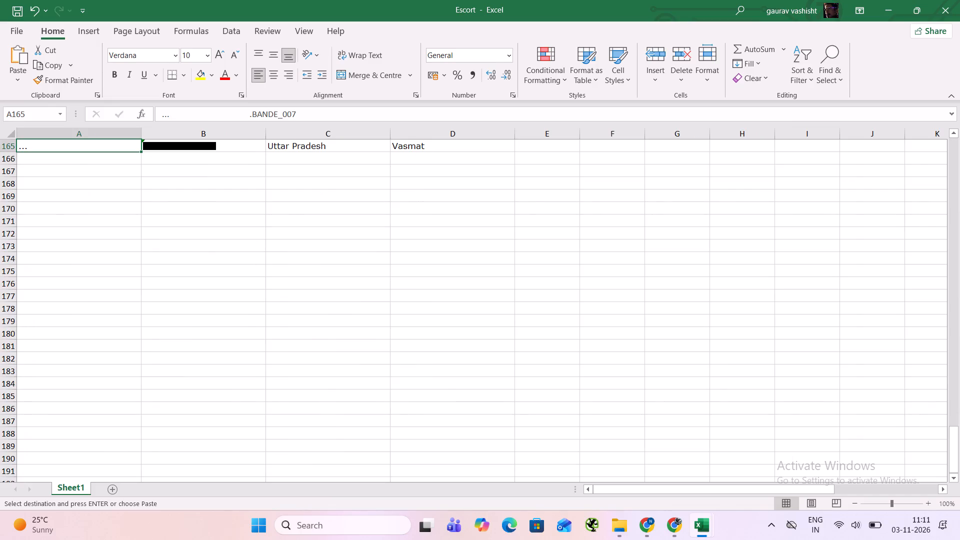
left_click(90, 159)
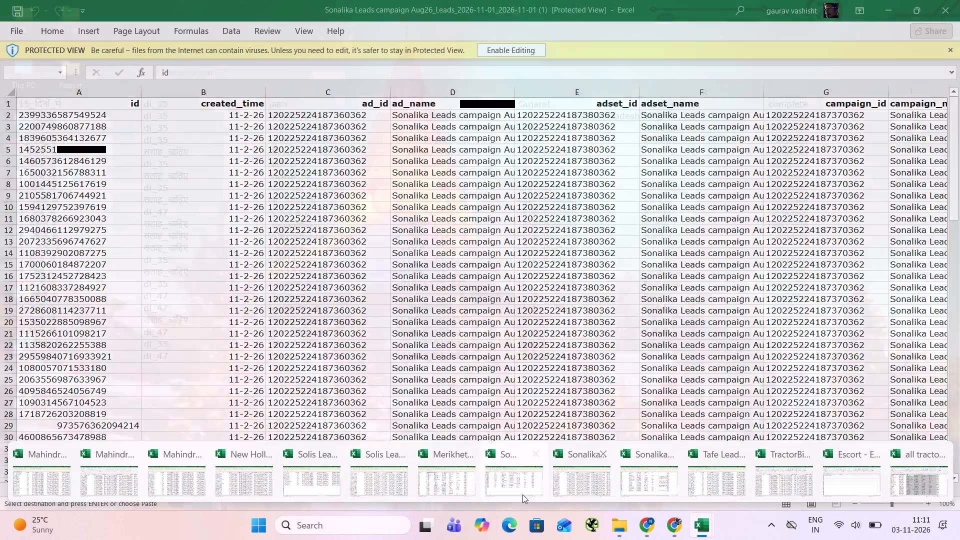
In the Merikheti All Tractor Campaign workbook, select the full_name, whatsapp_number, state and city entries in rows 2 to 62.
left_click(445, 482)
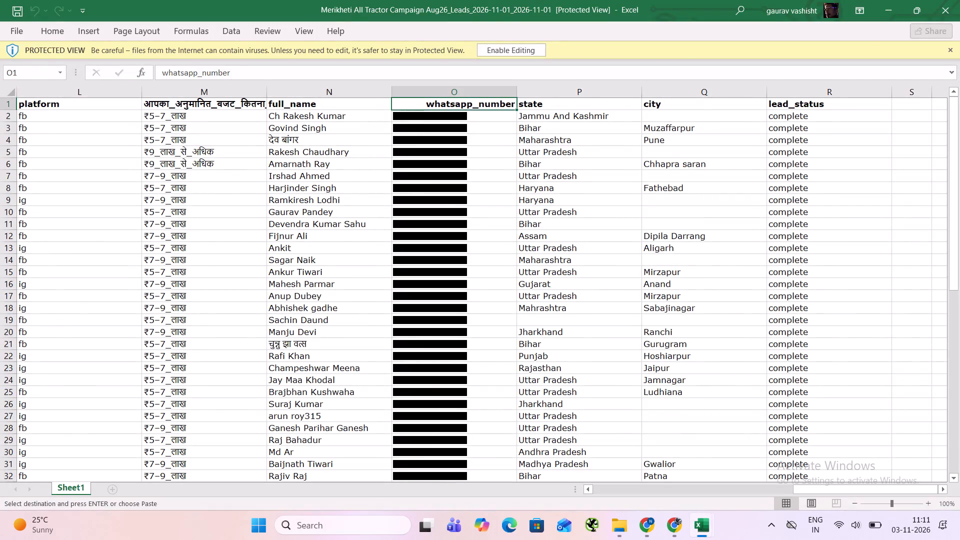
left_click_drag(328, 114, 687, 539)
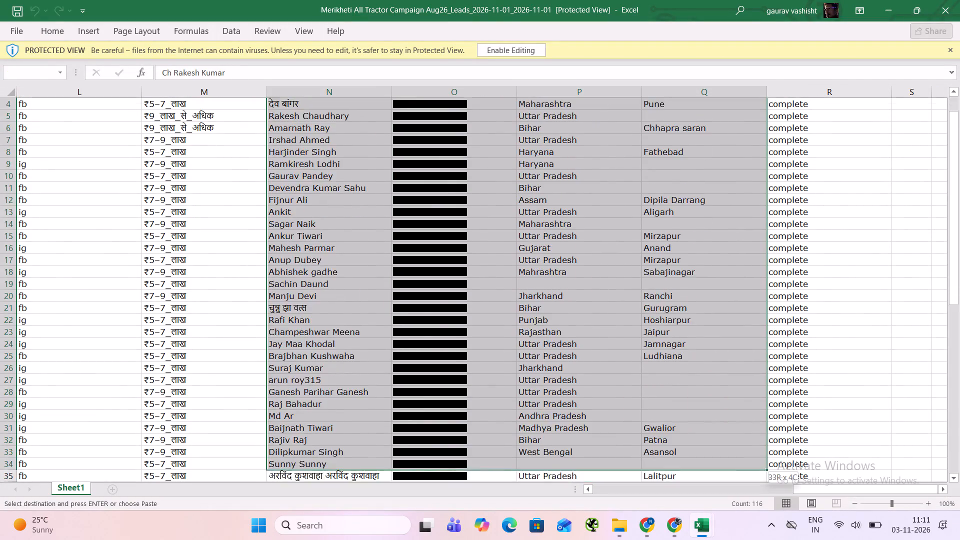
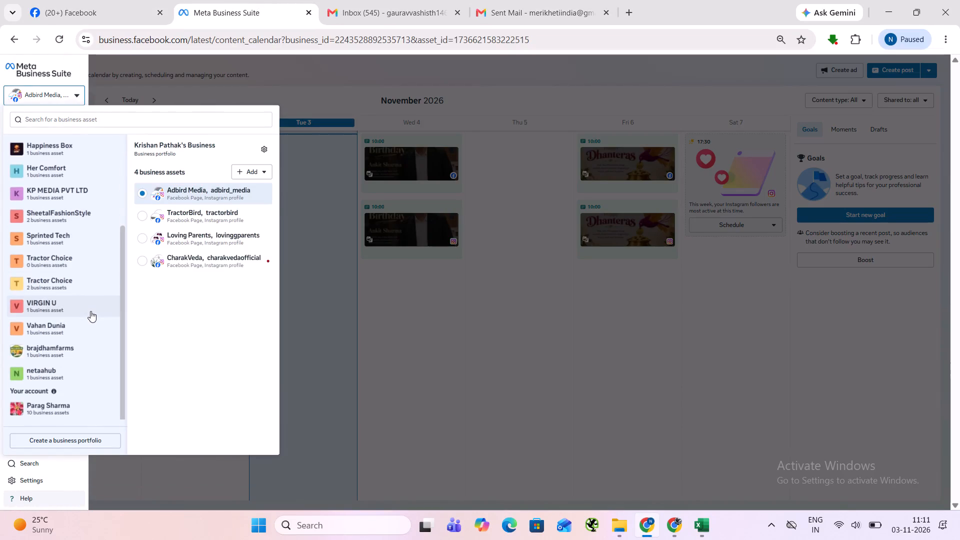
Switch the business asset to the Sprinted Facebook Page and Instagram profile in the Sprinted Tech portfolio.
scroll(90, 311, "up", 3)
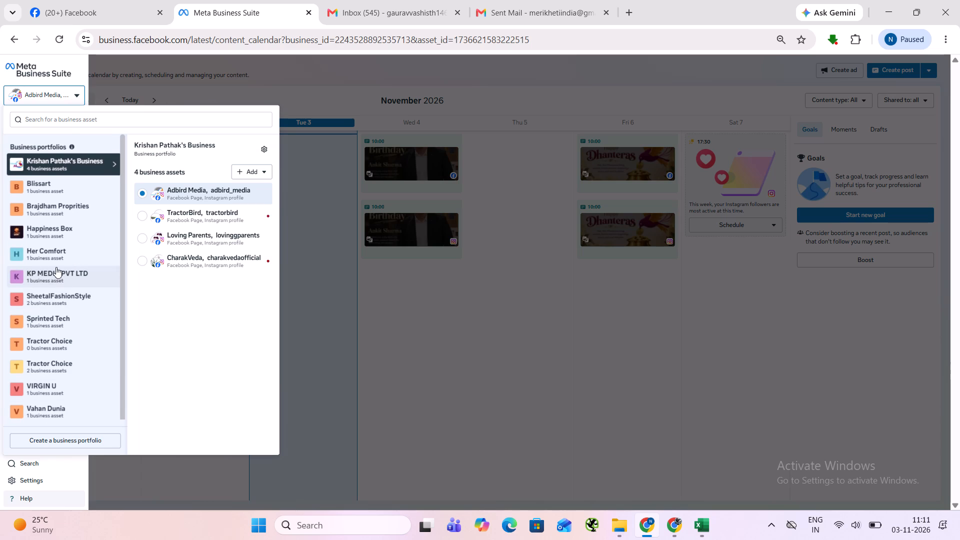
left_click(40, 323)
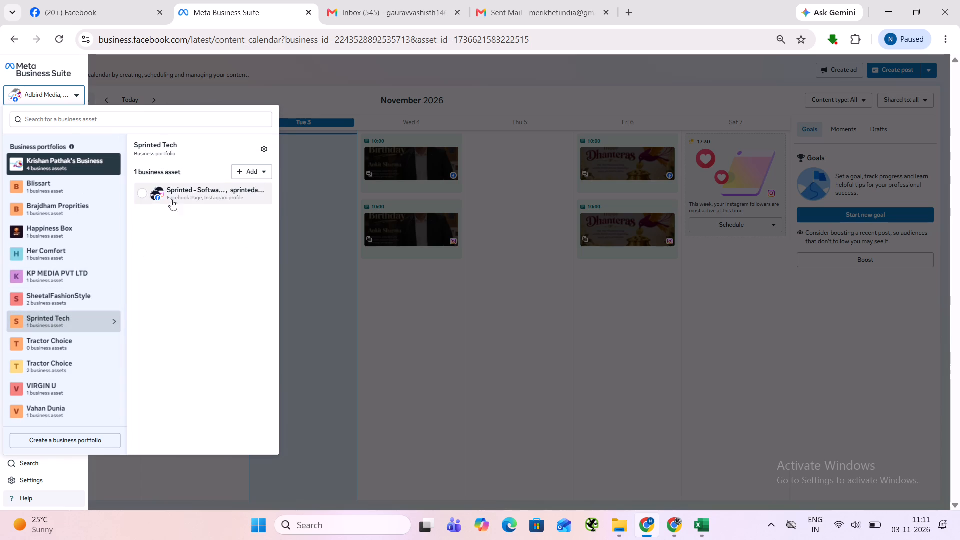
left_click(174, 192)
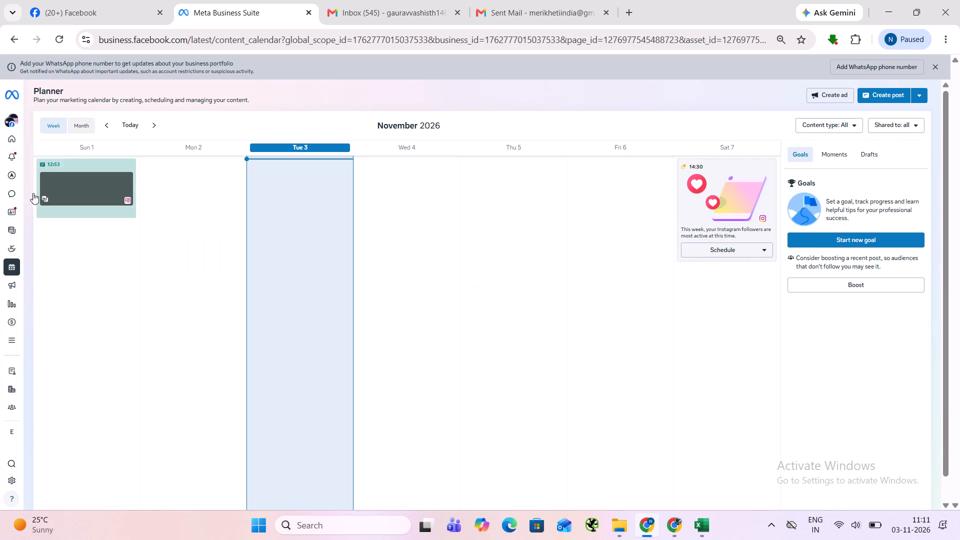
Open the Ads Manager account overview for the Sprinted business asset.
left_click(44, 180)
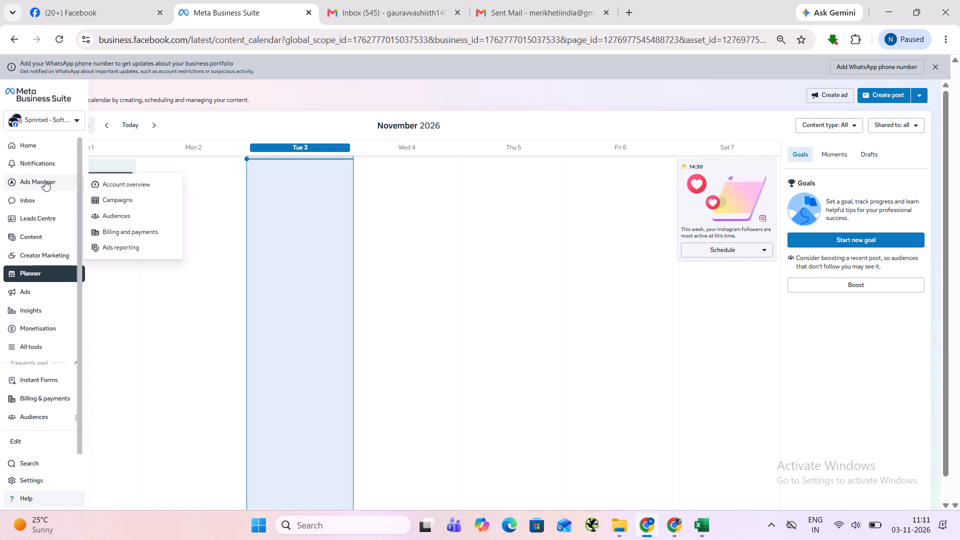
left_click(106, 182)
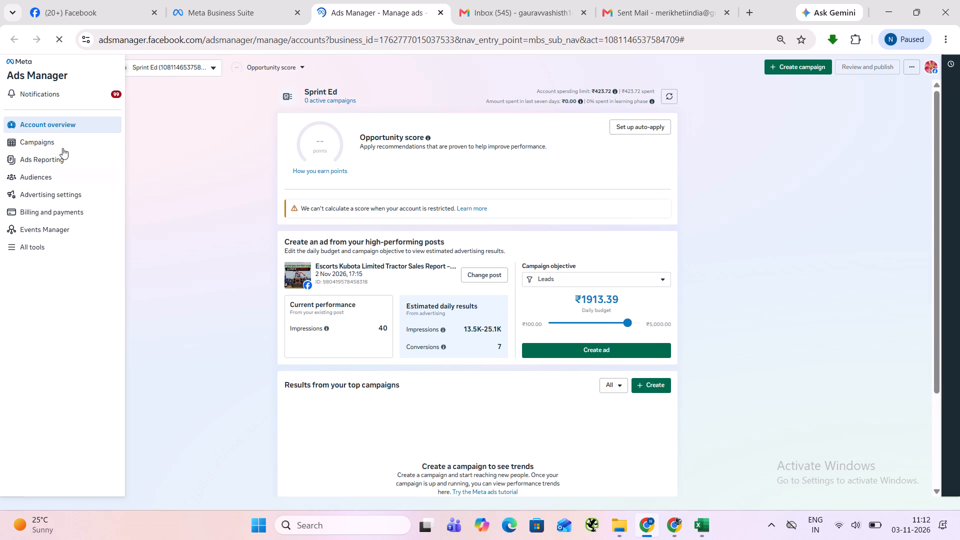
In Ads Manager, look through the business portfolios' ad accounts and switch to the individually owned account under Sprinted Tech.
left_click(160, 63)
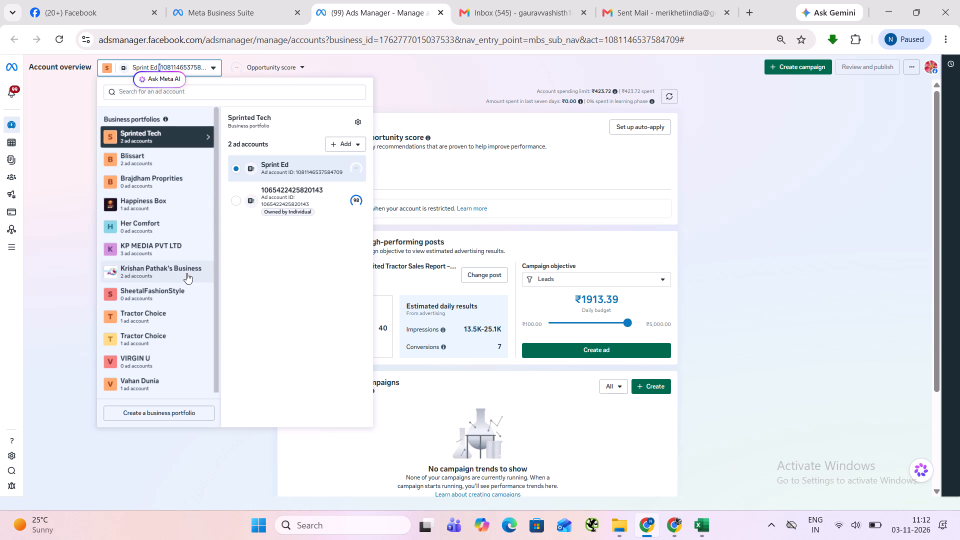
scroll(188, 272, "down", 5)
left_click(168, 383)
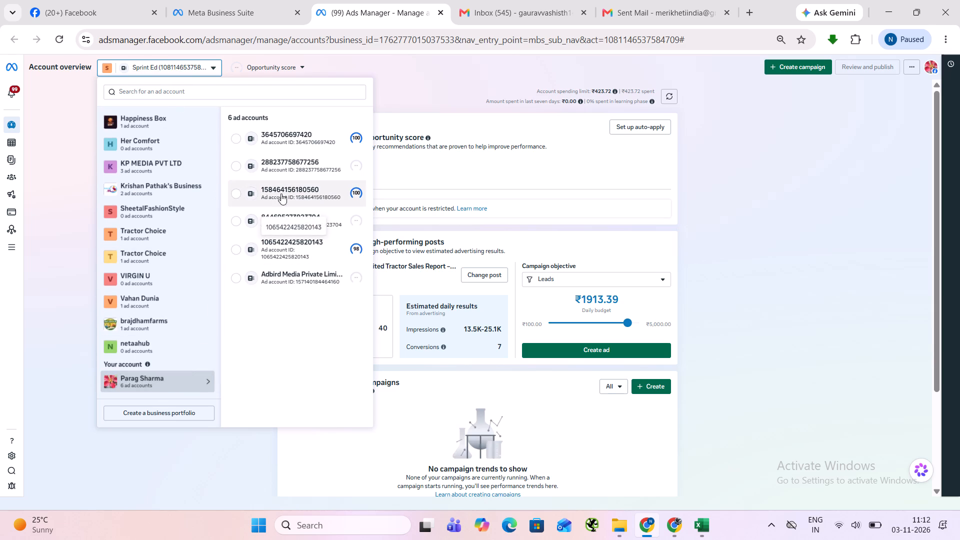
scroll(156, 202, "up", 3)
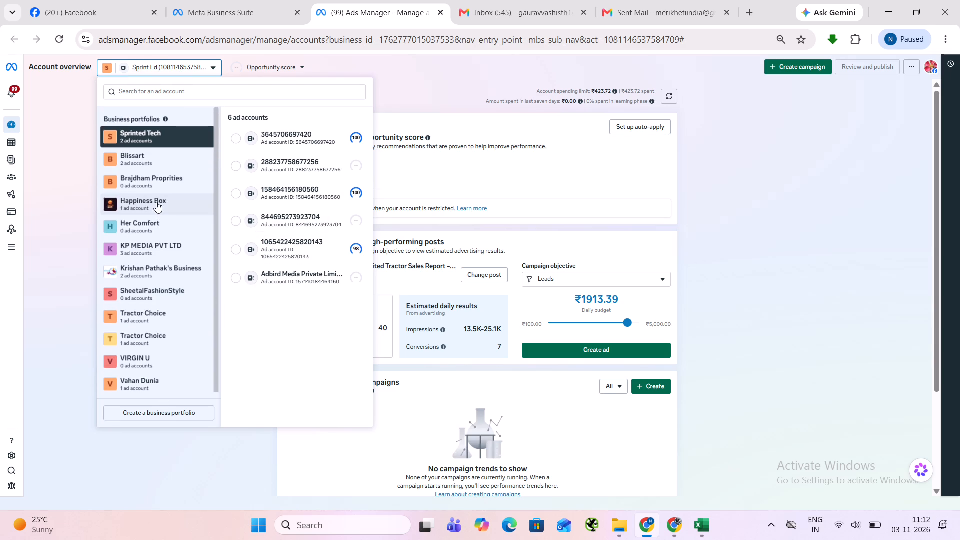
left_click(150, 267)
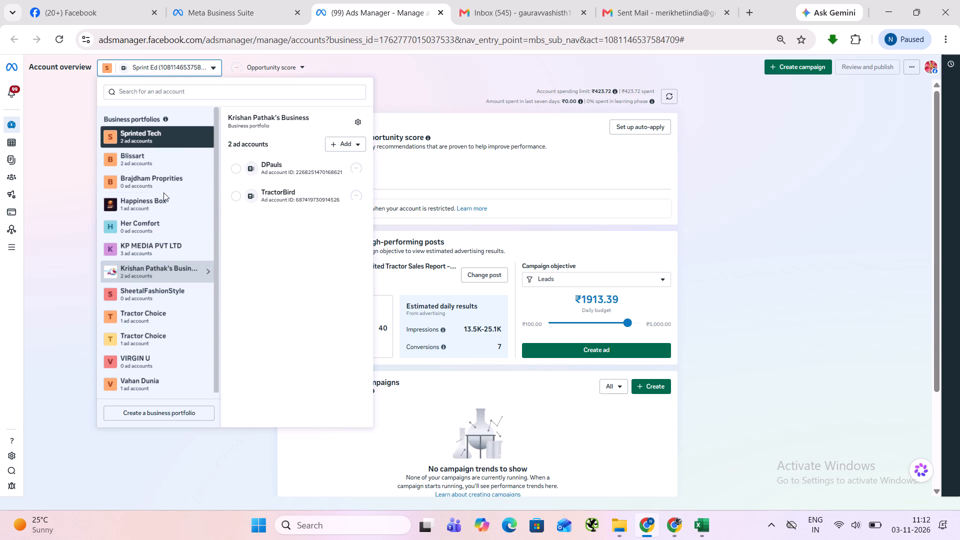
left_click(192, 143)
left_click(239, 202)
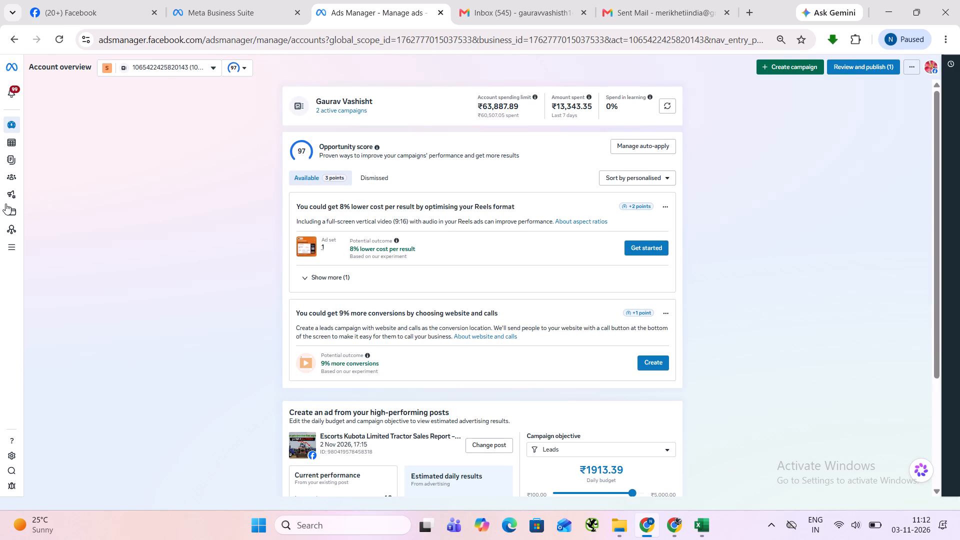
View the ad account's billing and payments details, and go on to its campaigns.
left_click(25, 210)
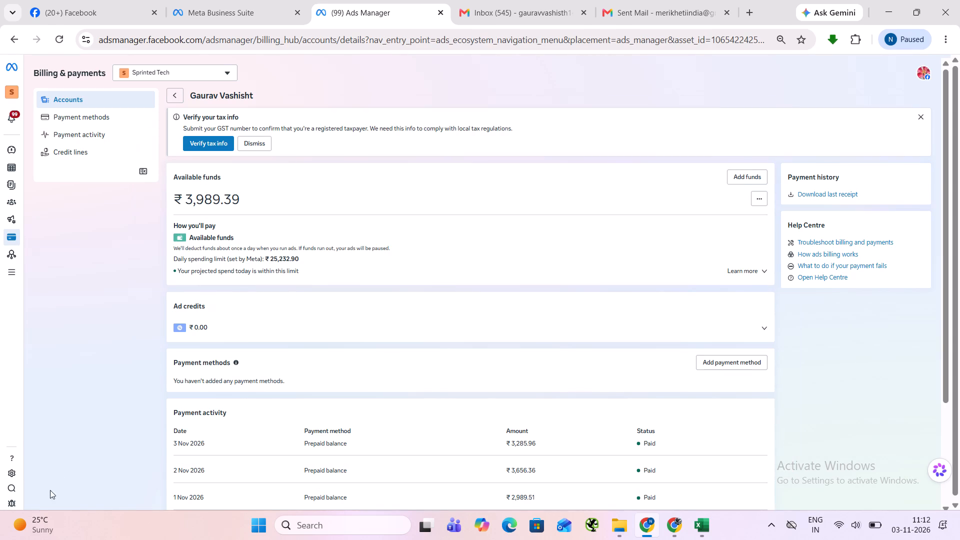
left_click(20, 160)
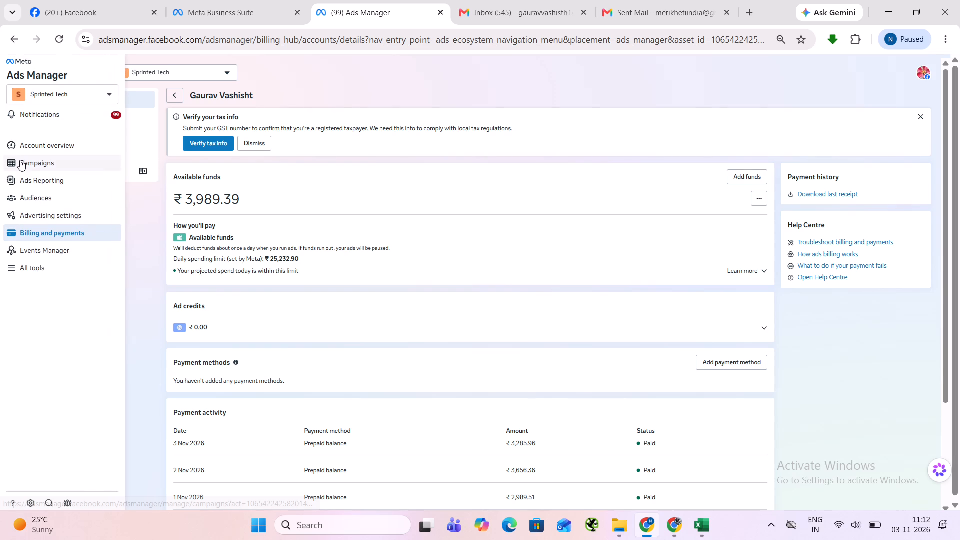
Check the lead download options in Meta Business Suite's Instant Forms for New Leads campaign Oct16, Oct1-copy and Oct1.
left_click(169, 0)
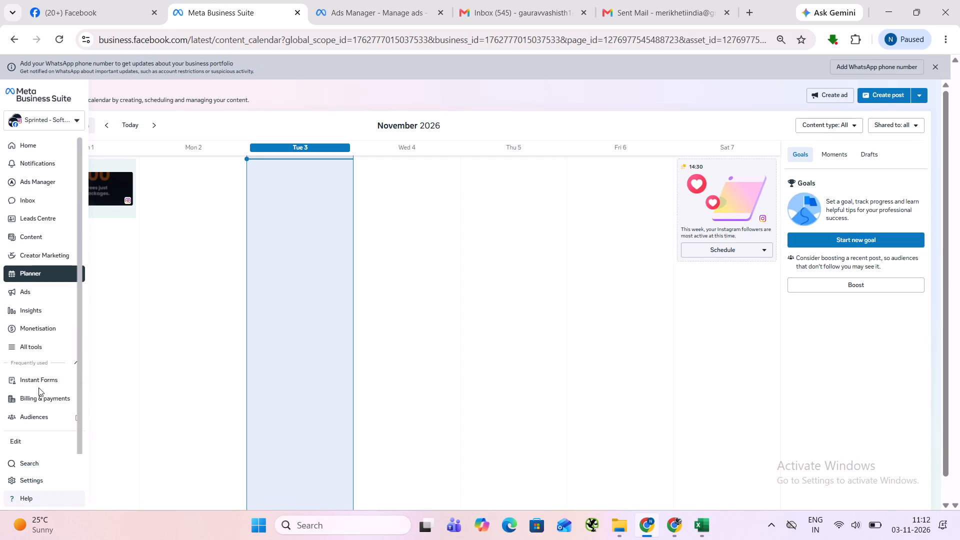
left_click(45, 374)
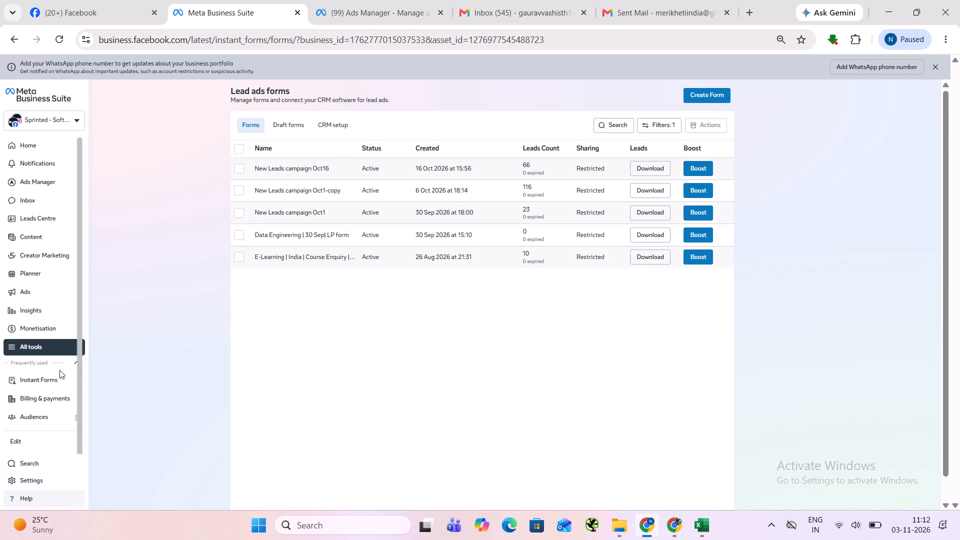
left_click(642, 167)
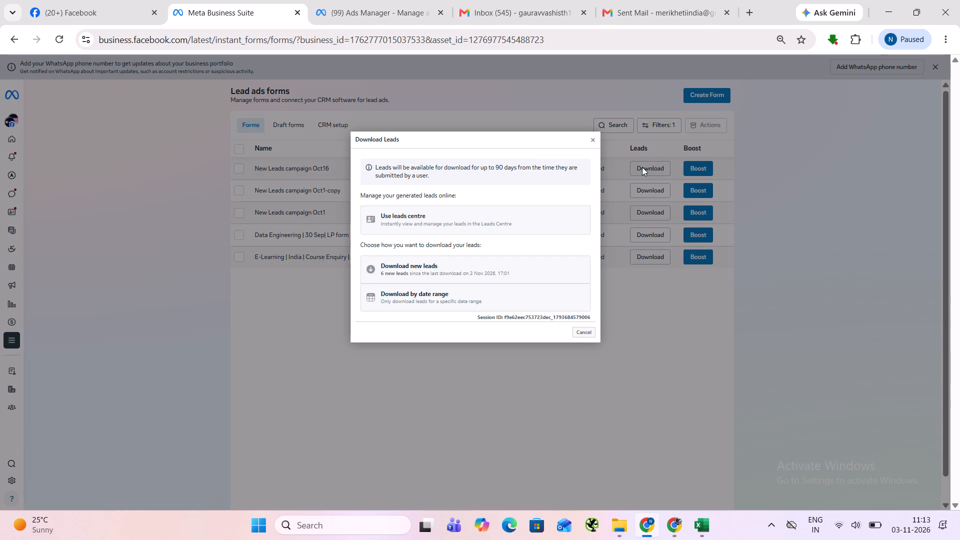
left_click(653, 198)
left_click(652, 196)
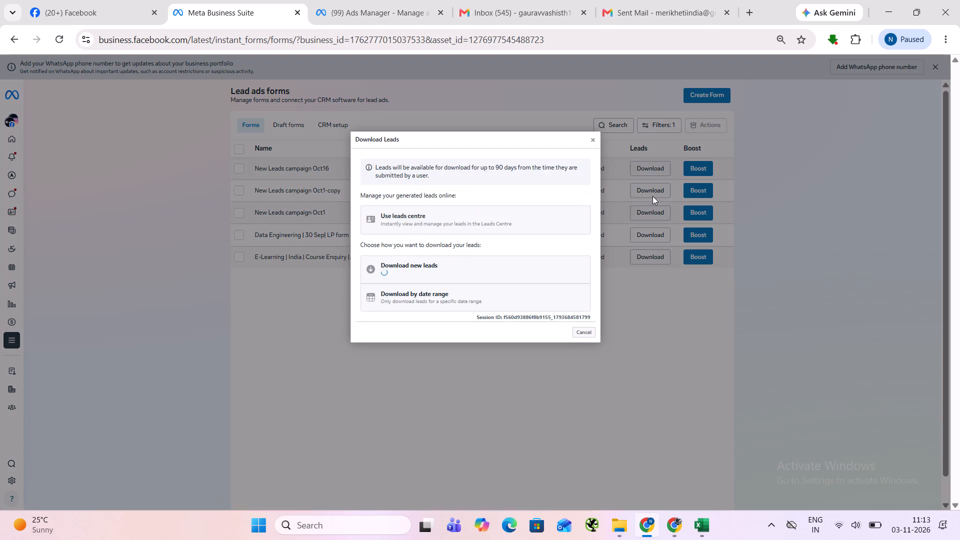
left_click(652, 196)
left_click(651, 212)
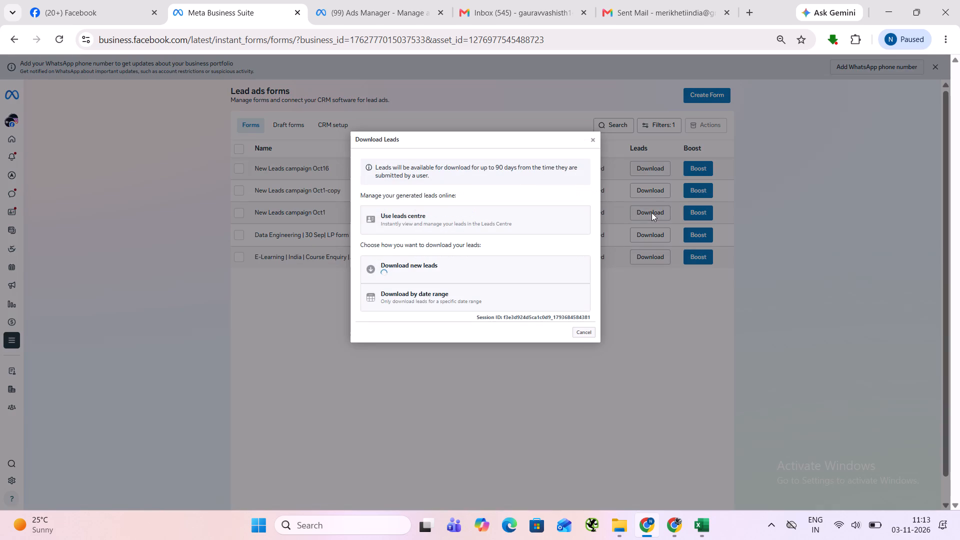
left_click(651, 212)
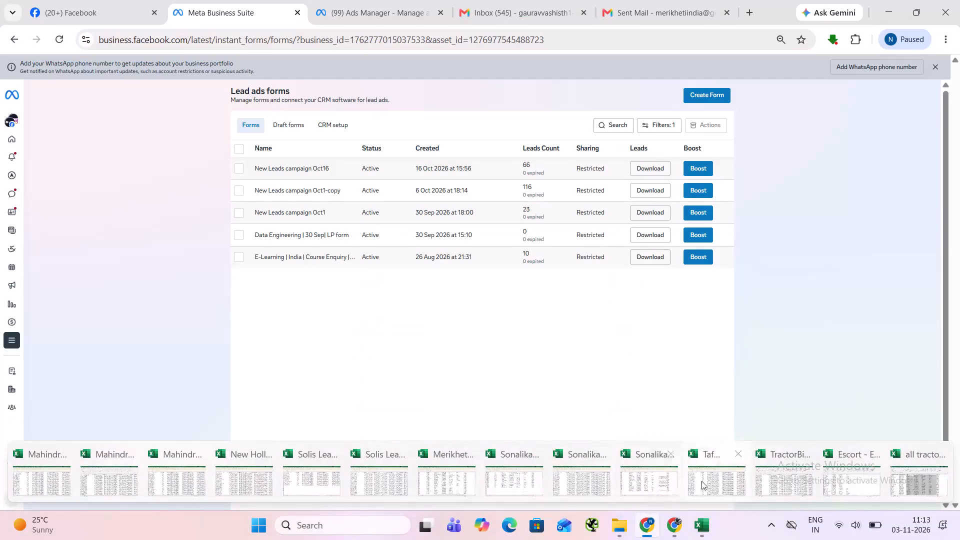
Switch to the Escort workbook and select cell A227, the first empty name cell below the existing leads.
left_click(830, 477)
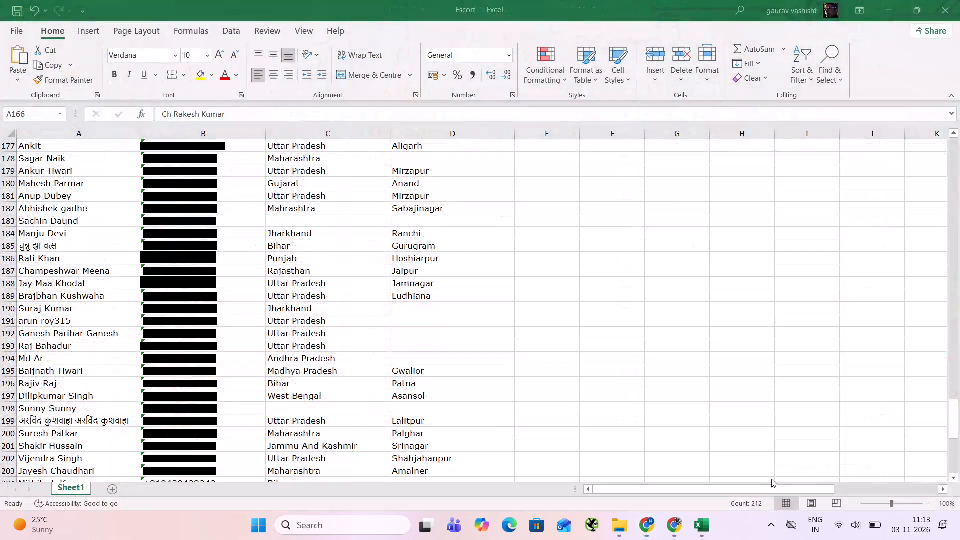
scroll(351, 381, "down", 1)
scroll(277, 401, "down", 6)
scroll(176, 379, "down", 6)
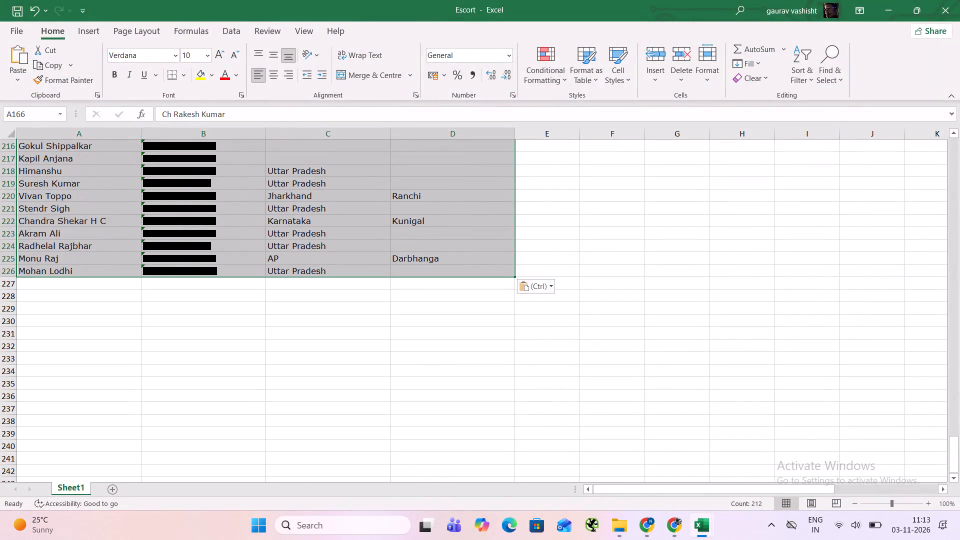
left_click(91, 281)
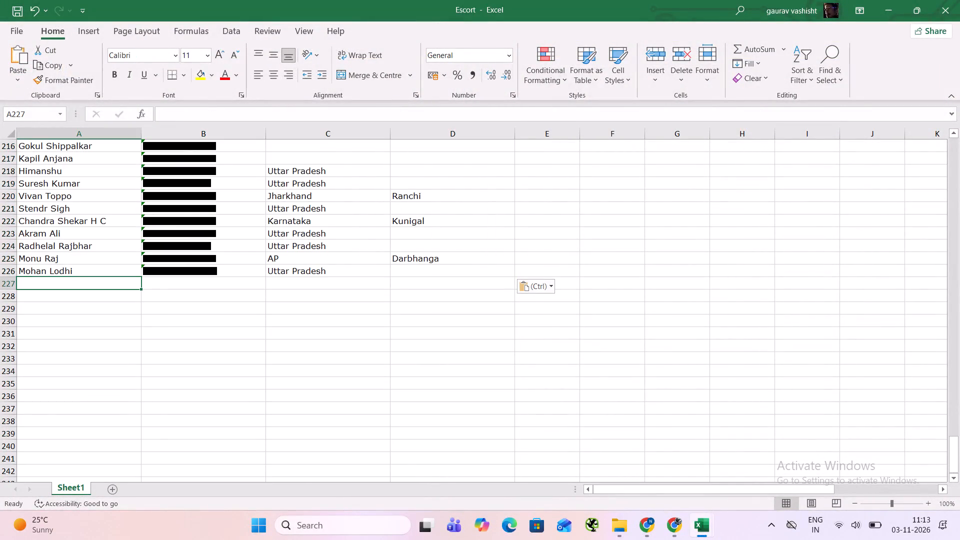
key("ctrl+Down")
key("ctrl+Up")
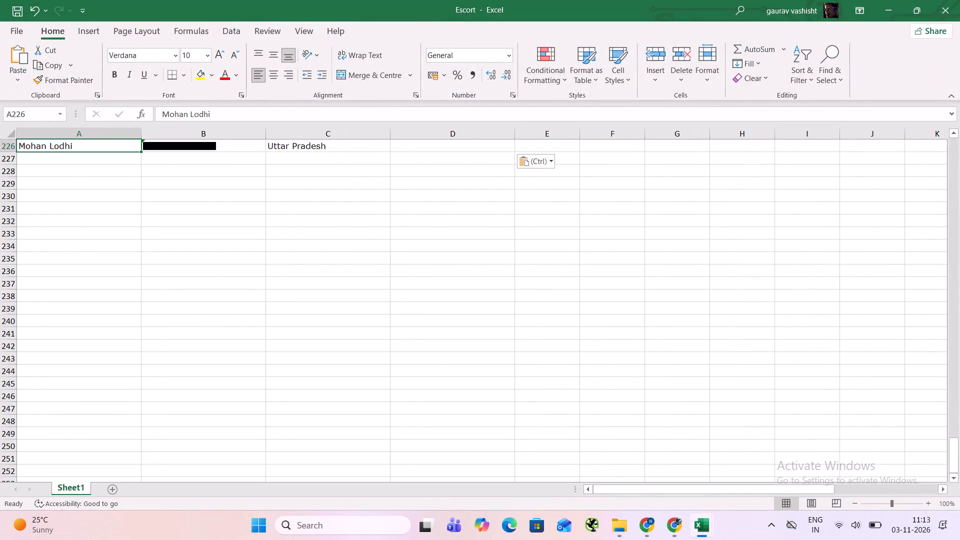
key("Down")
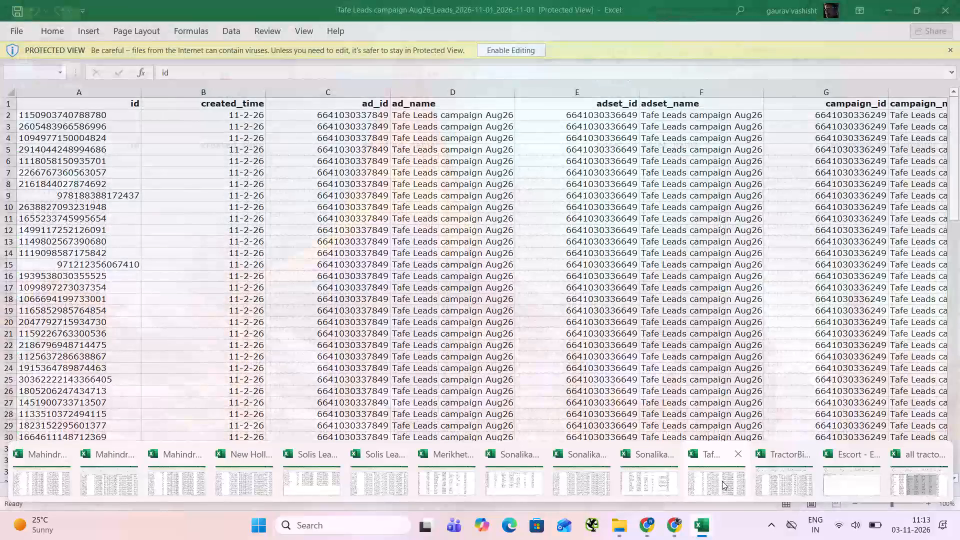
Switch to the Tafe Leads campaign Aug26 workbook and enable editing.
left_click(722, 481)
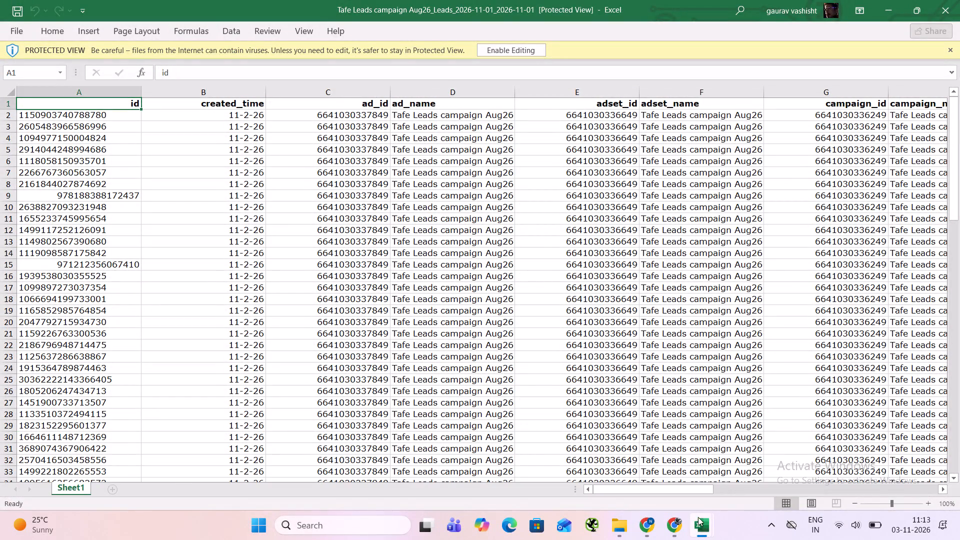
left_click(521, 52)
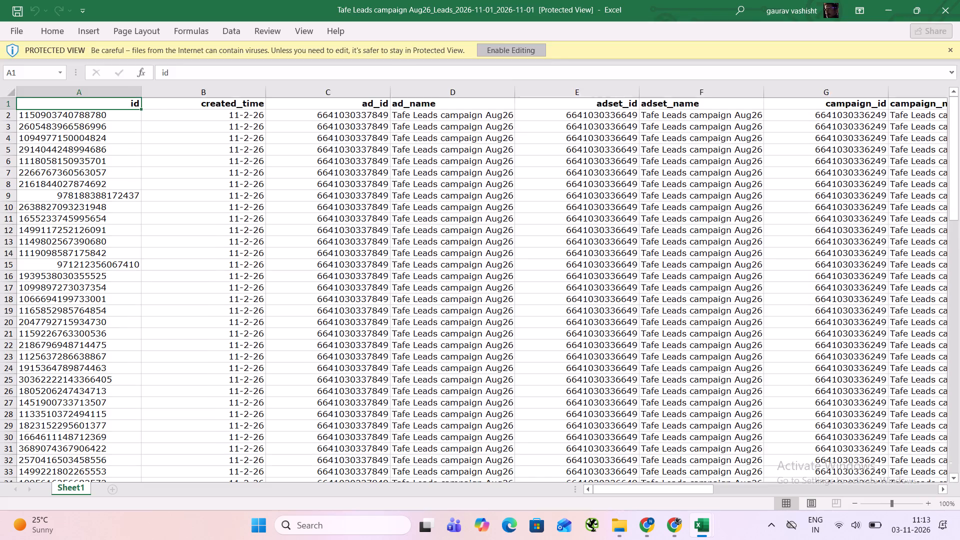
Copy the full_name, whatsapp_number, state and city entries in rows 2 to 47 of the Tafe leads sheet.
left_click_drag(389, 170, 582, 155)
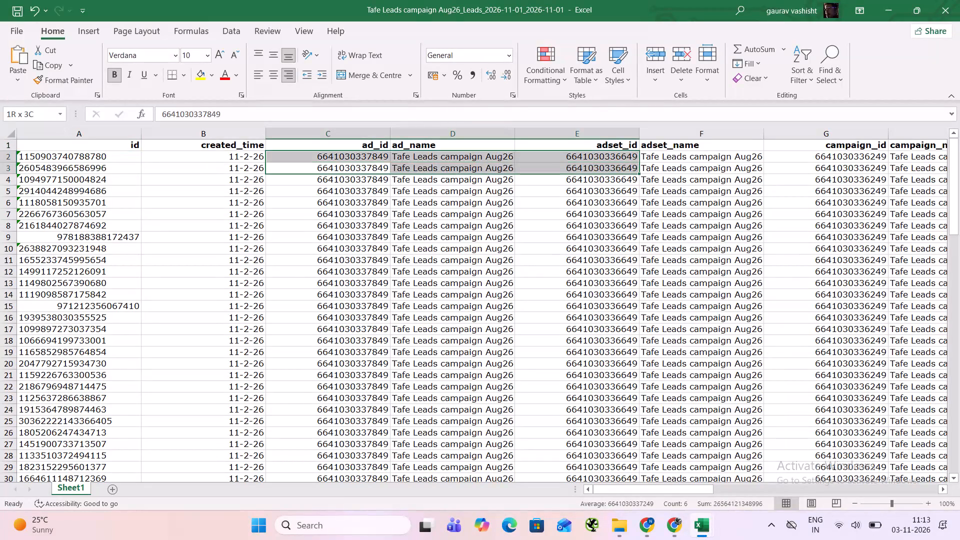
left_click_drag(582, 155, 586, 160)
left_click_drag(586, 160, 610, 245)
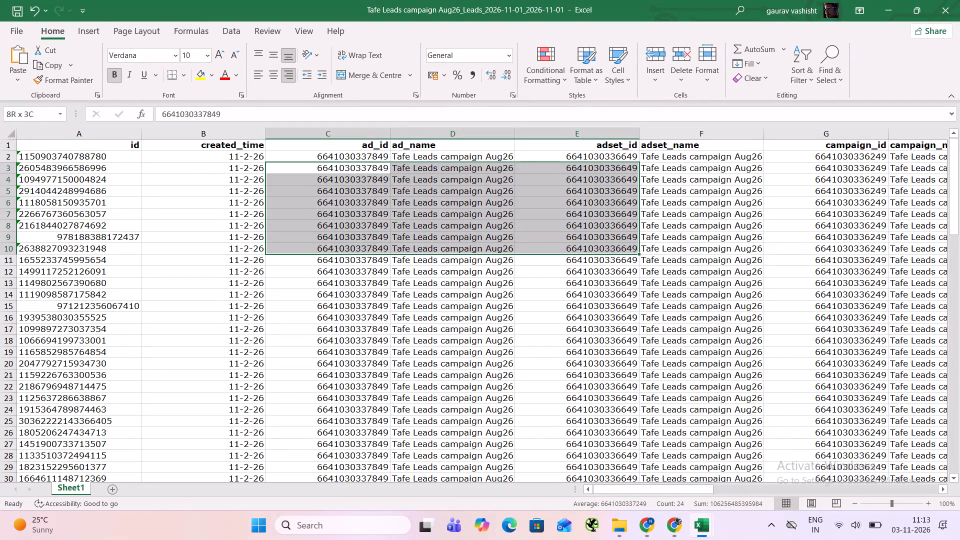
left_click_drag(610, 245, 618, 244)
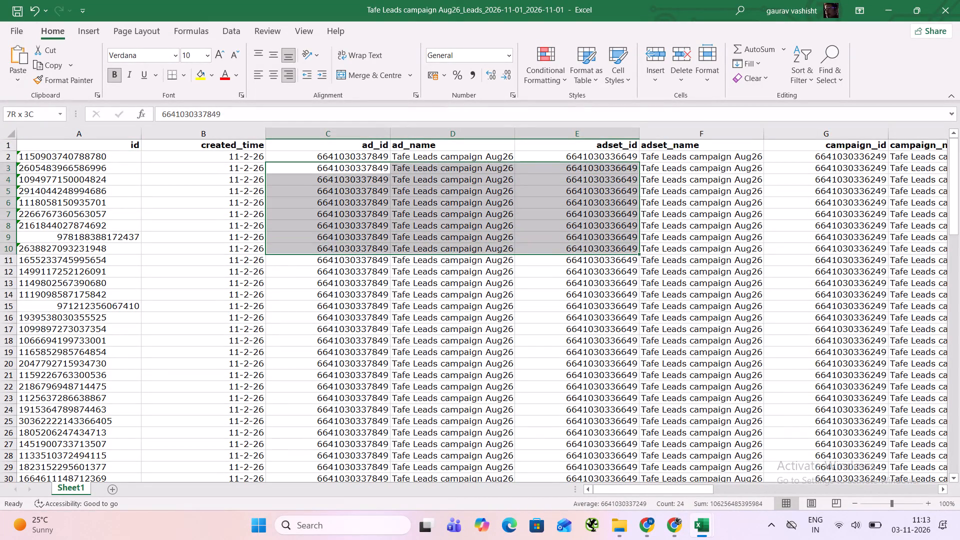
left_click_drag(618, 244, 616, 244)
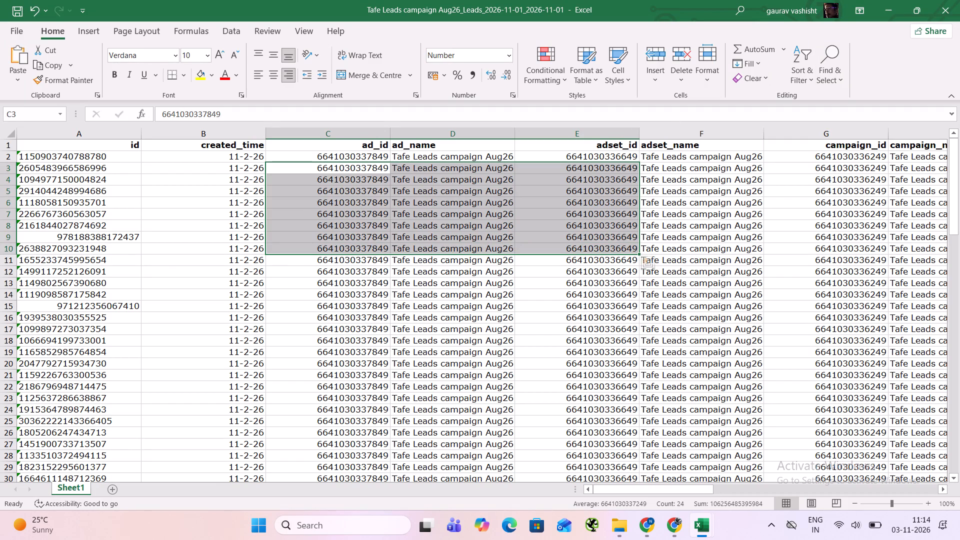
left_click_drag(751, 200, 959, 266)
left_click_drag(487, 156, 874, 248)
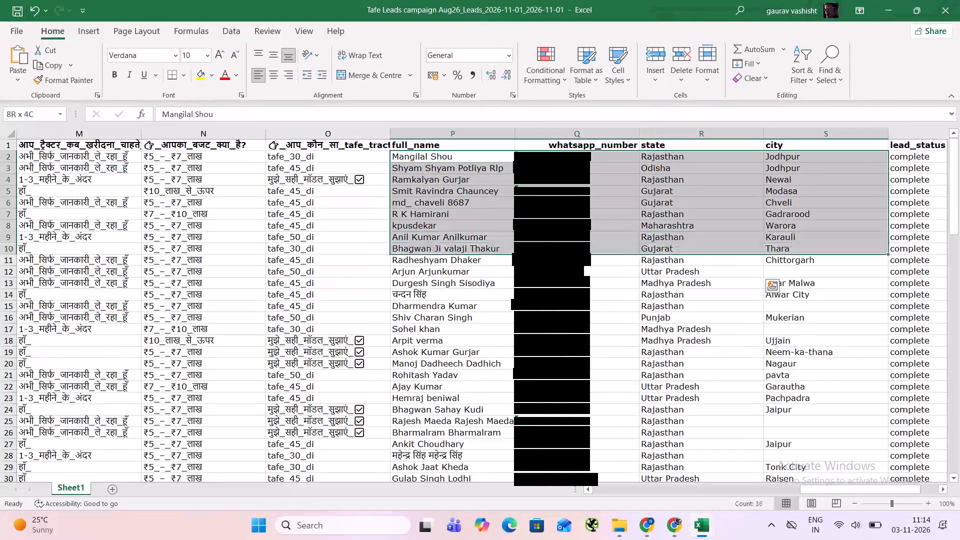
left_click_drag(874, 248, 839, 530)
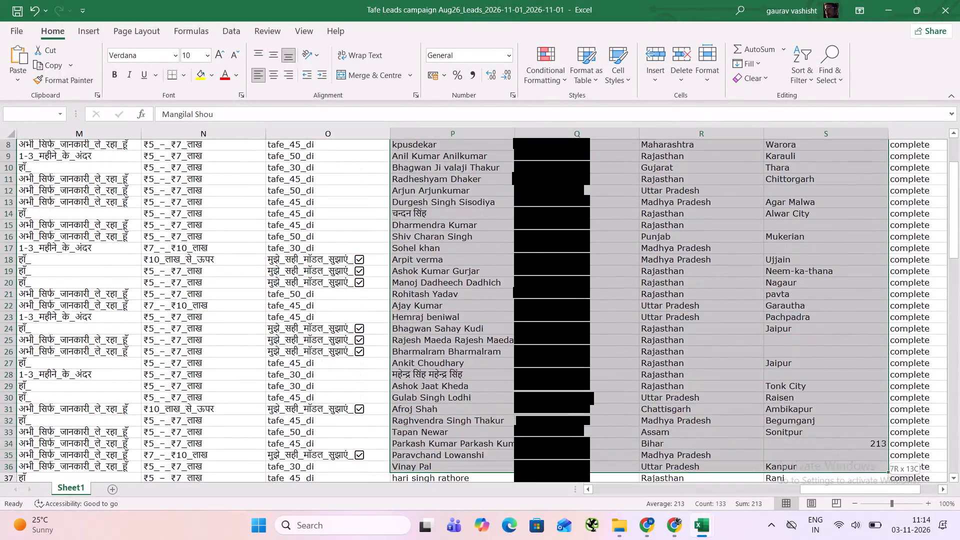
left_click_drag(839, 530, 809, 429)
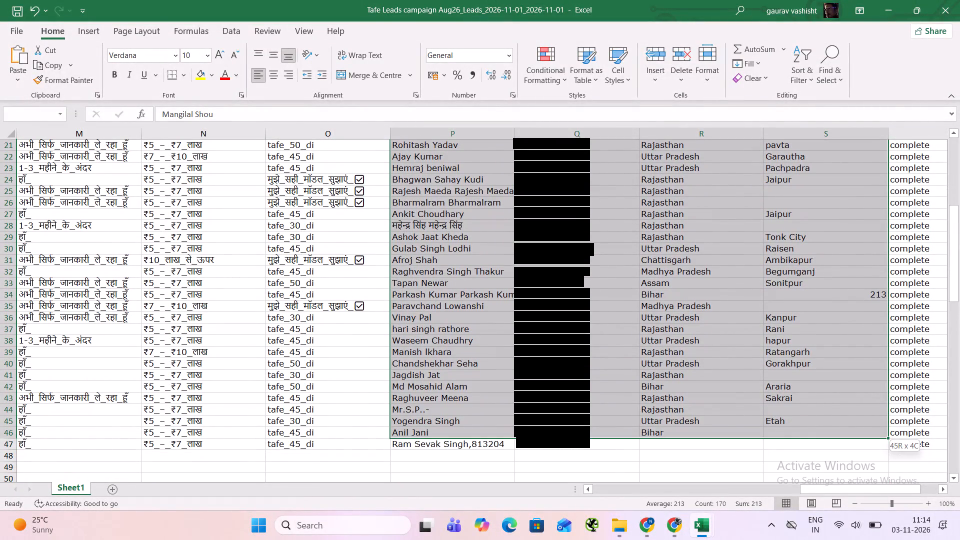
left_click_drag(809, 429, 807, 446)
right_click(716, 304)
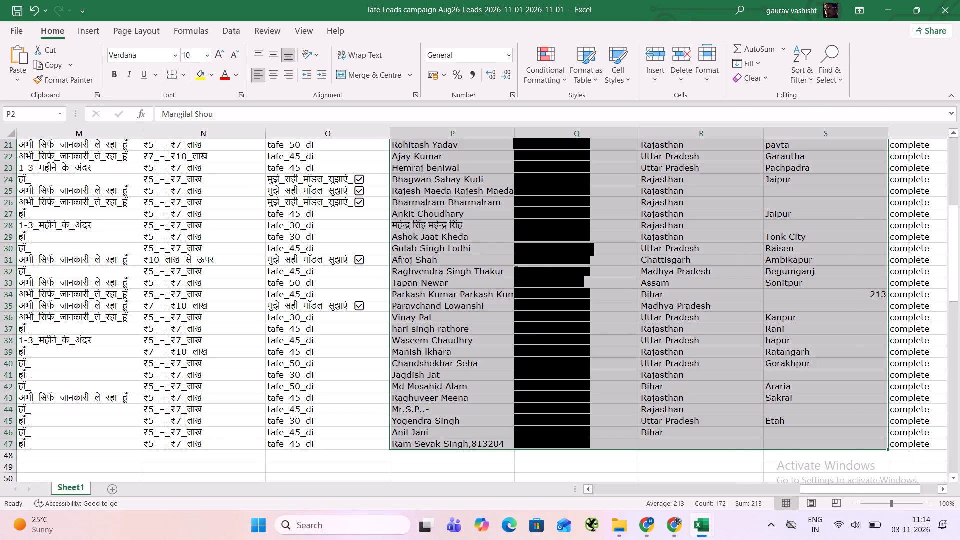
left_click(775, 169)
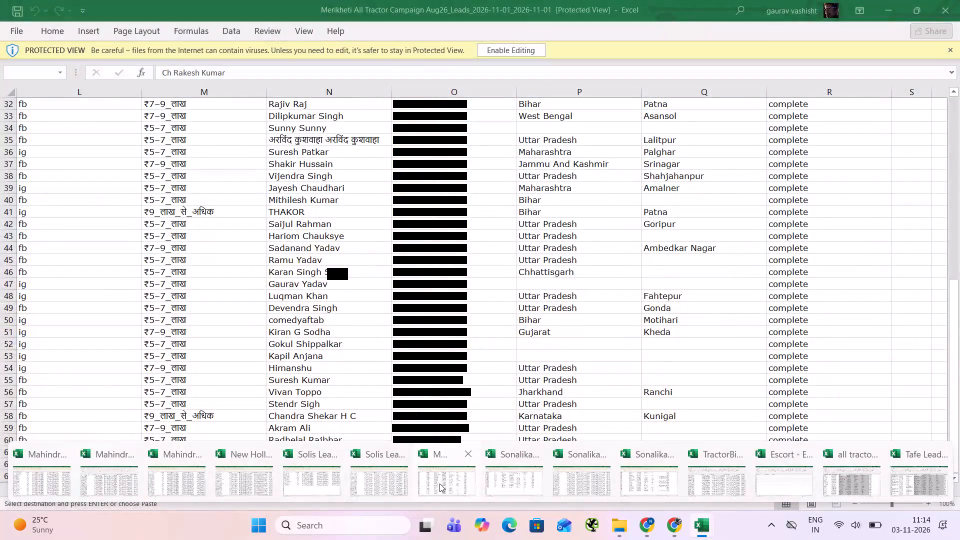
Paste the copied Tafe leads into the Escort workbook starting at cell A227, and check down to the end of the pasted rows.
left_click(782, 470)
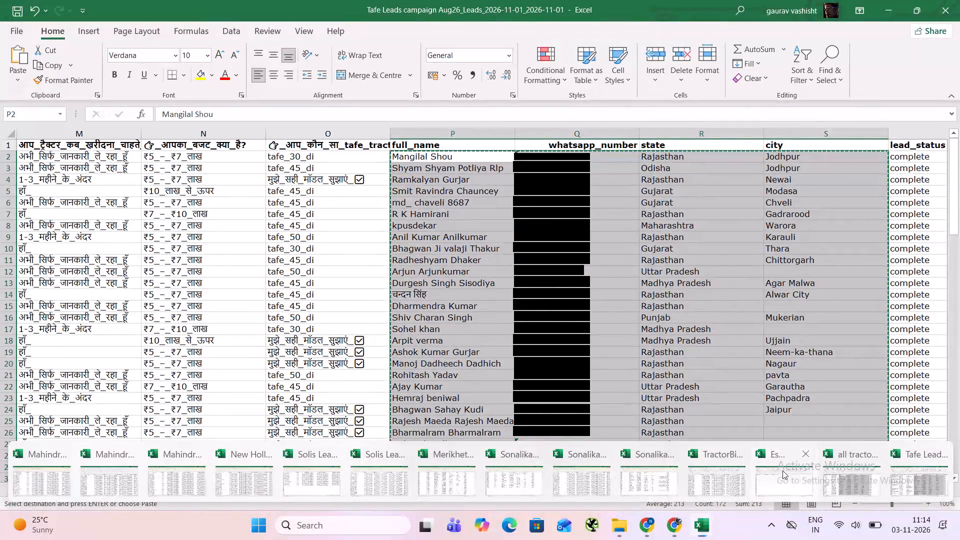
right_click(108, 161)
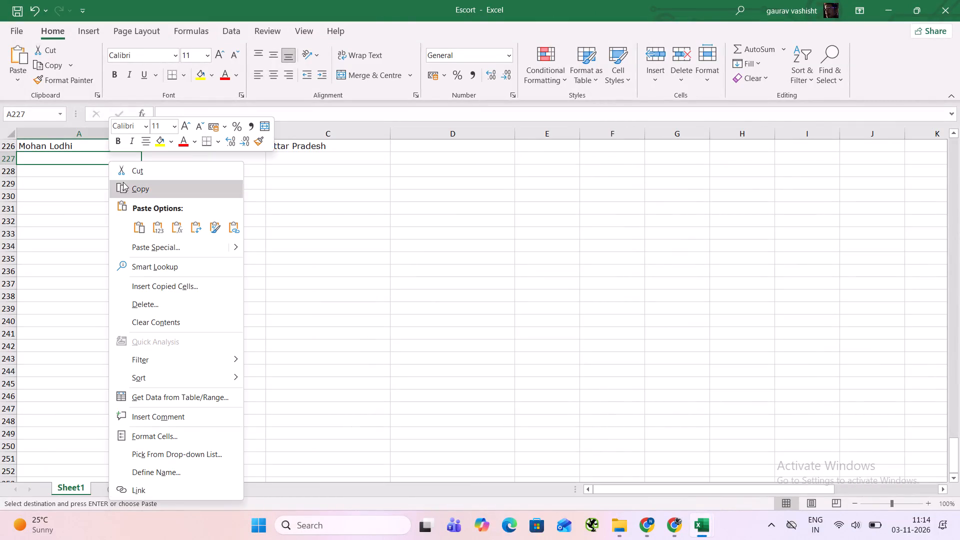
left_click(143, 233)
scroll(131, 192, "up", 2)
scroll(141, 197, "down", 4)
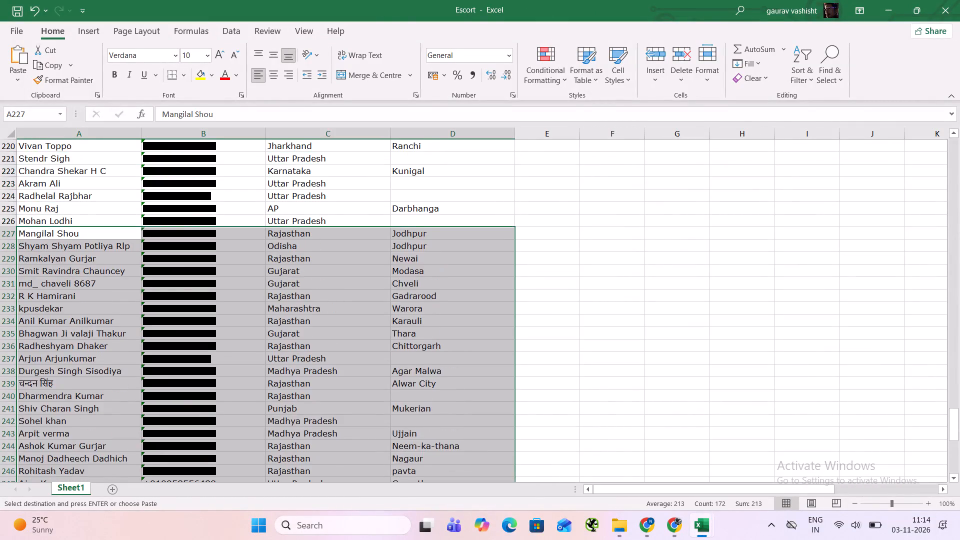
scroll(141, 197, "down", 9)
scroll(161, 345, "down", 4)
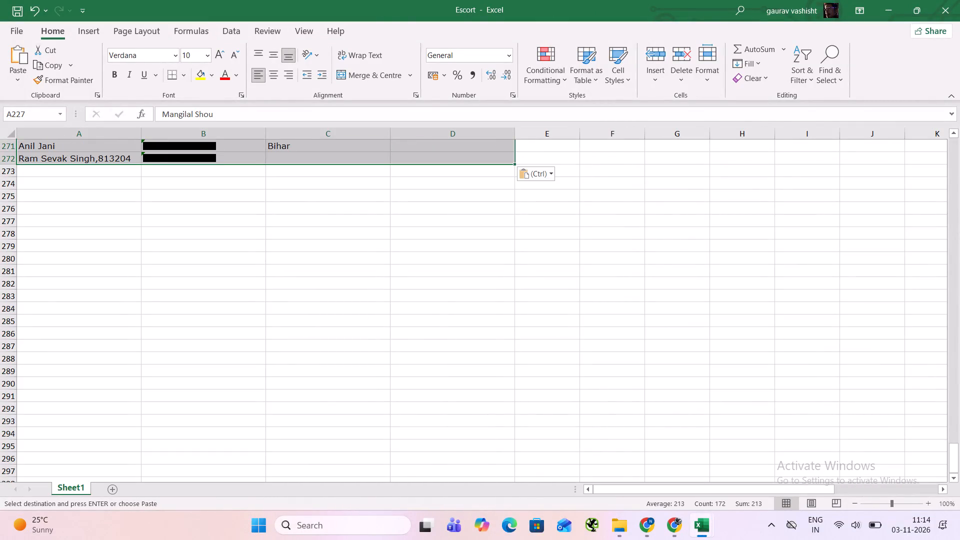
Select cell A273, the first empty name cell below the pasted Tafe leads in the Escort workbook.
left_click(74, 172)
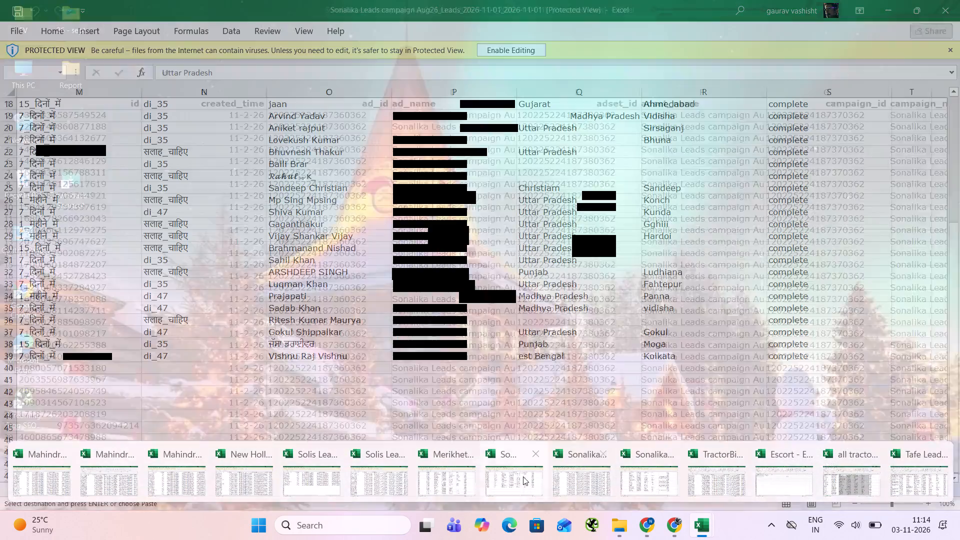
Switch to the Merikheti All Tractor Campaign Aug26 workbook and enable editing.
left_click(450, 478)
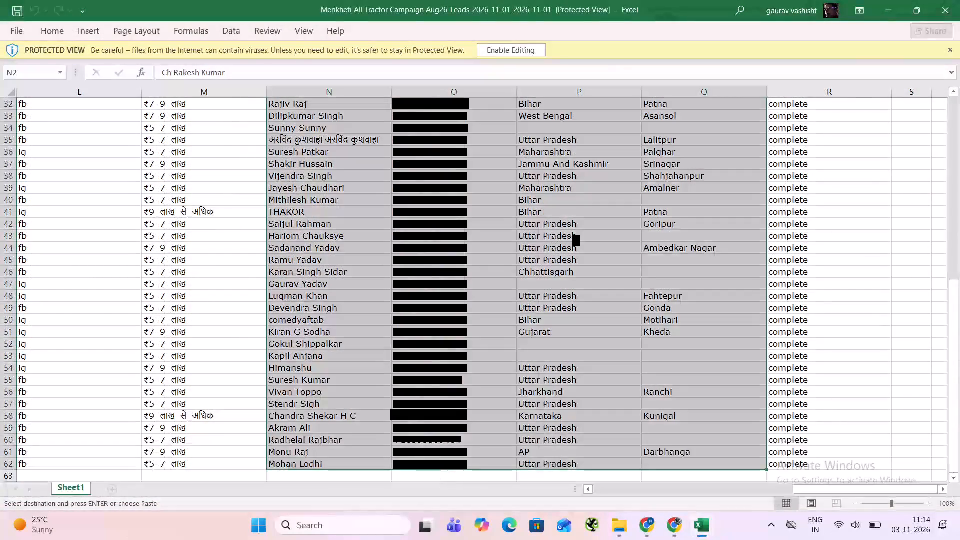
left_click(516, 48)
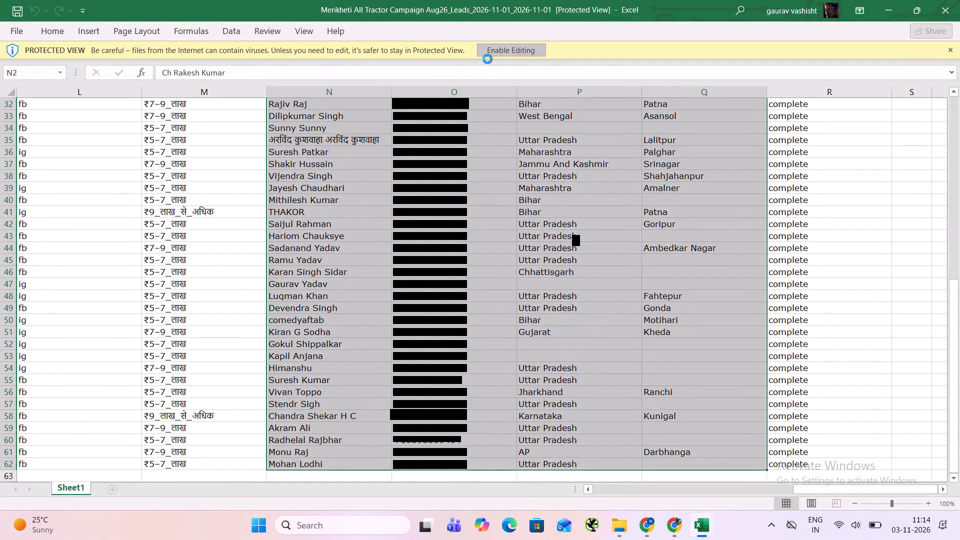
right_click(441, 147)
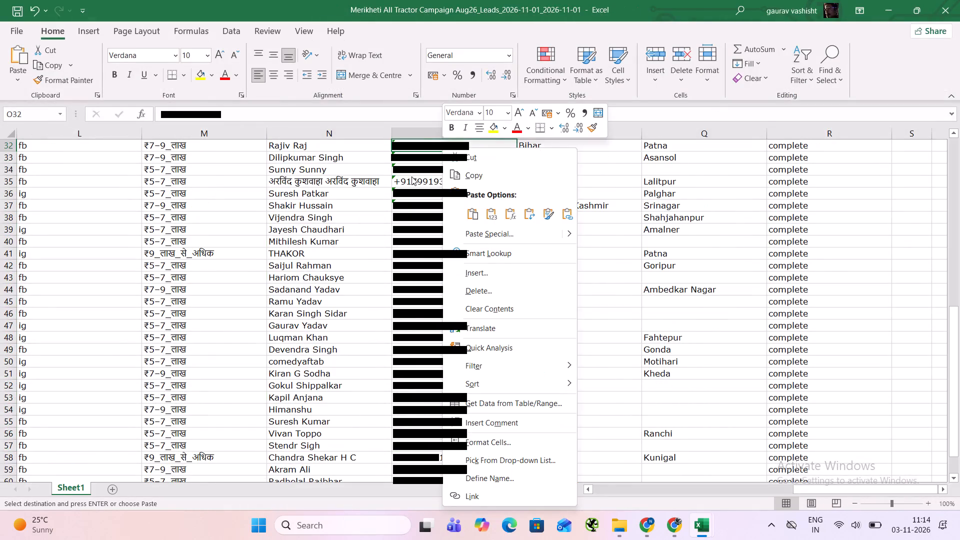
left_click(411, 176)
Copy the full_name, whatsapp_number, state and city entries in rows 2 to 62 of the Merikheti leads sheet.
scroll(404, 178, "up", 16)
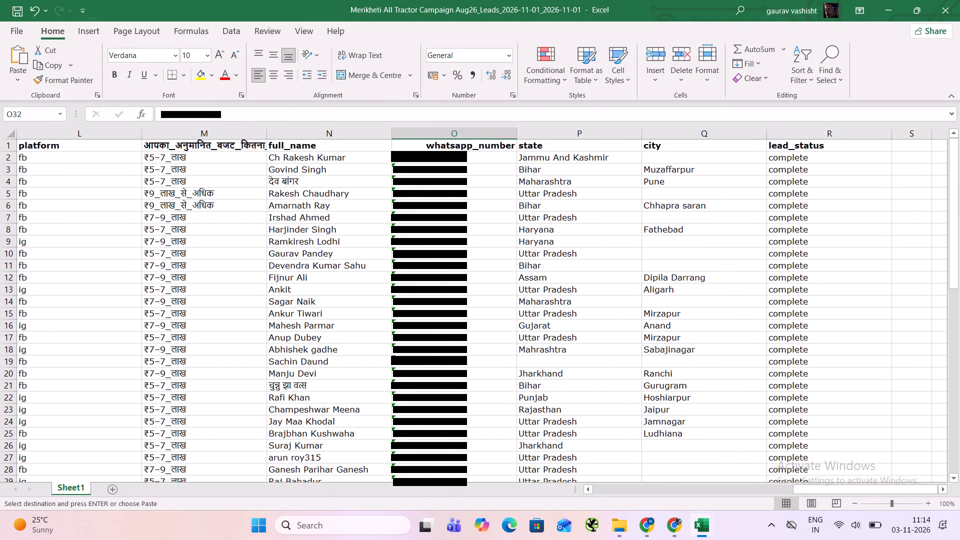
scroll(398, 181, "up", 16)
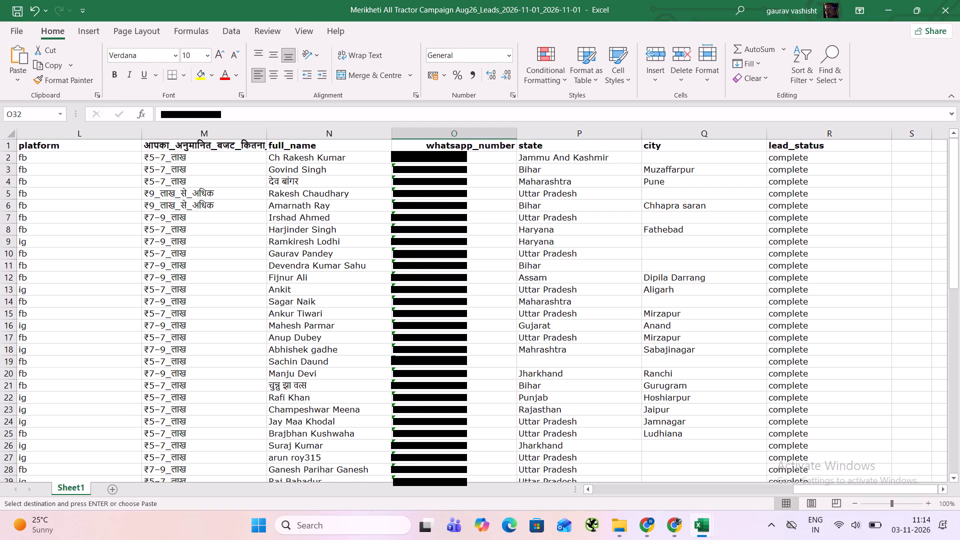
left_click_drag(372, 157, 403, 159)
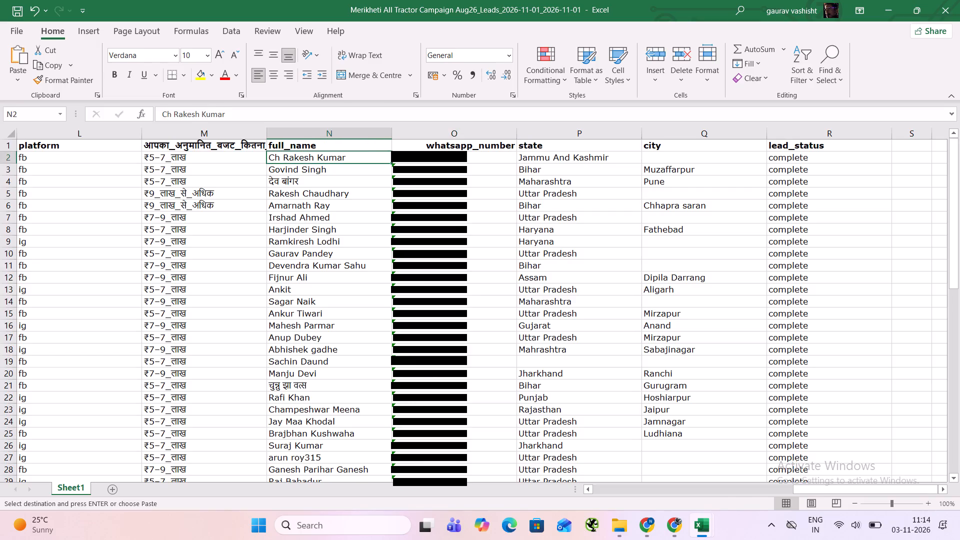
left_click_drag(403, 159, 657, 521)
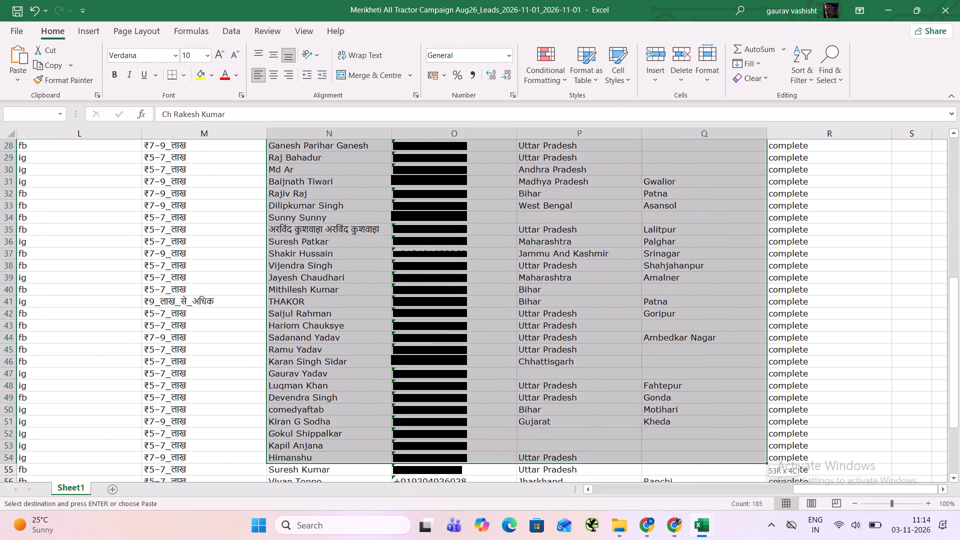
left_click_drag(657, 521, 663, 430)
right_click(596, 253)
left_click(639, 175)
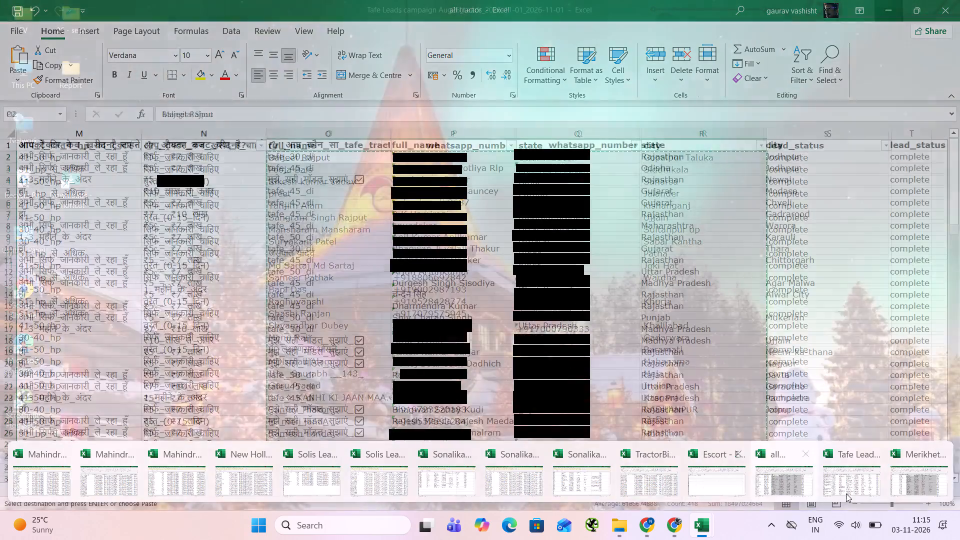
Paste the copied Merikheti leads into the Escort workbook starting at cell A273.
left_click(732, 478)
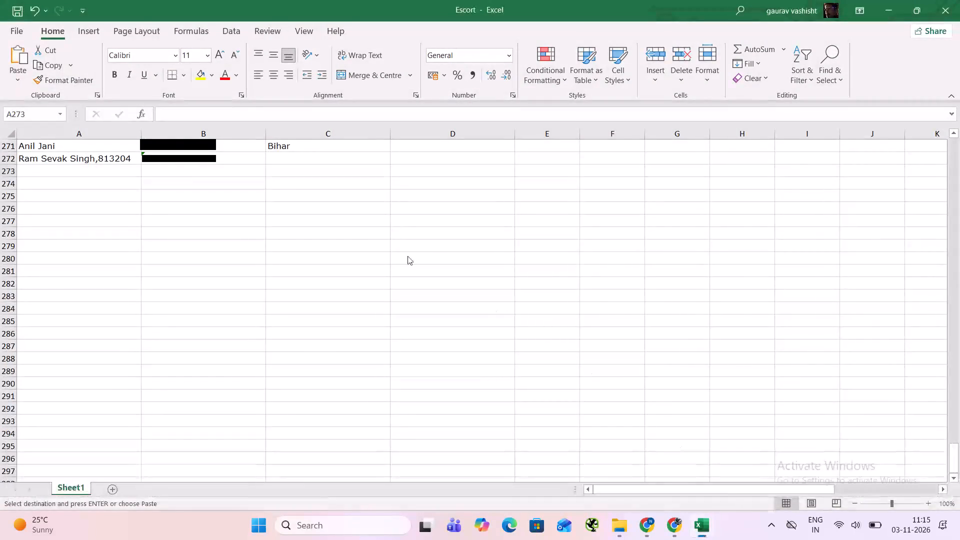
right_click(122, 172)
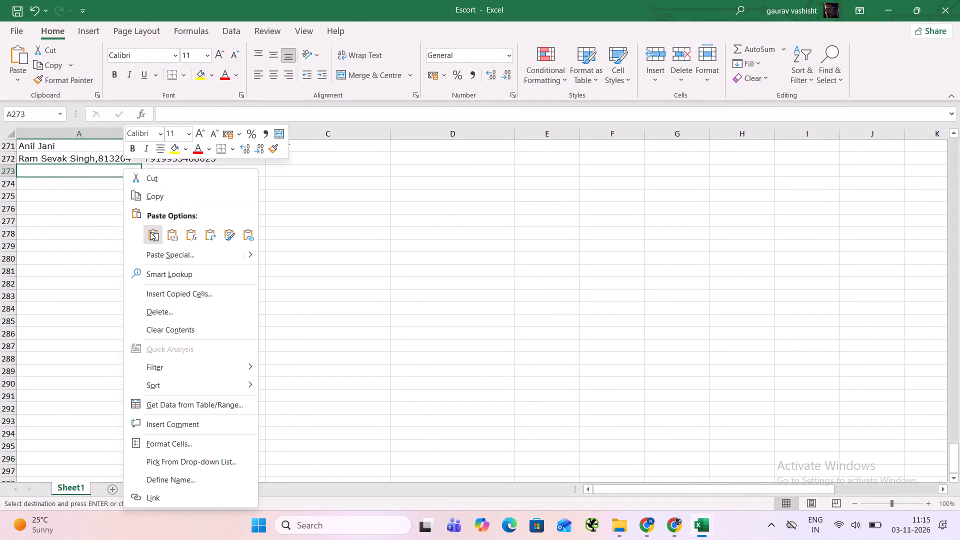
left_click(150, 232)
scroll(163, 237, "down", 6)
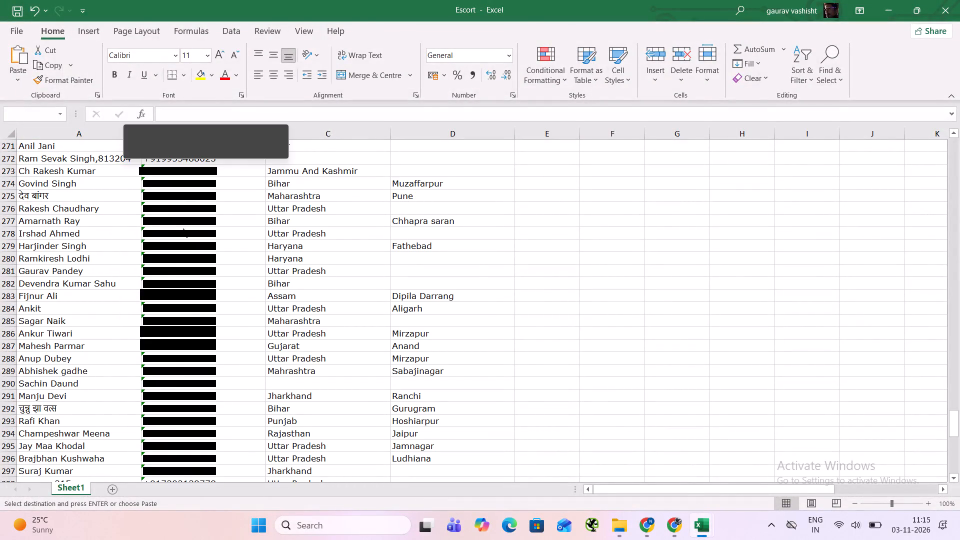
left_click(110, 197)
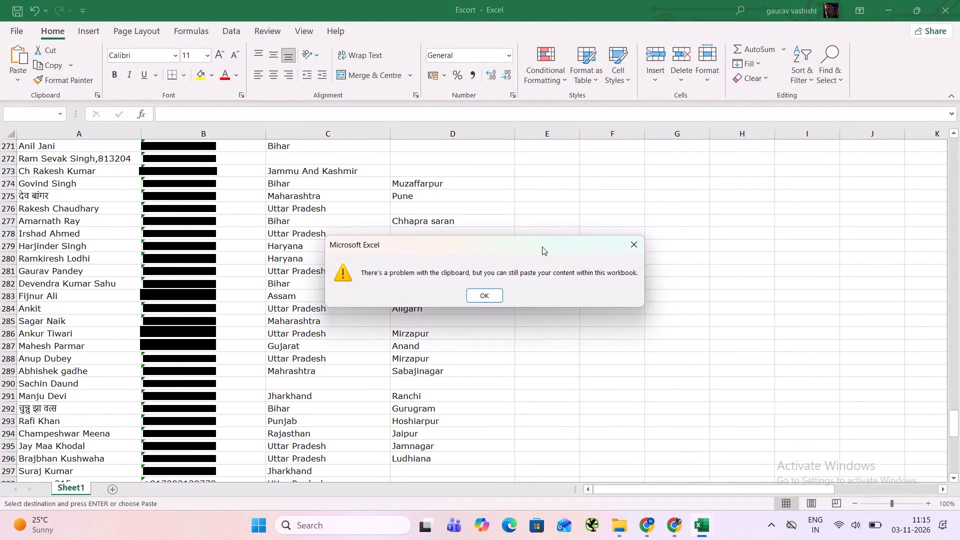
left_click(634, 251)
Go to the end of the pasted Merikheti leads and select A334, the first empty name cell below them.
left_click(121, 230)
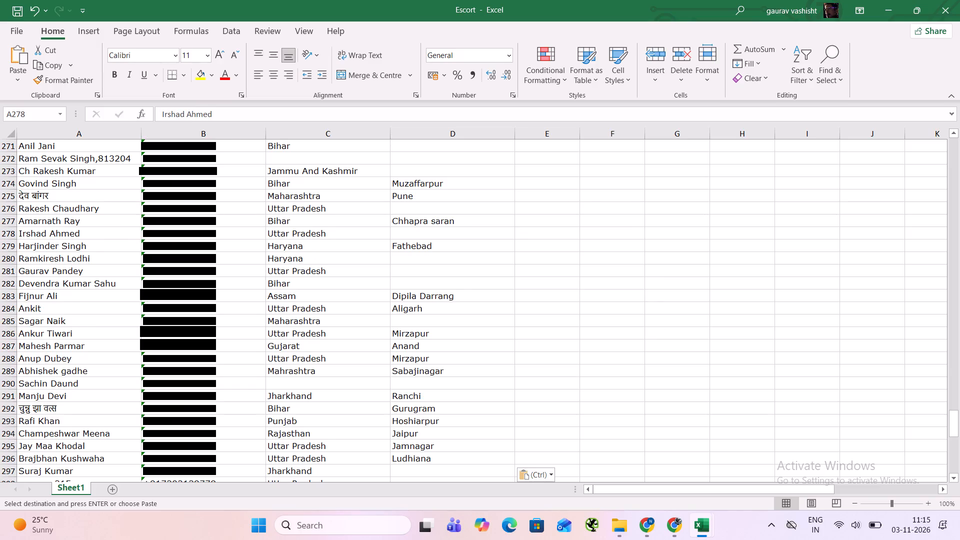
key("ctrl+Down")
key("ctrl+Up")
key("ctrl+Down")
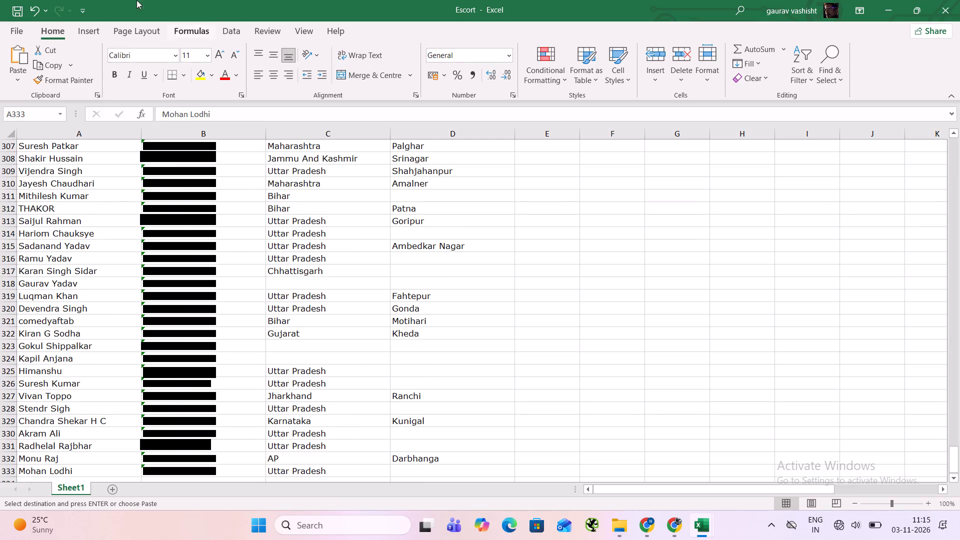
scroll(107, 253, "down", 6)
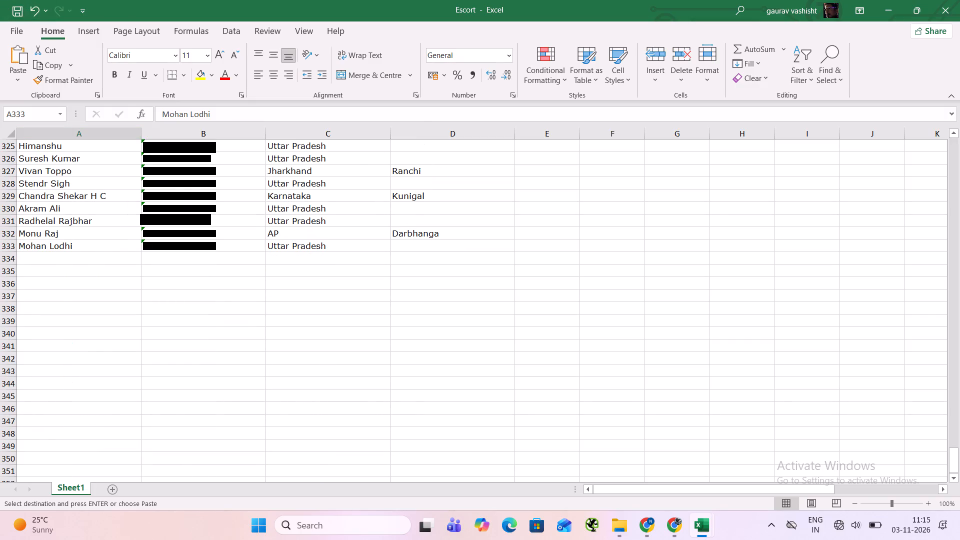
double_click(86, 258)
left_click(128, 287)
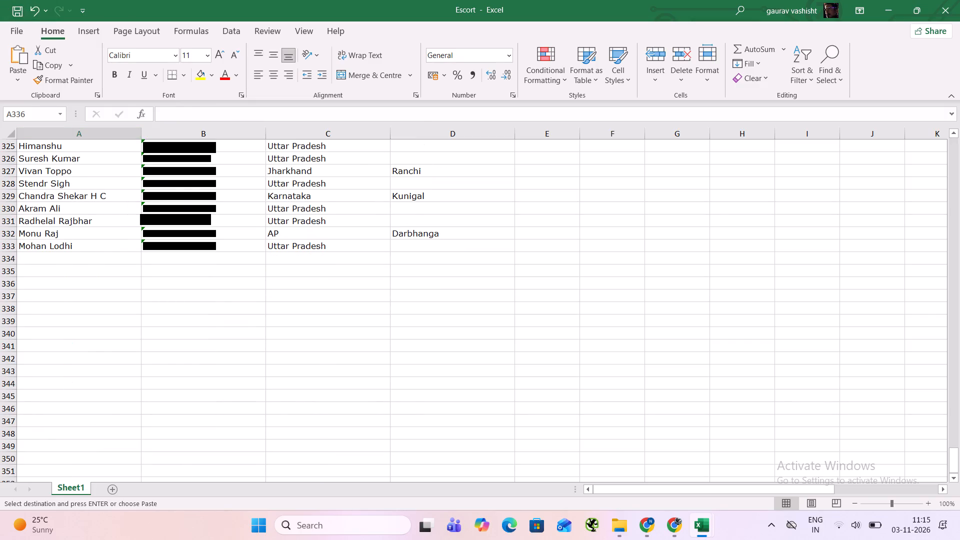
left_click(128, 251)
left_click(120, 254)
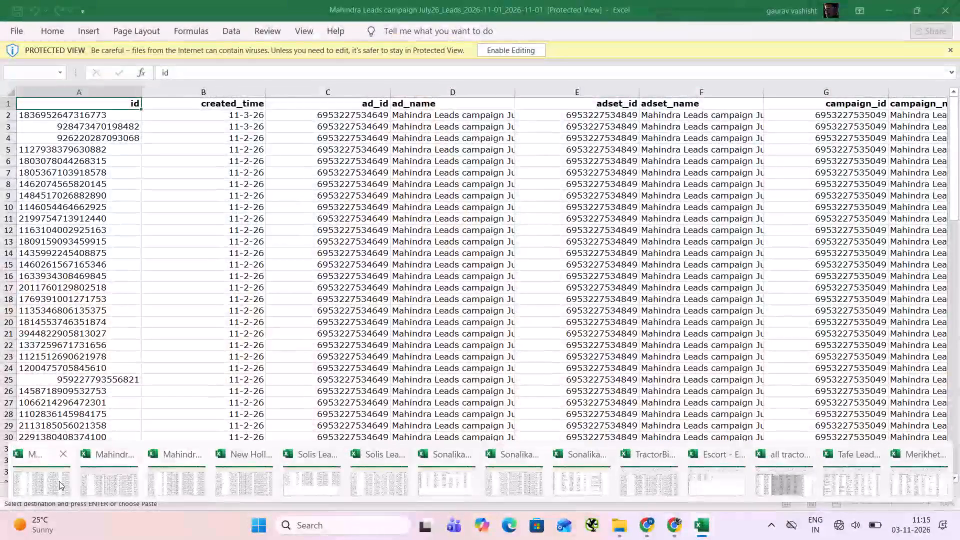
Switch to the Mahindra Leads campaign July26 workbook and enable editing.
left_click(59, 481)
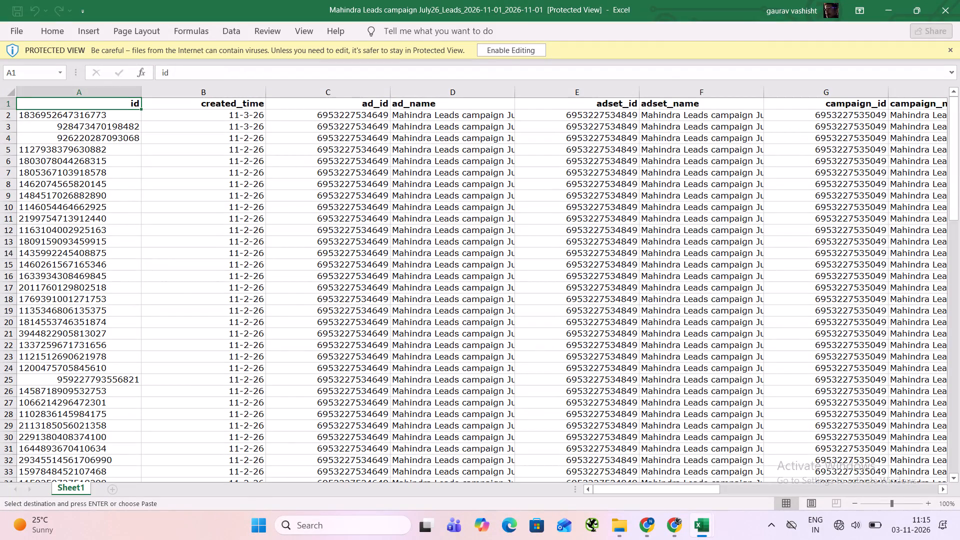
left_click(508, 54)
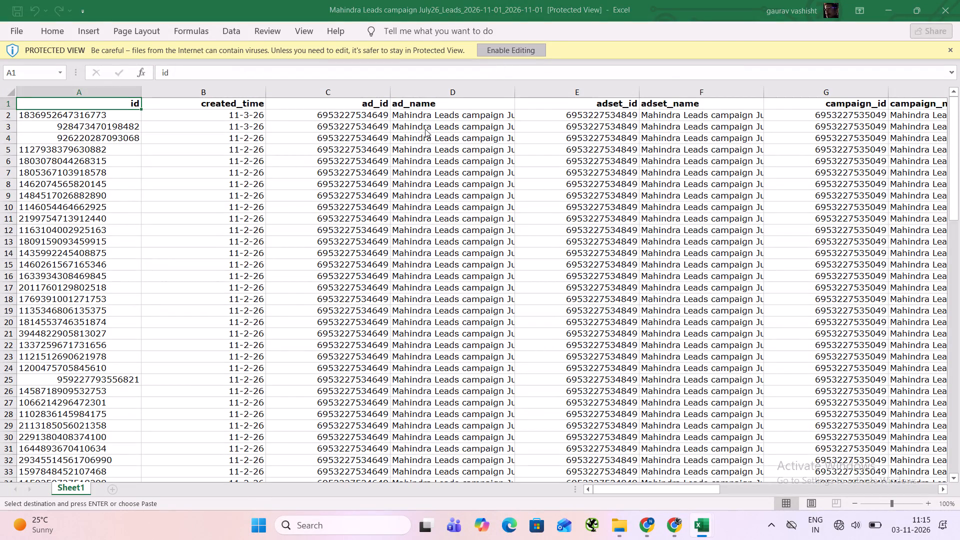
Copy the full_name, phone_number, state and city entries in rows 2 to 44 of the Mahindra July26 leads sheet.
left_click_drag(162, 181, 959, 225)
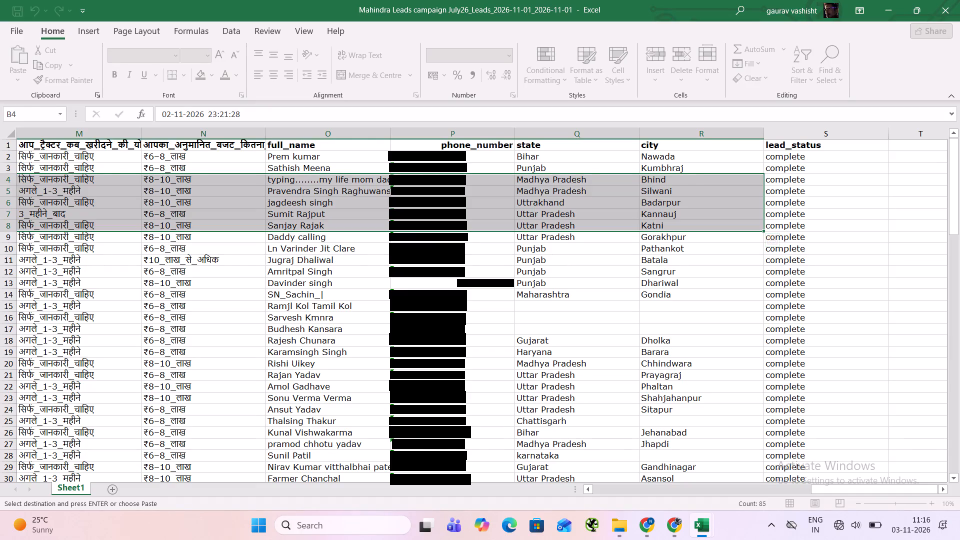
left_click_drag(335, 158, 708, 539)
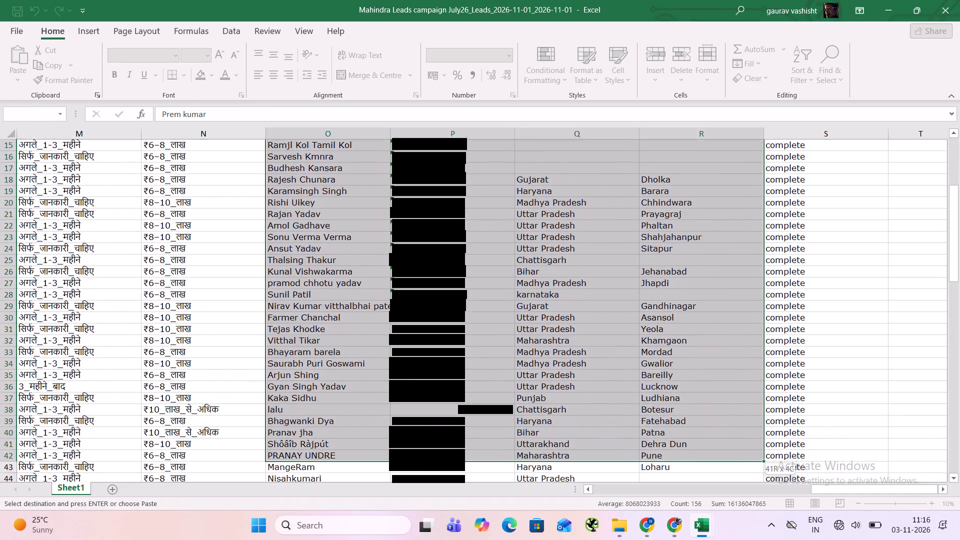
left_click_drag(708, 539, 694, 450)
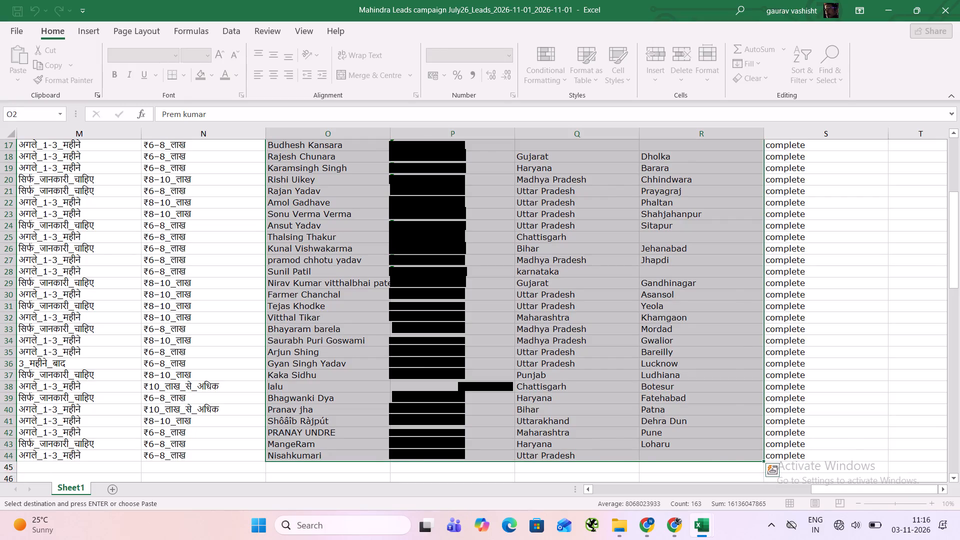
right_click(599, 315)
left_click(645, 181)
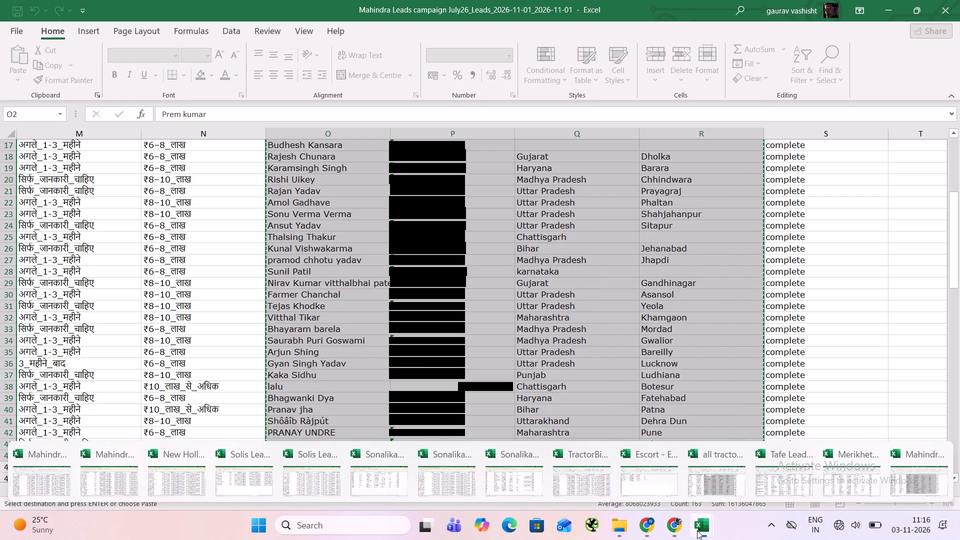
Paste the copied Mahindra July26 leads into the Escort workbook starting at cell A334.
left_click(639, 476)
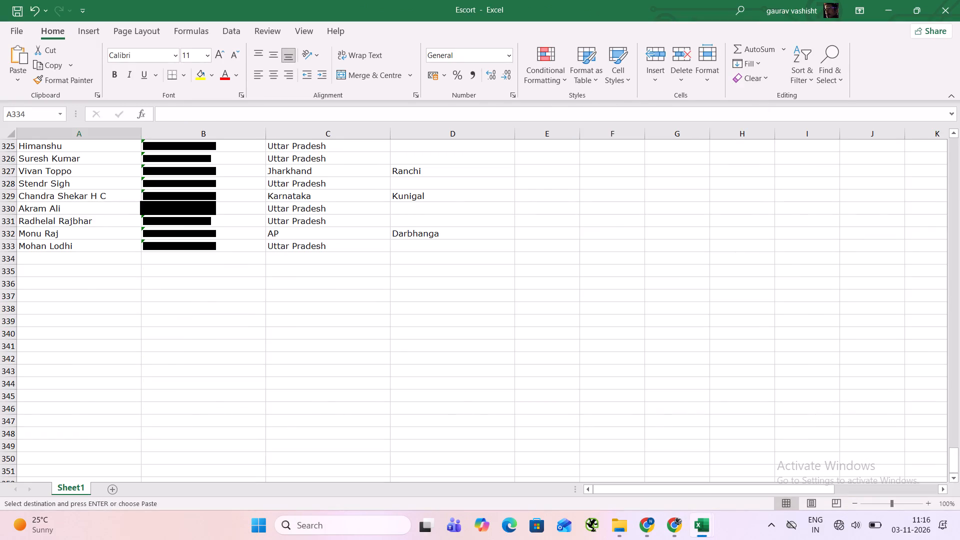
left_click(66, 257)
right_click(66, 257)
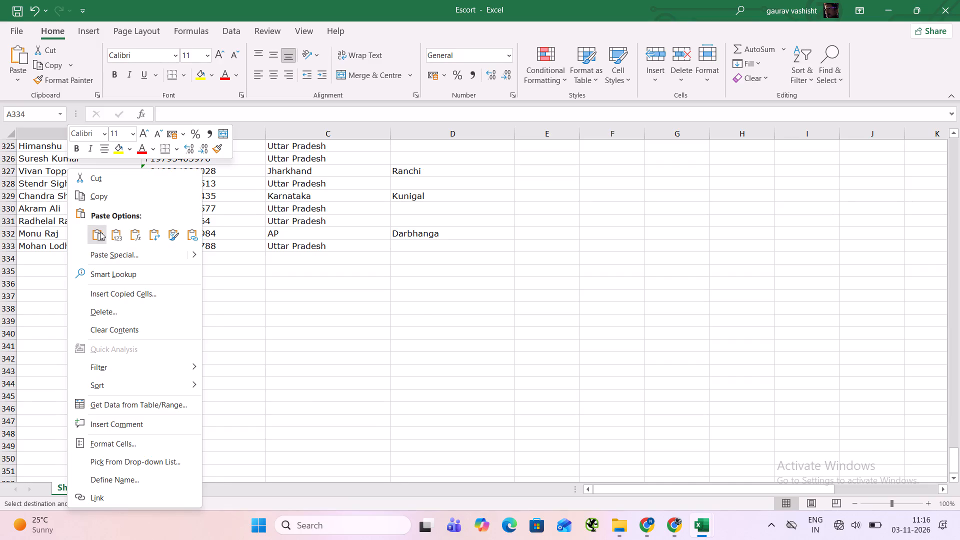
left_click(100, 231)
scroll(112, 452, "down", 6)
scroll(147, 387, "down", 6)
left_click(169, 358)
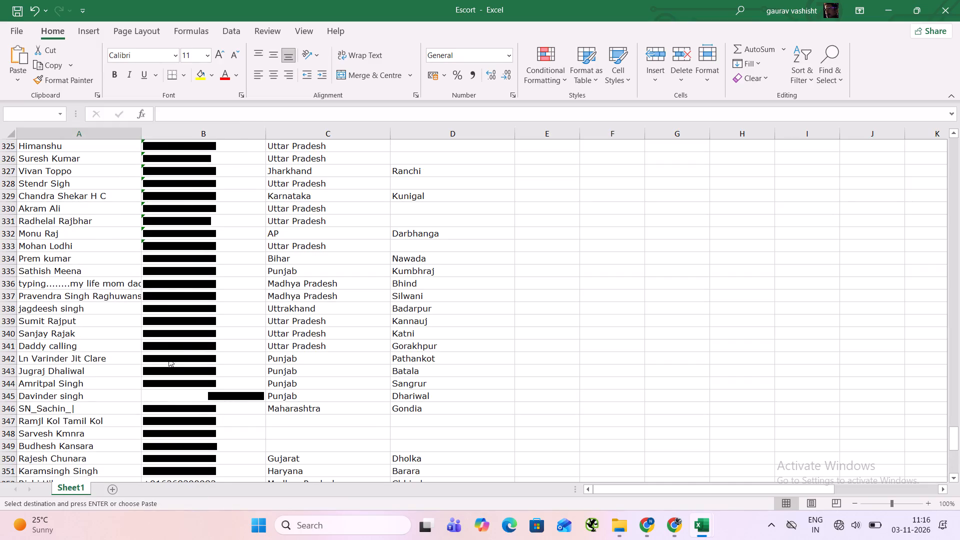
left_click(112, 355)
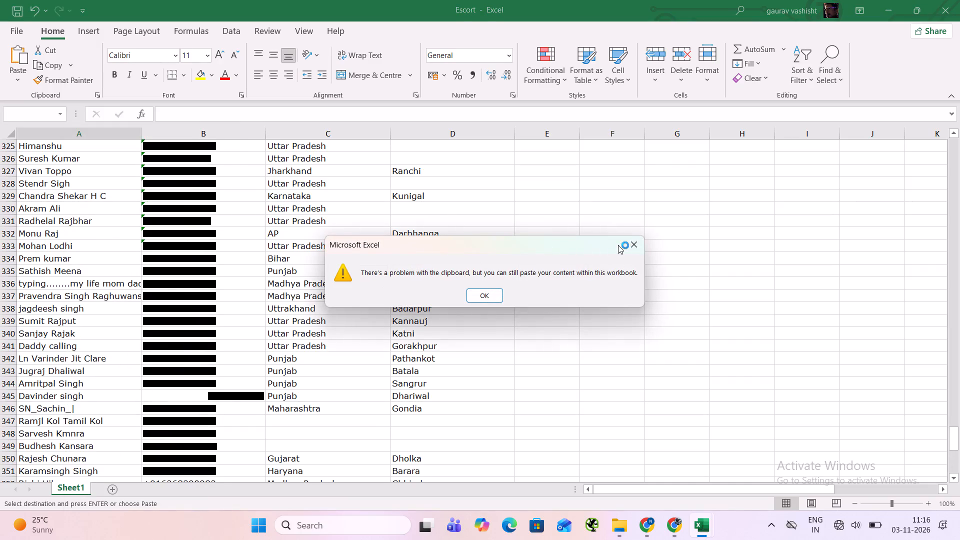
left_click(621, 245)
left_click(626, 243)
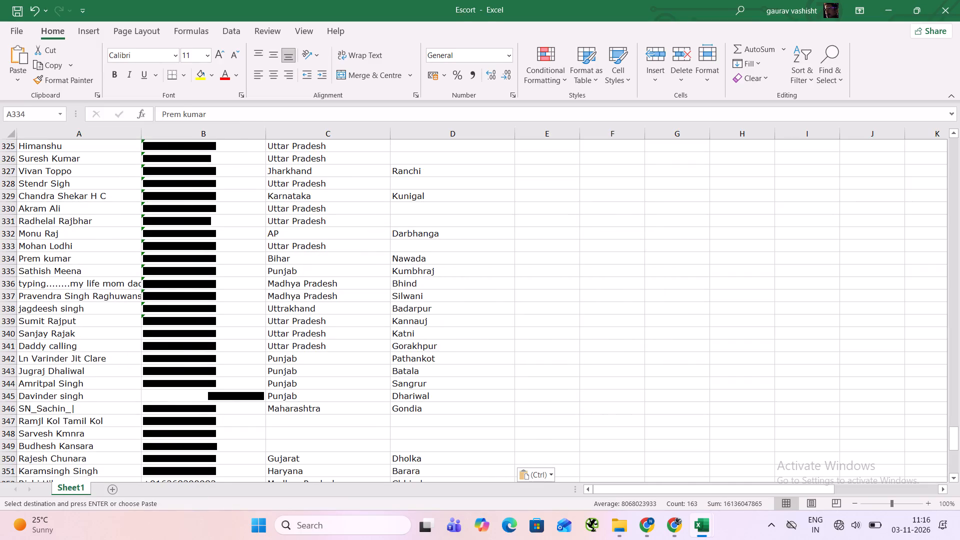
Go to the end of the pasted Mahindra leads and select A377, the first empty name cell below them.
left_click(115, 358)
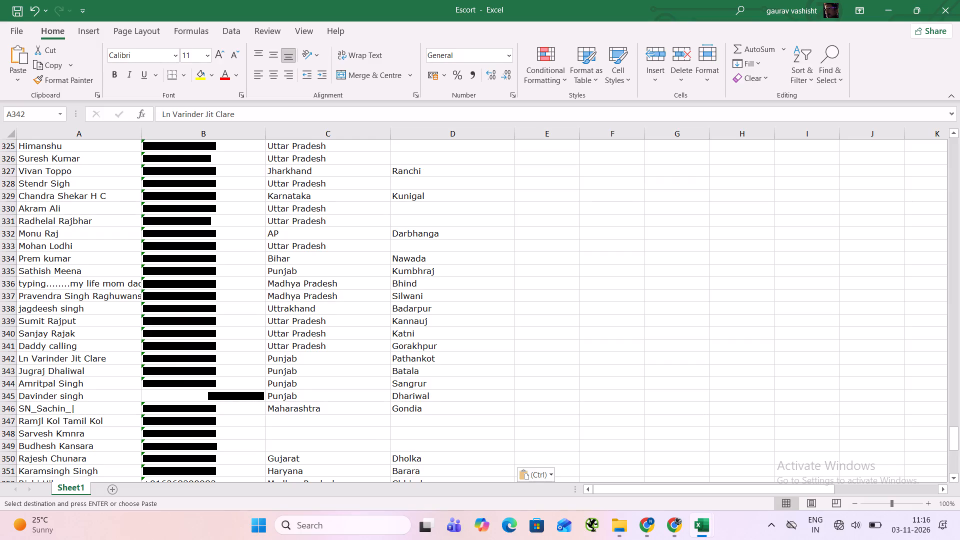
key("ctrl+Down")
key("ctrl+Down")
key("ctrl+Up")
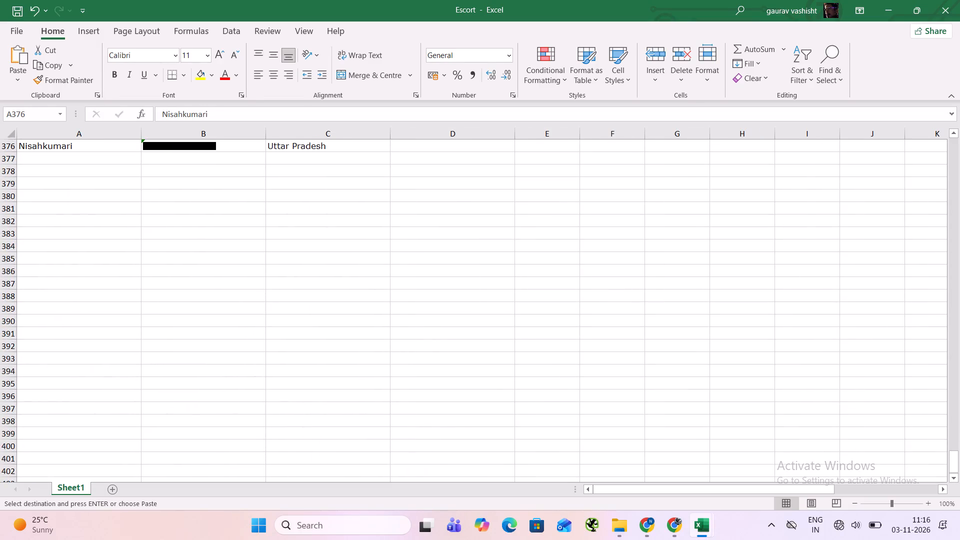
left_click(106, 154)
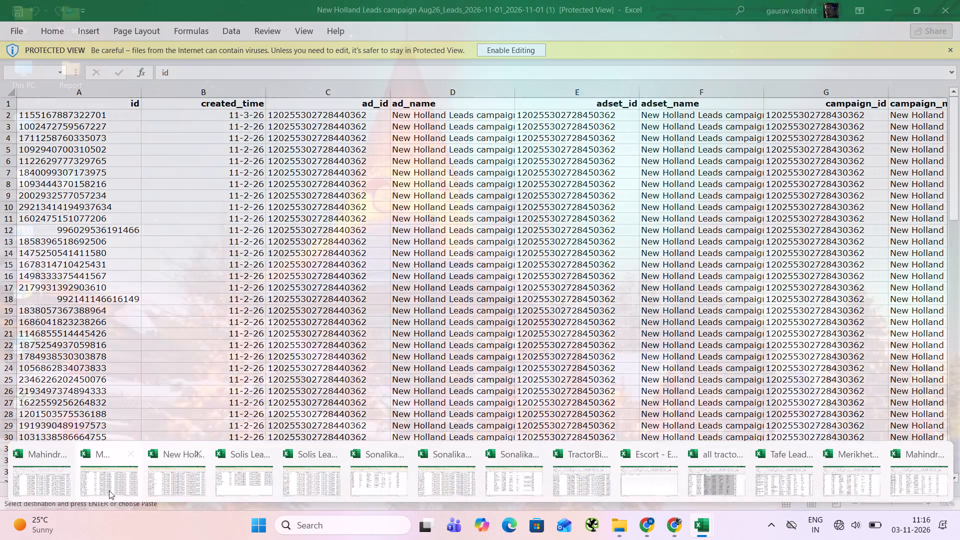
In the Mahindra Leads campaign 1-oct-2026 workbook, copy the full_name, phone, state and city entries in rows 2 to 30.
left_click(27, 475)
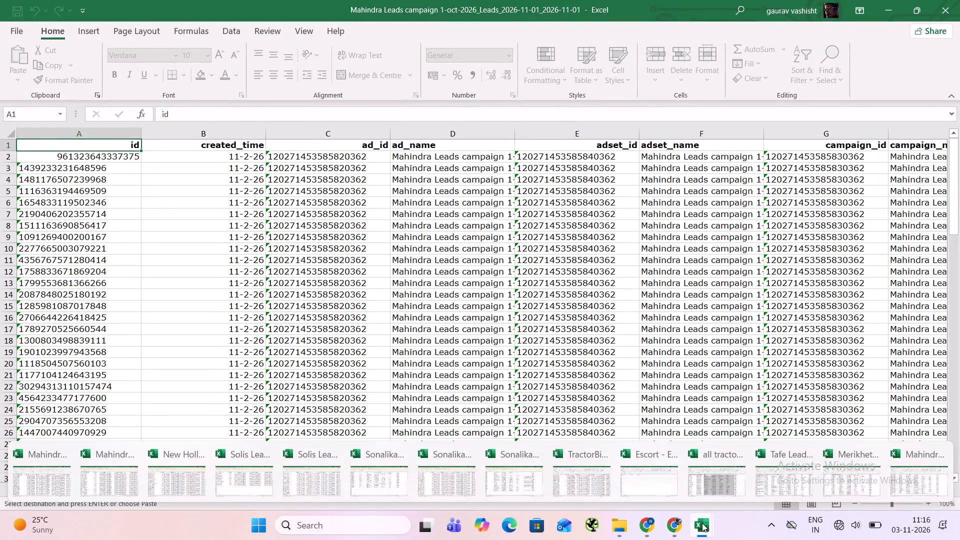
left_click_drag(642, 331, 959, 220)
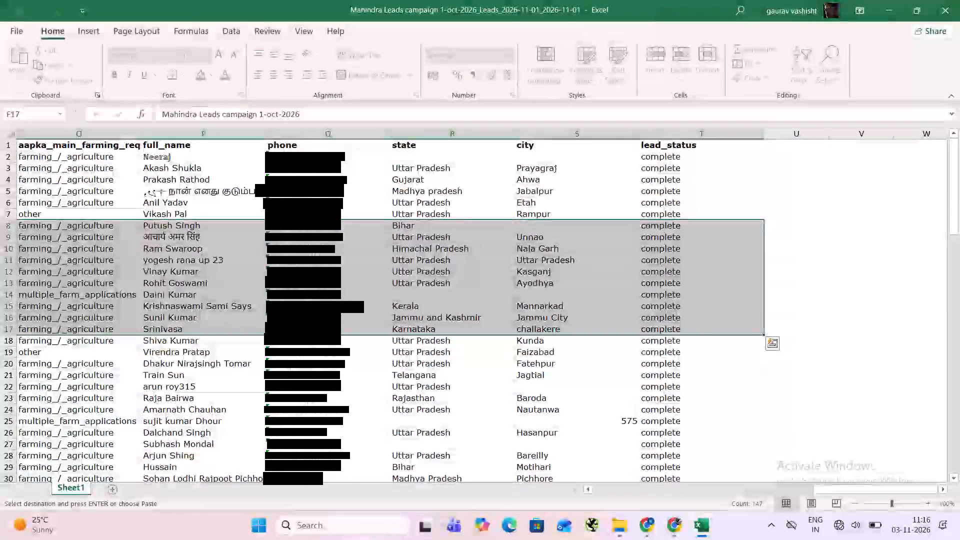
left_click_drag(208, 156, 459, 471)
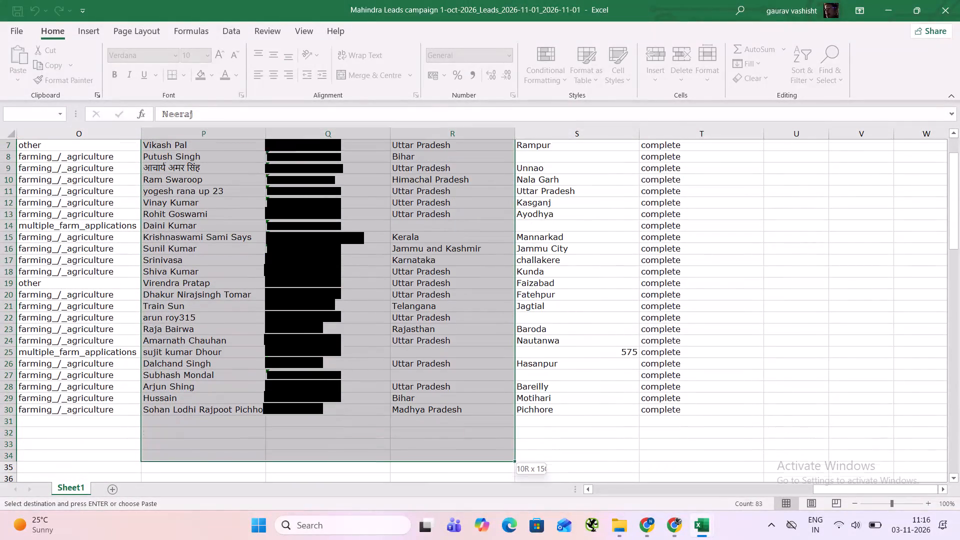
left_click_drag(459, 471, 550, 408)
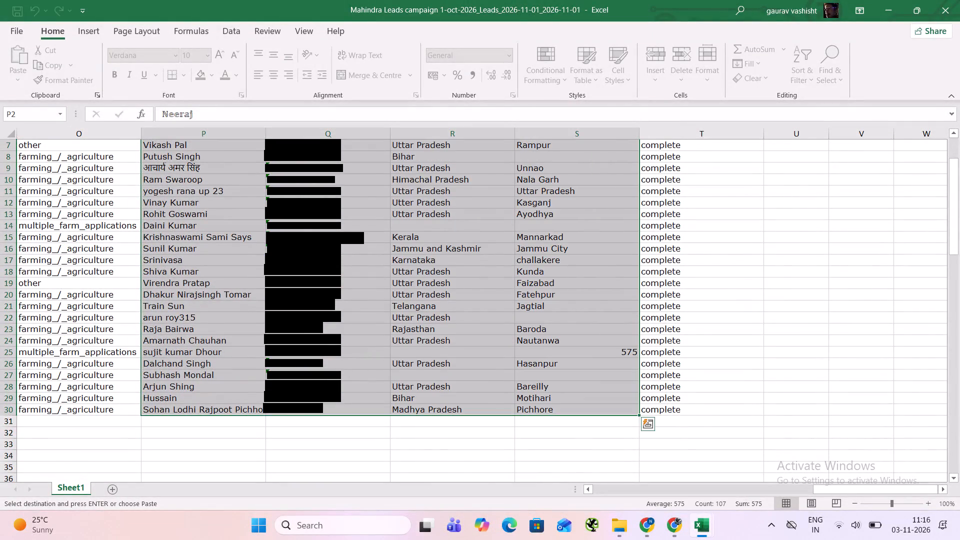
right_click(505, 375)
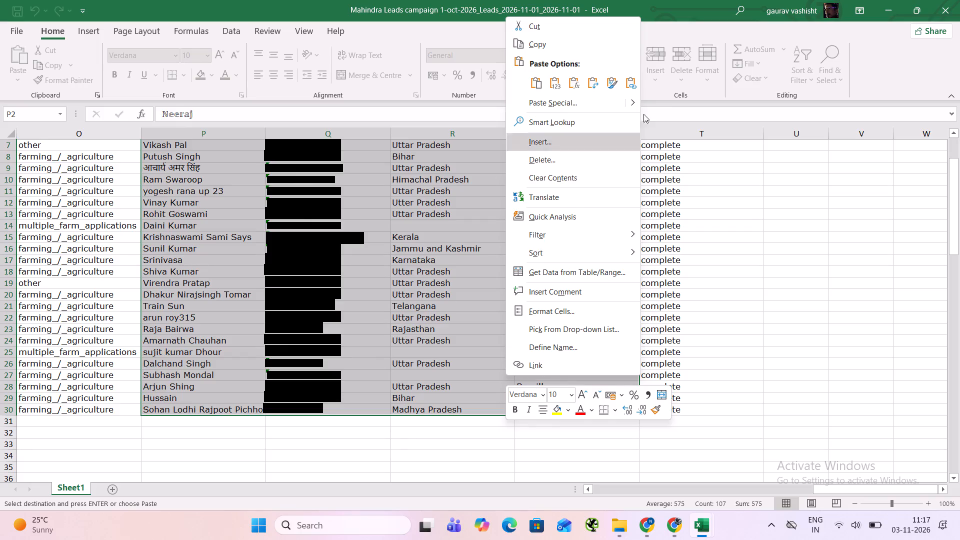
left_click(598, 44)
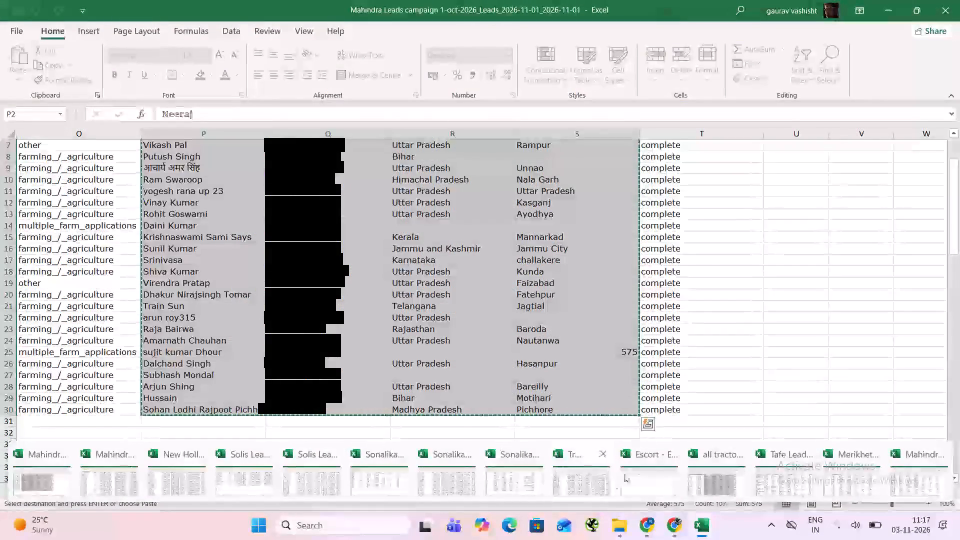
Paste the copied Mahindra 1-oct leads into the Escort workbook starting at cell A377.
left_click(643, 472)
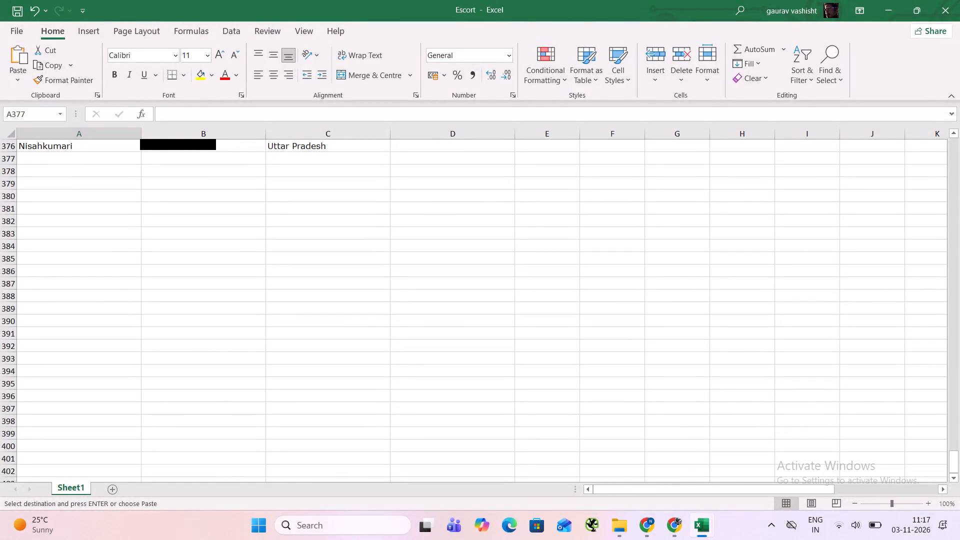
left_click(102, 157)
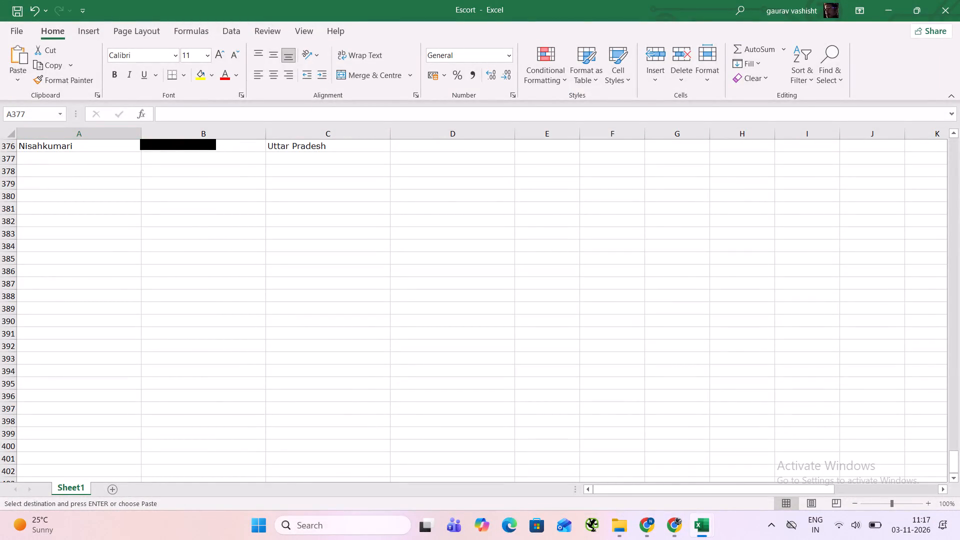
right_click(102, 156)
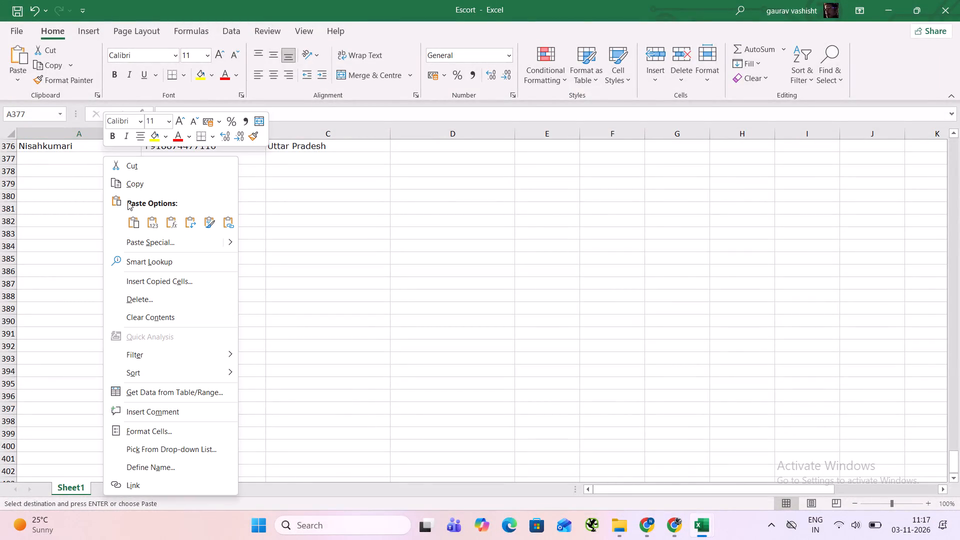
left_click(137, 228)
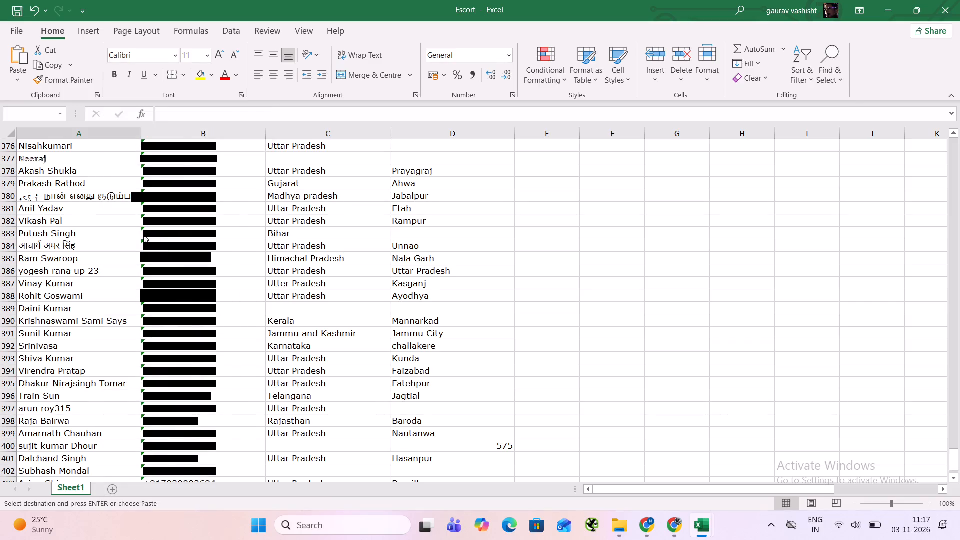
scroll(153, 263, "down", 8)
left_click(154, 250)
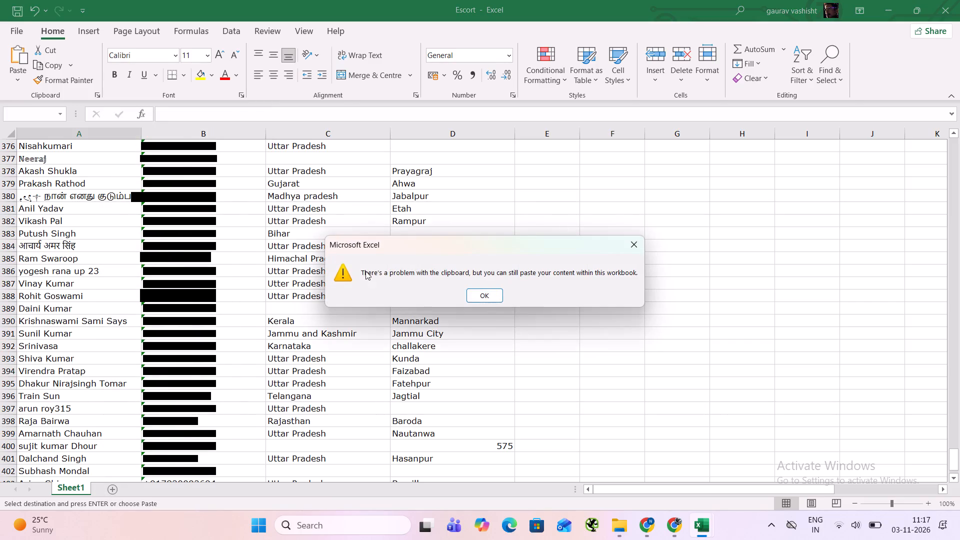
left_click(483, 300)
Go to the end of the pasted Mahindra 1-oct leads and select A406, the first empty name cell below them.
left_click(255, 238)
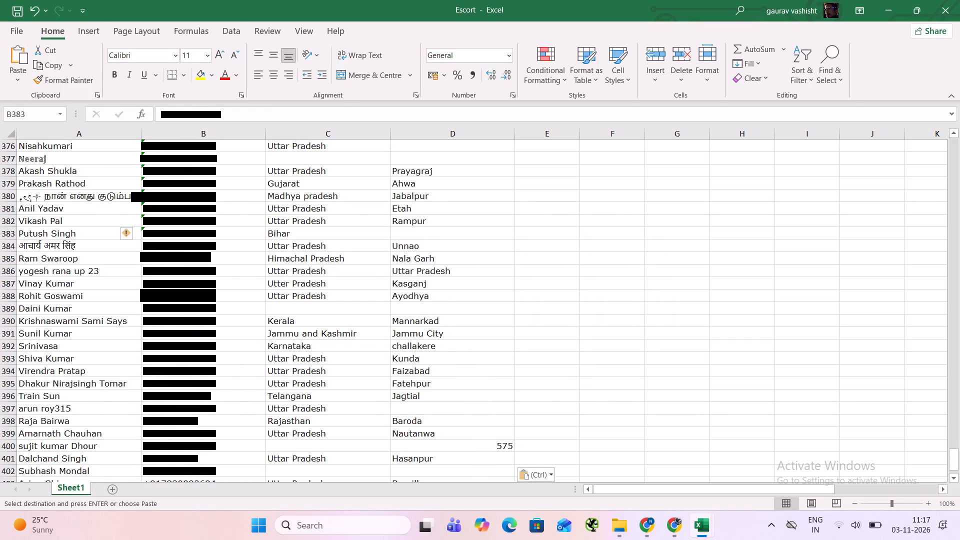
key("ctrl+Down")
key("ctrl+Down")
key("ctrl+Down")
key("ctrl+Down")
key("ctrl+Down")
key("ctrl+Down")
key("ctrl+Down")
key("ctrl+Down")
key("ctrl+Down")
key("ctrl+Down")
key("ctrl+Down")
key("ctrl+Down")
key("ctrl+Down")
key("ctrl+Down")
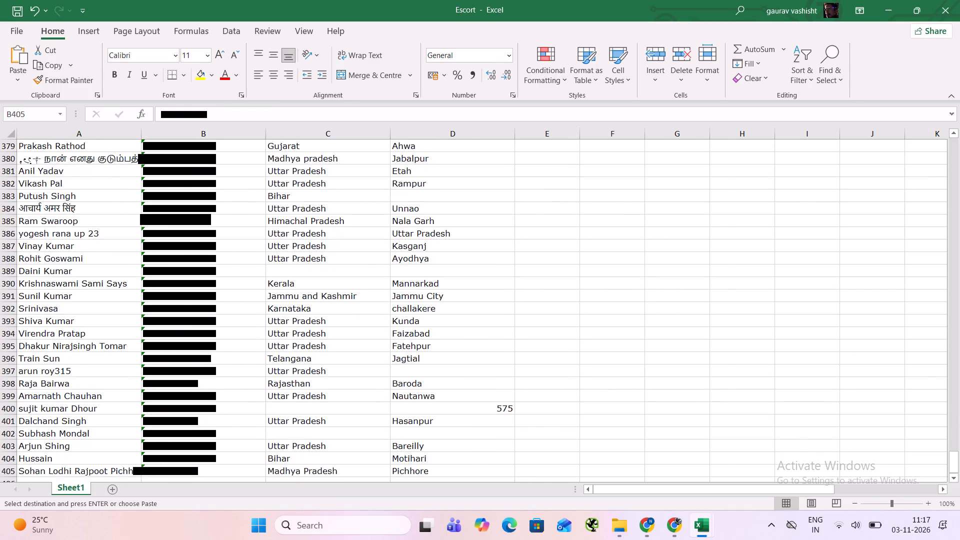
key("ctrl+Up")
key("Left")
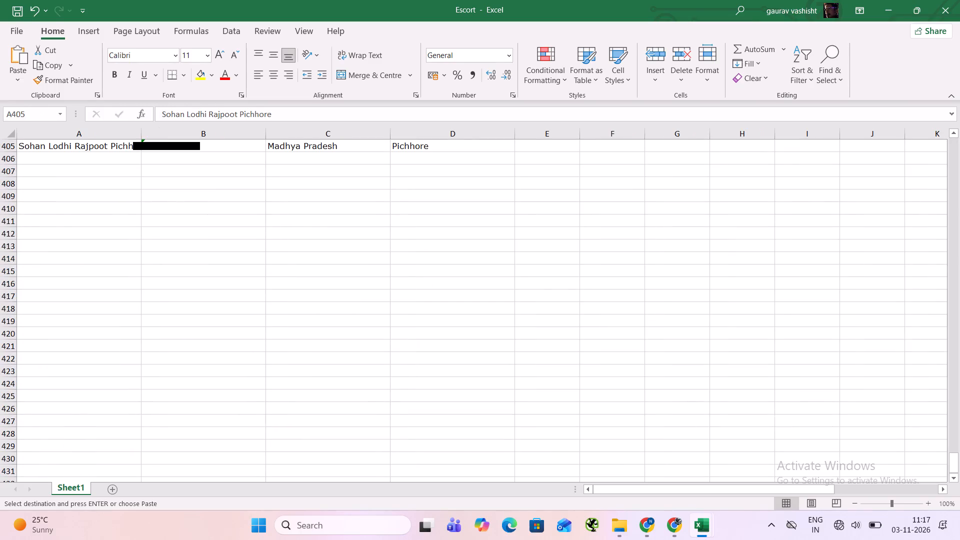
left_click(112, 153)
left_click(108, 157)
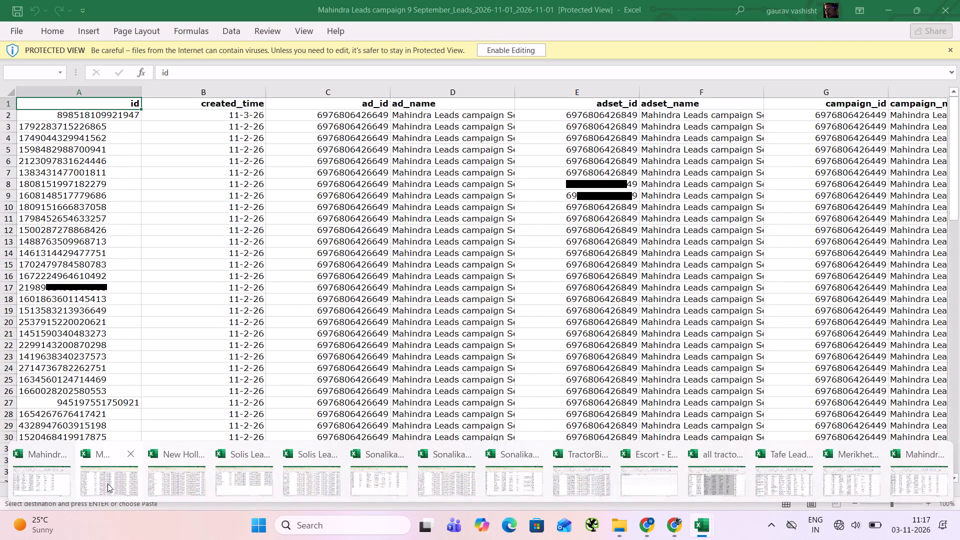
Switch to the Mahindra Leads campaign 9 September workbook and enable editing.
left_click(107, 483)
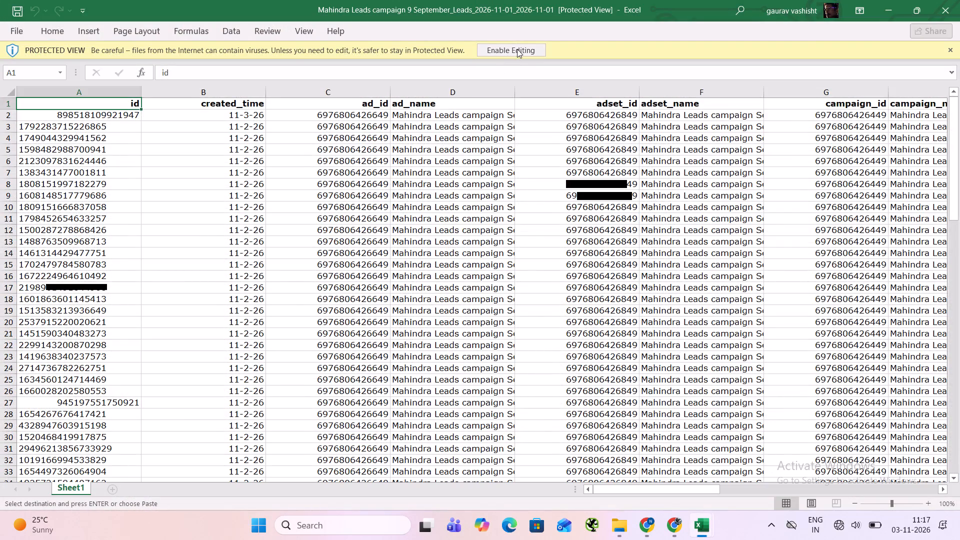
left_click(517, 49)
Copy the full_name, phone_number, state and city entries in rows 2 to 35 of the Mahindra 9 September leads sheet.
left_click_drag(435, 219, 959, 237)
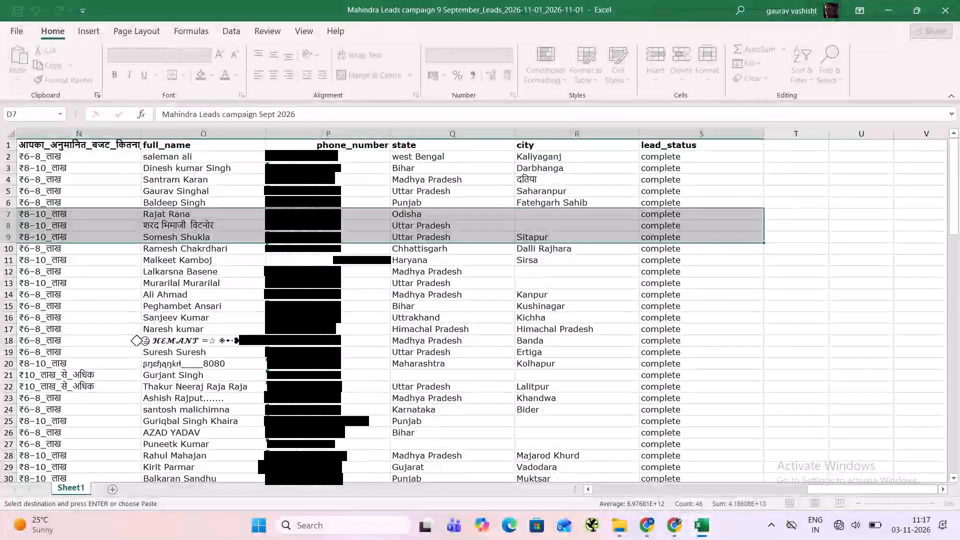
left_click_drag(236, 153, 565, 539)
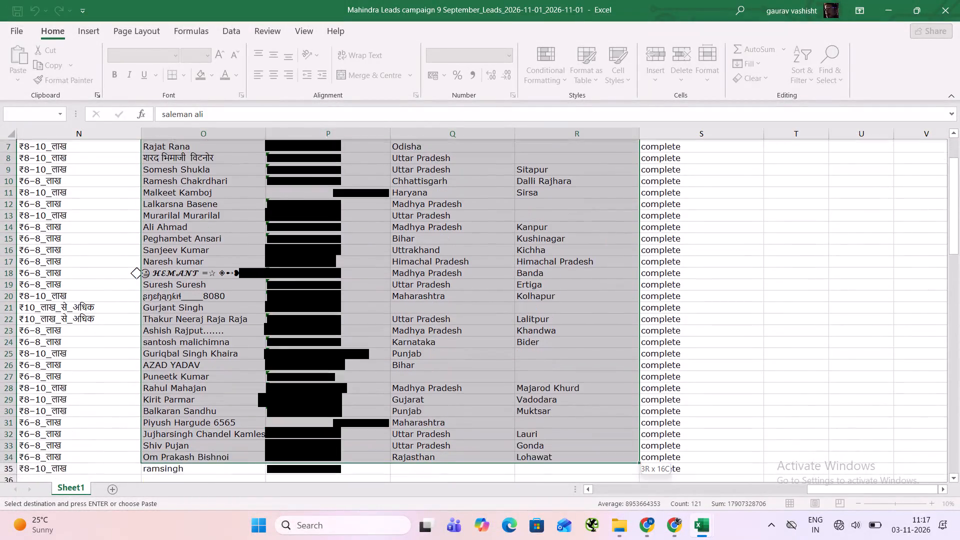
left_click_drag(565, 539, 565, 429)
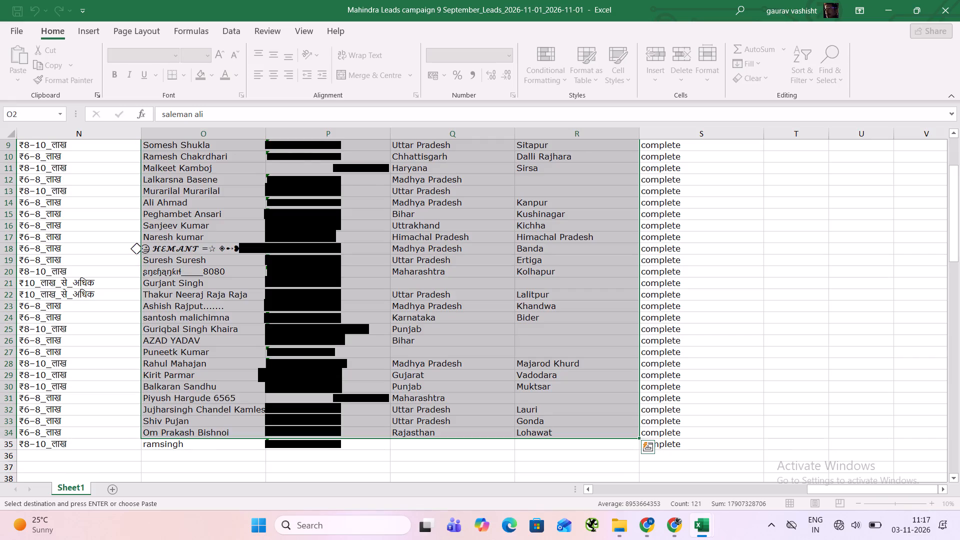
key("shift+Down")
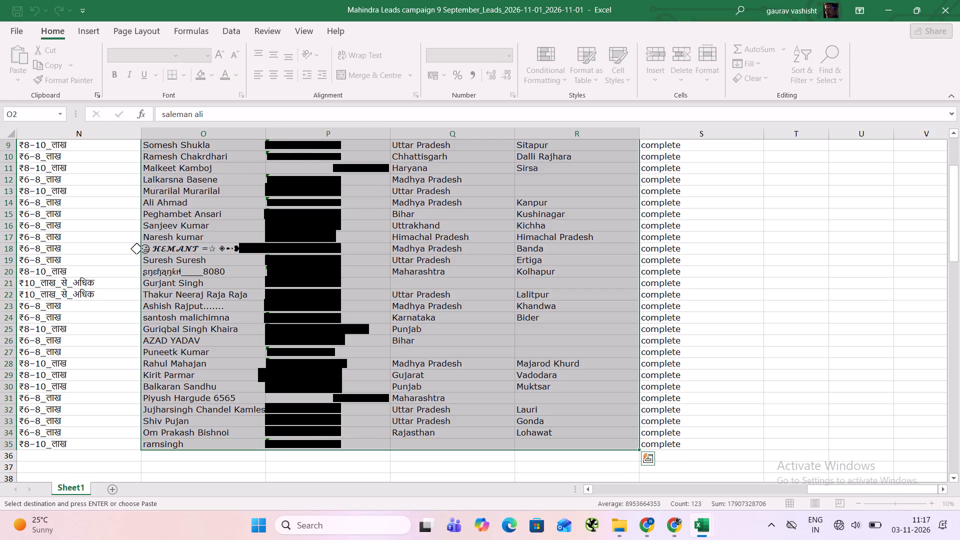
right_click(433, 256)
left_click(482, 177)
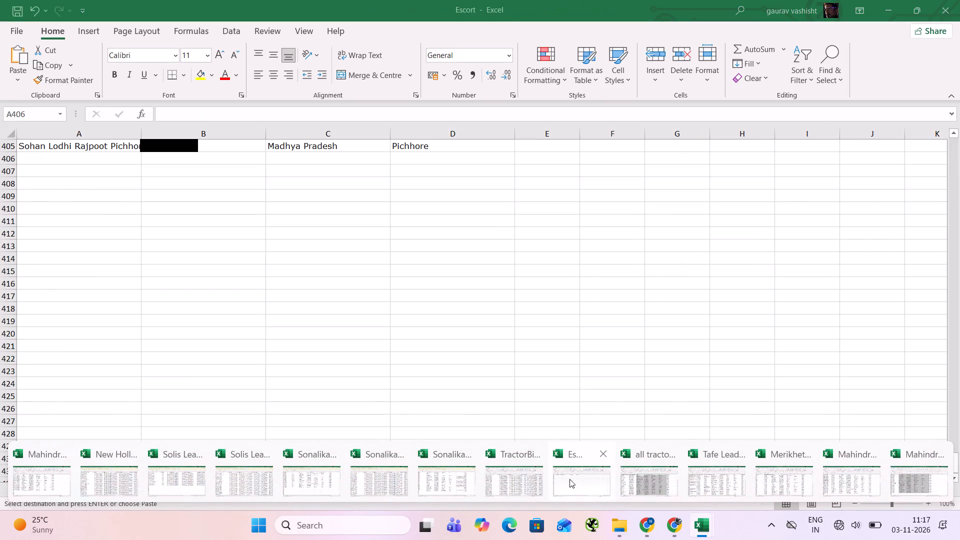
Paste the copied Mahindra 9 September leads into the Escort workbook starting at cell A406.
left_click_drag(569, 472, 576, 466)
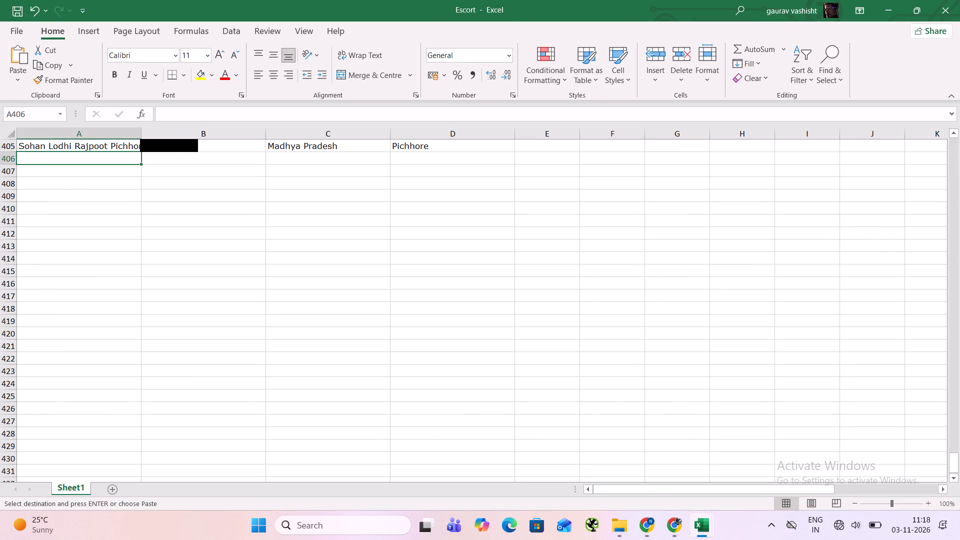
right_click(108, 161)
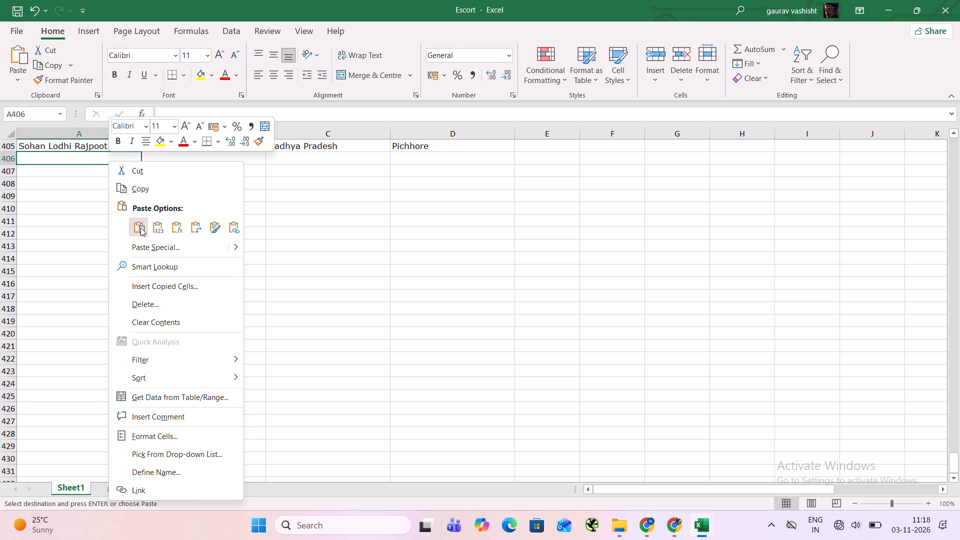
left_click(141, 229)
key("Down")
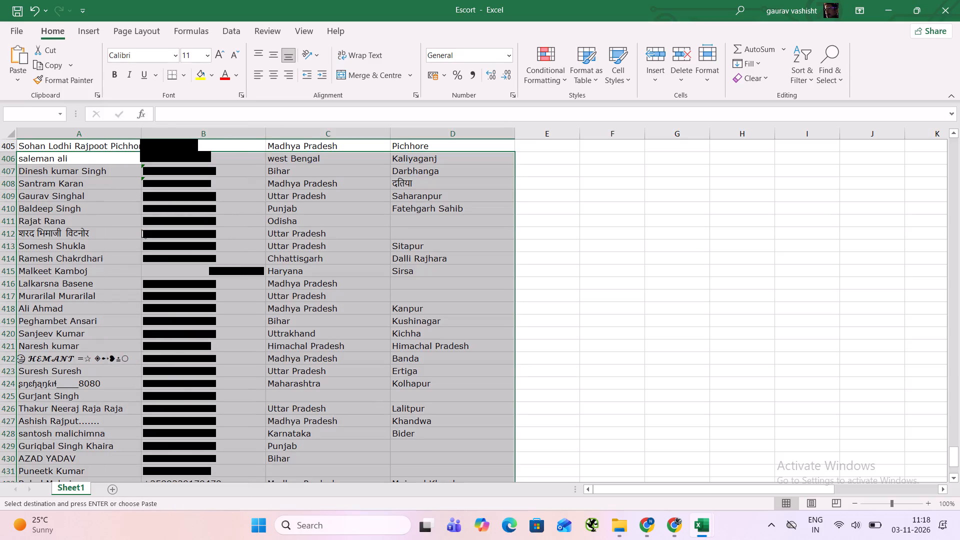
key("ctrl+Down")
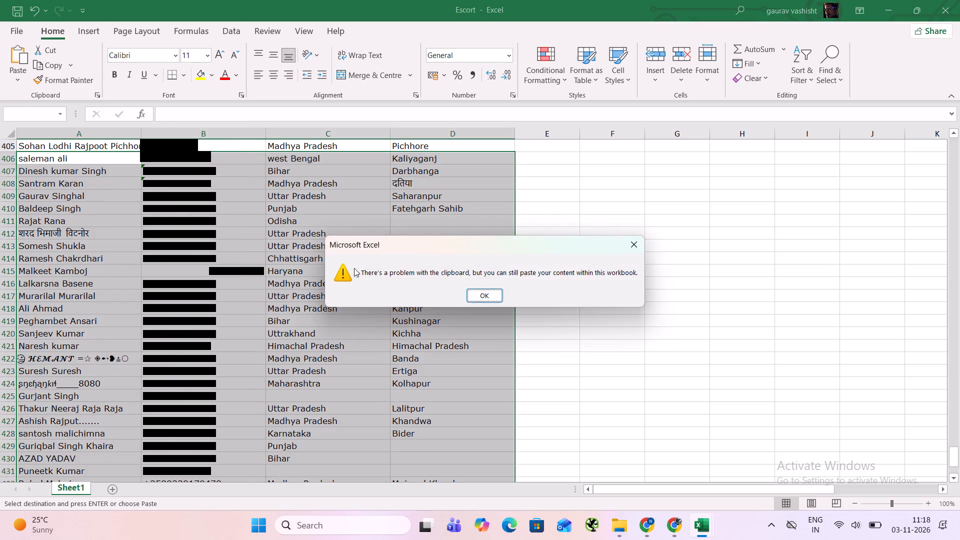
left_click(474, 295)
Go to the end of the pasted Mahindra 9 September leads and select A440, the first empty name cell below them.
key("Down")
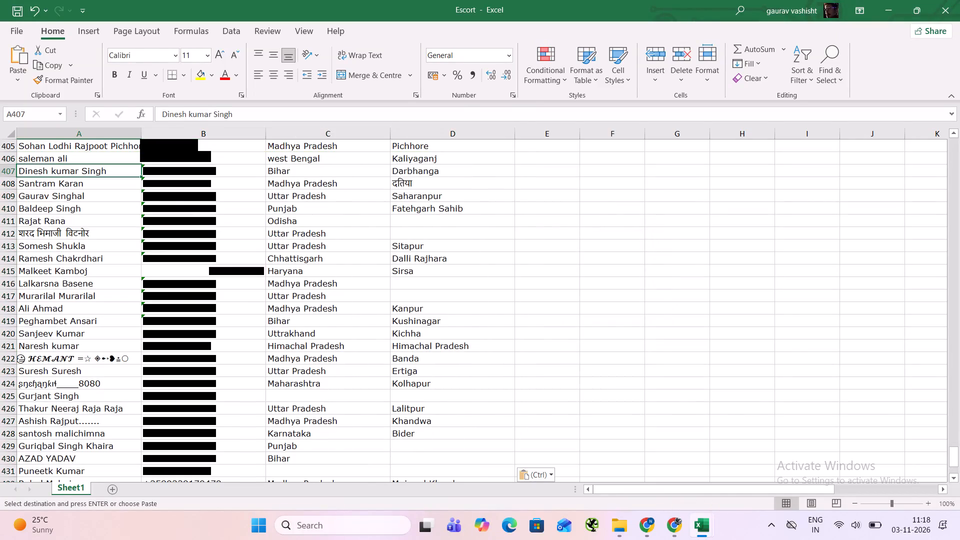
key("ctrl+Down")
key("ctrl+Down")
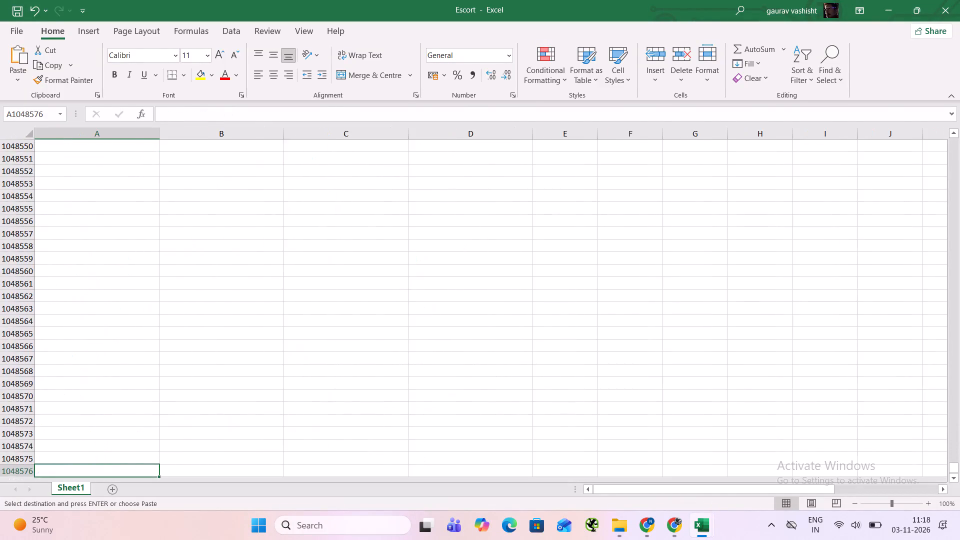
key("ctrl+Up")
scroll(472, 301, "up", 1)
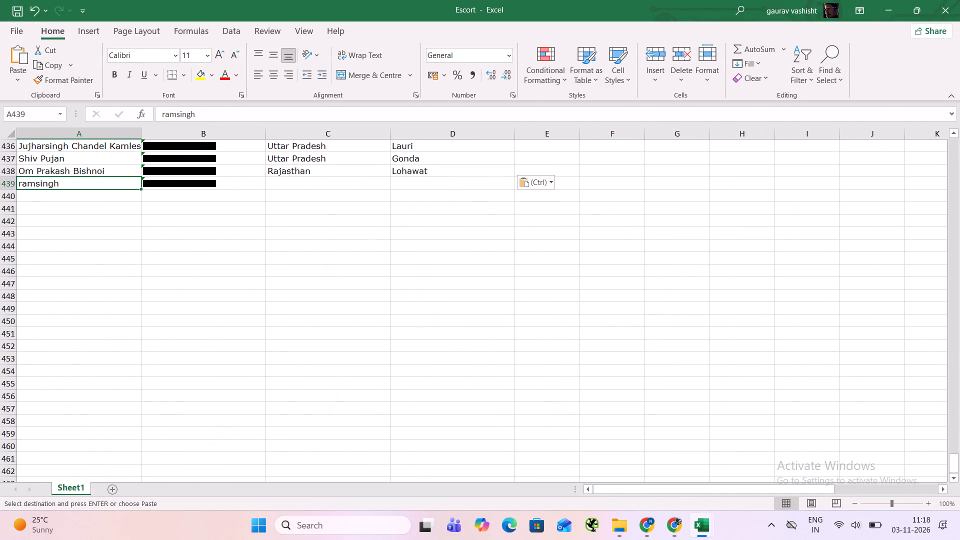
left_click(105, 193)
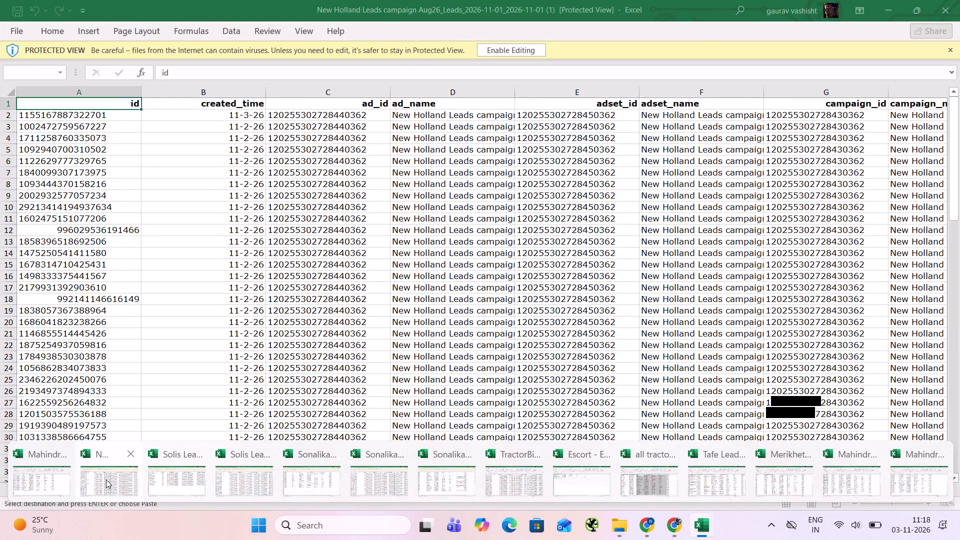
Switch to the New Holland Leads campaign Aug26 workbook and enable editing.
left_click(106, 479)
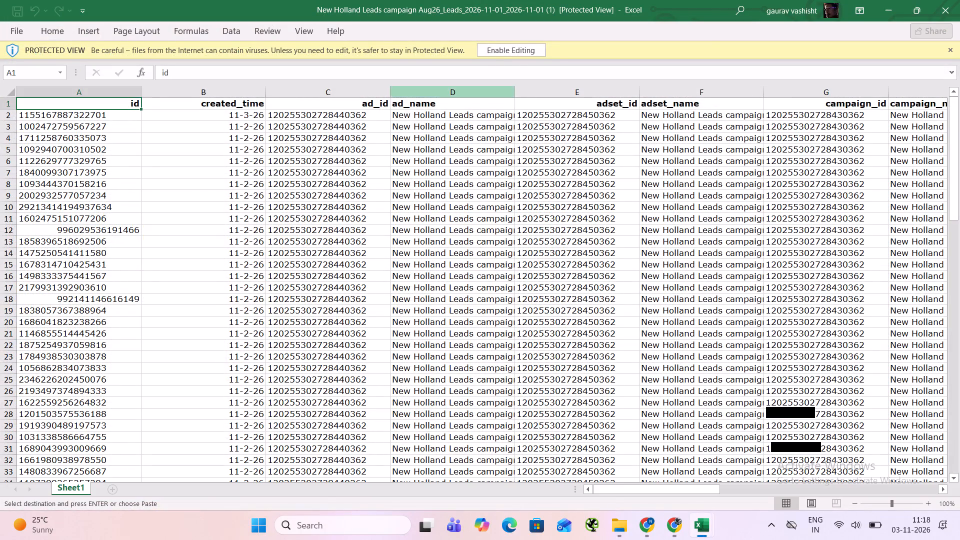
left_click(518, 49)
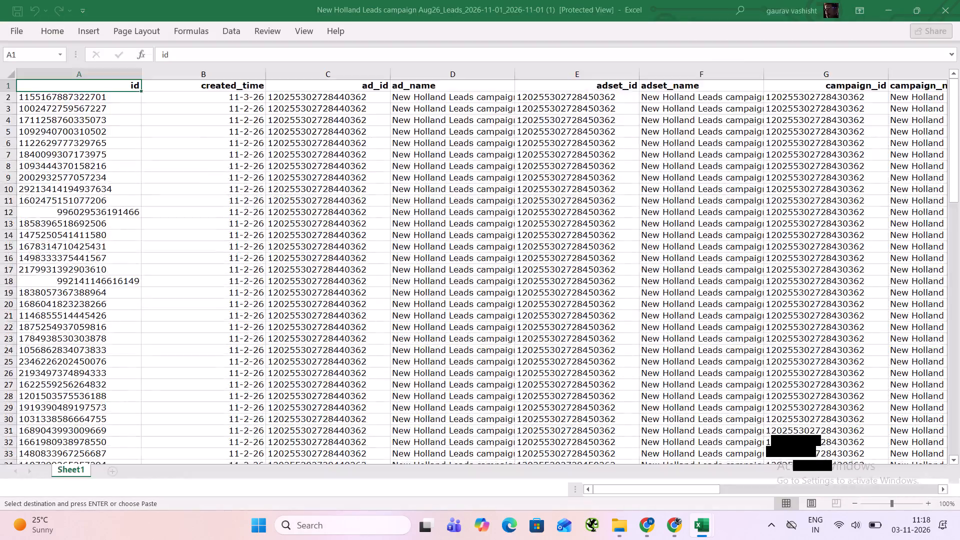
Copy the full_name, phone_number, state and city entries in rows 2 to 64 of the New Holland leads sheet.
left_click_drag(441, 185, 959, 265)
left_click_drag(327, 158, 674, 386)
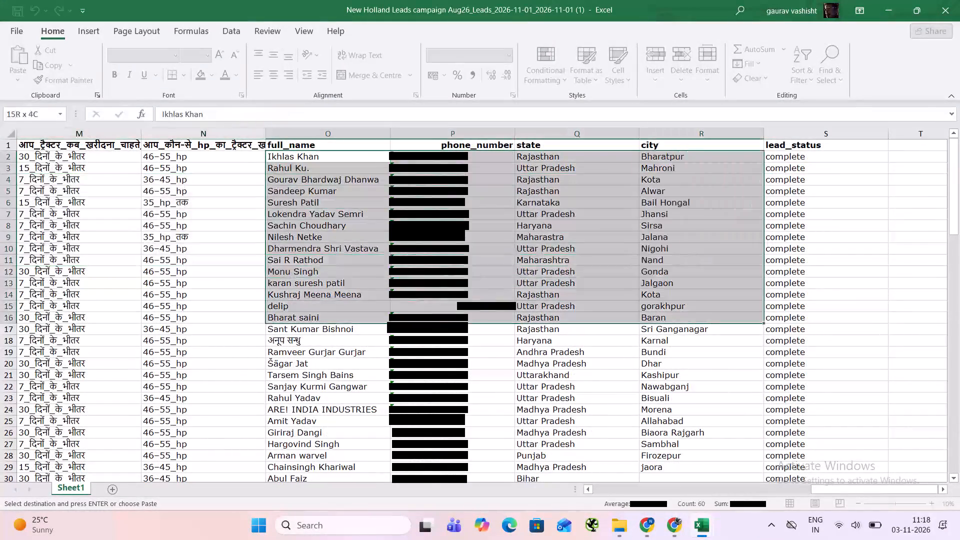
left_click_drag(674, 386, 694, 476)
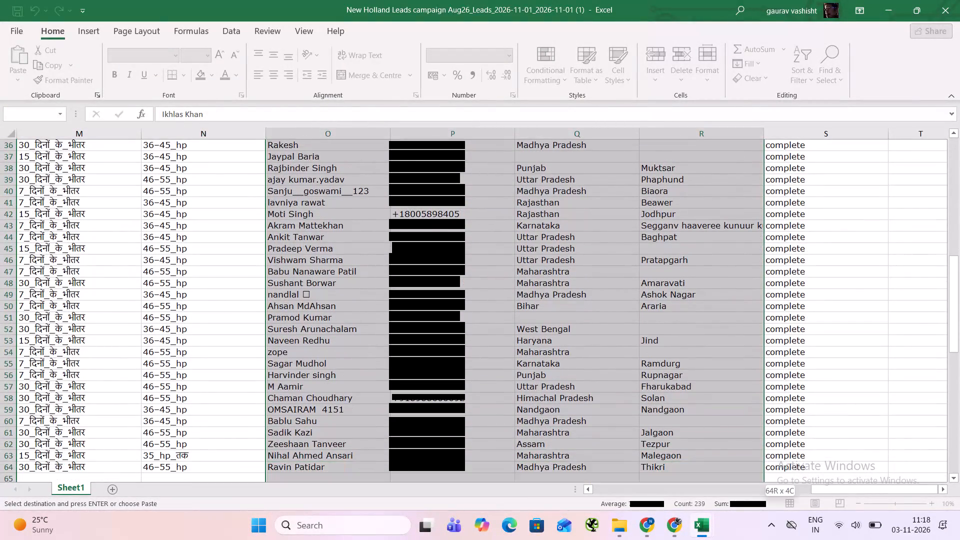
left_click_drag(694, 476, 695, 463)
right_click(644, 302)
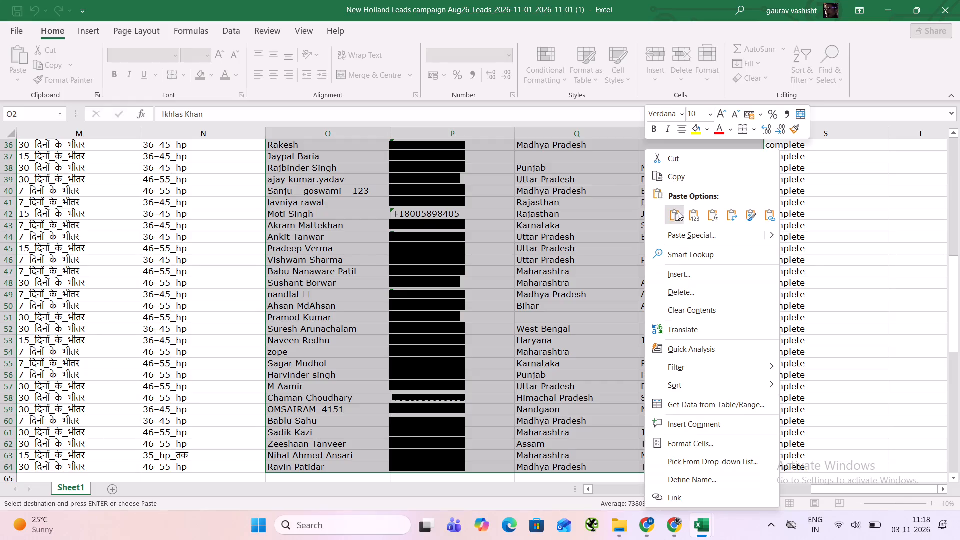
left_click(694, 171)
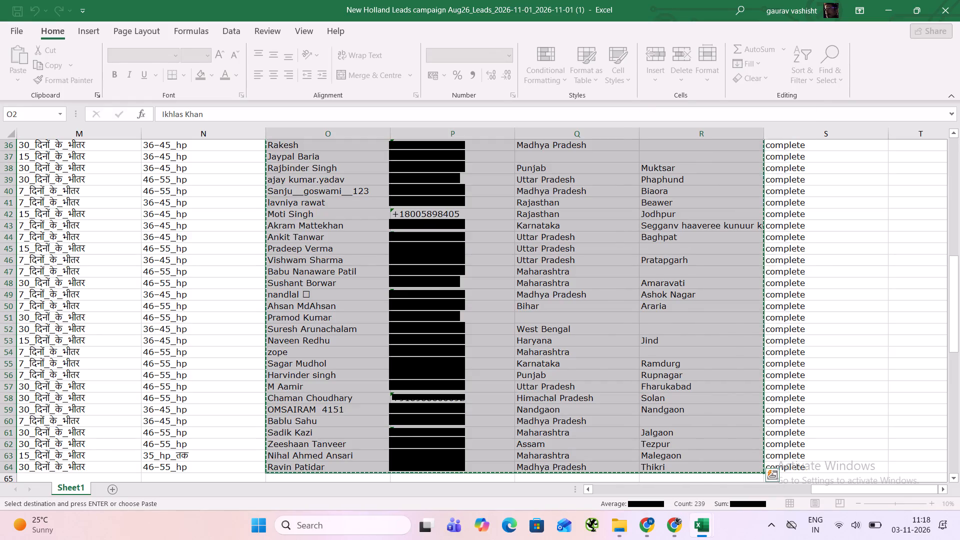
Paste the copied New Holland leads into the Escort workbook starting at cell A440.
left_click(507, 480)
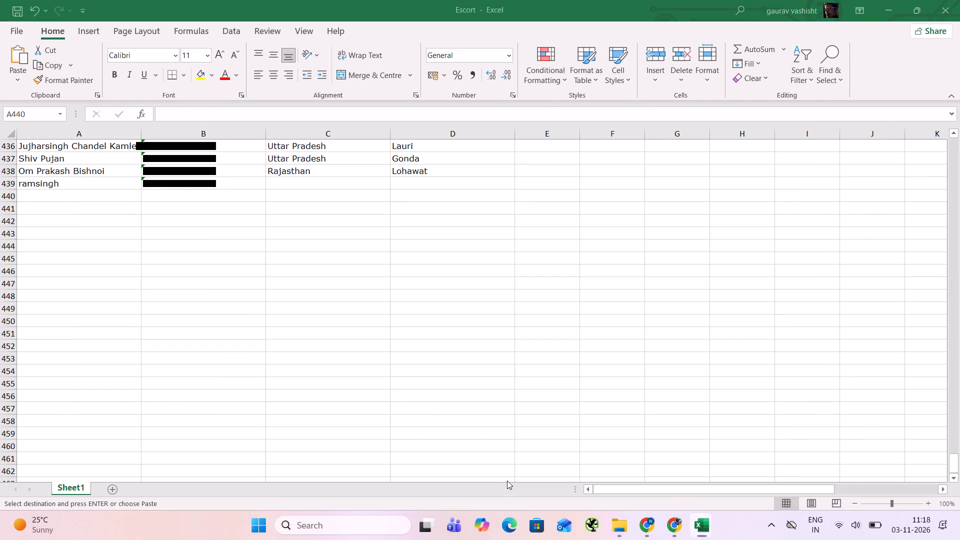
key("ctrl+v")
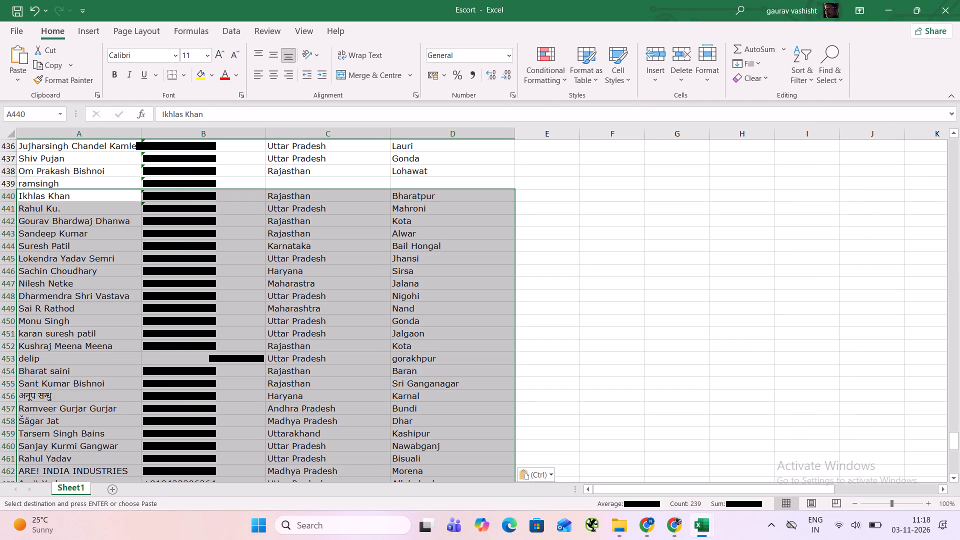
Go to A502, the last name cell of the pasted New Holland leads in the Escort workbook.
key("Down")
key("ctrl+Down")
key("ctrl+Down")
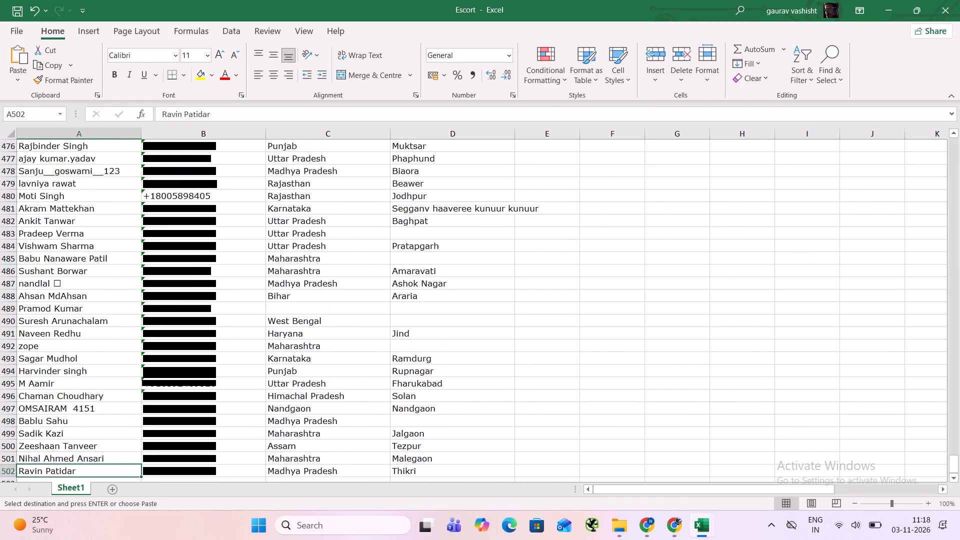
key("ctrl+Up")
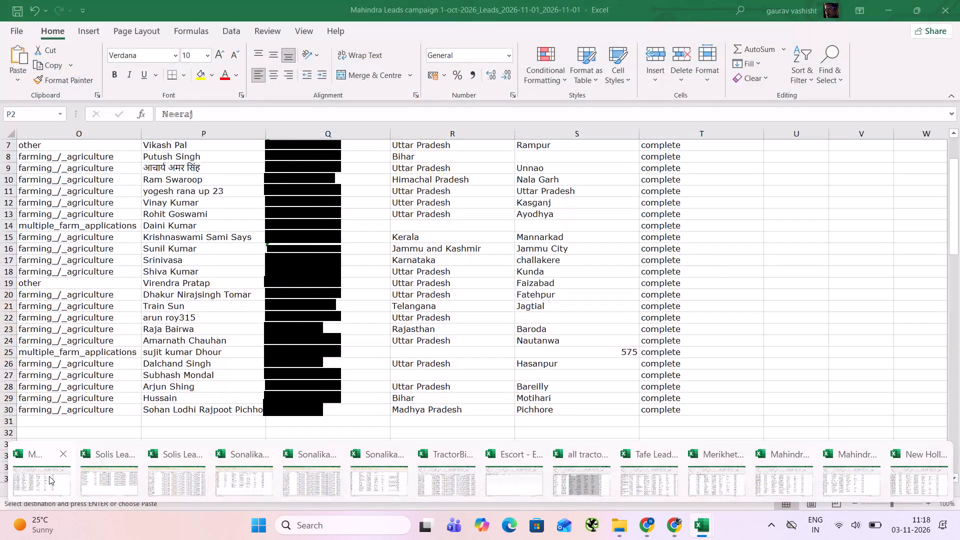
Switch to the Mahindra Leads campaign 1-oct-2026 workbook and copy its name, phone, state and city entries in rows 2 to 30.
left_click(49, 476)
right_click(260, 338)
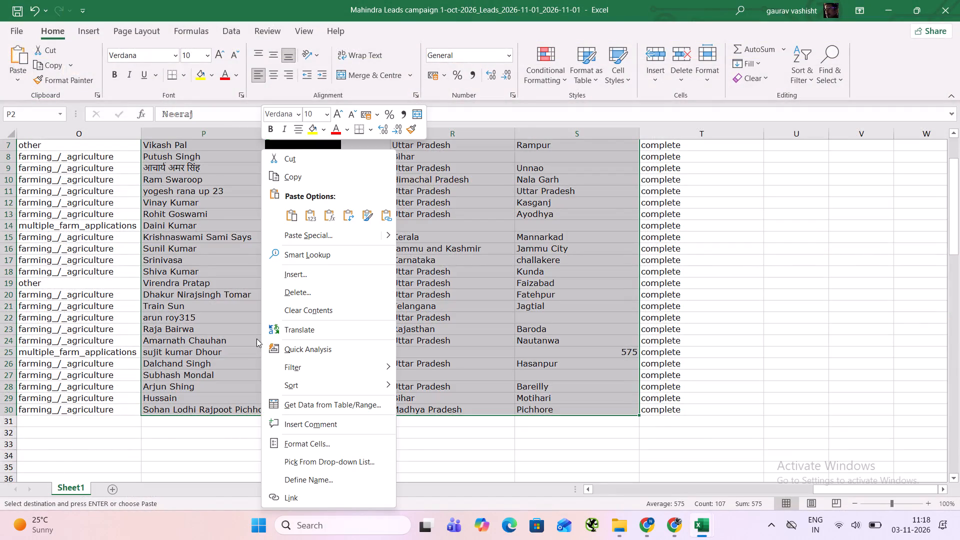
left_click(365, 173)
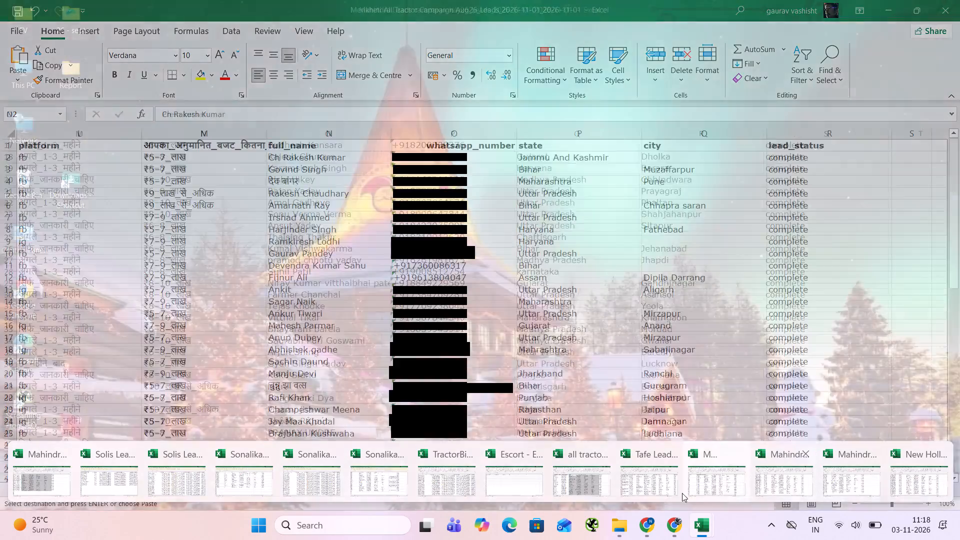
Paste the copied Mahindra 1 October leads into the Escort workbook starting at cell A503.
left_click(514, 471)
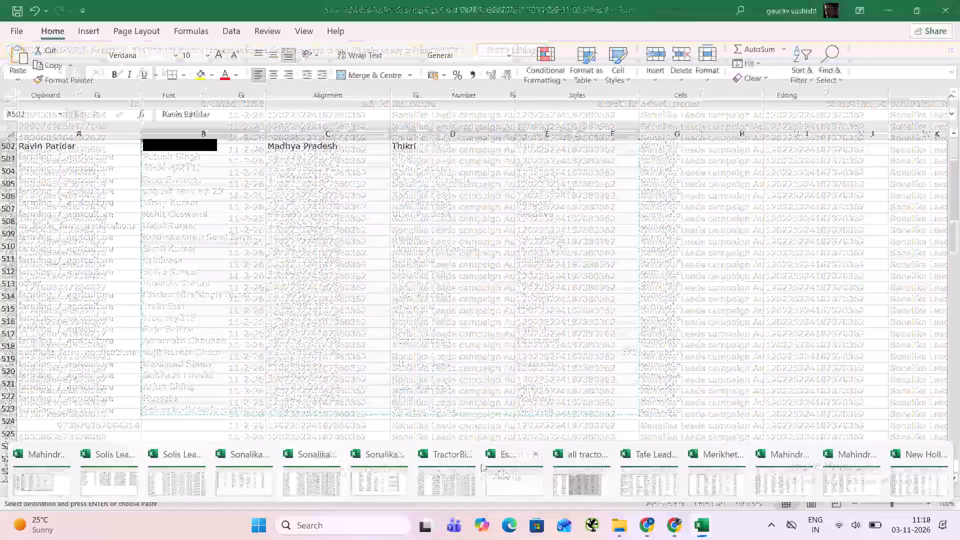
left_click(89, 156)
right_click(89, 157)
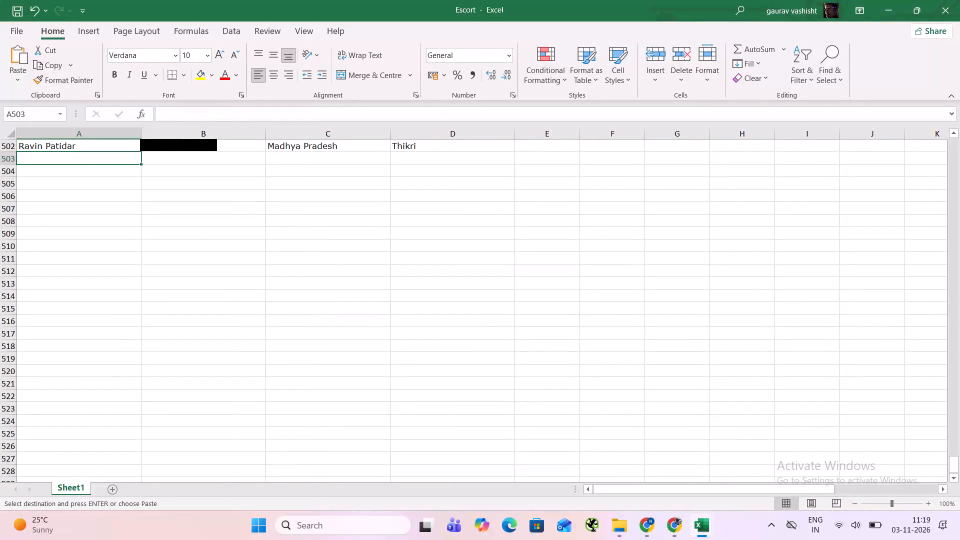
left_click(121, 217)
scroll(119, 219, "down", 6)
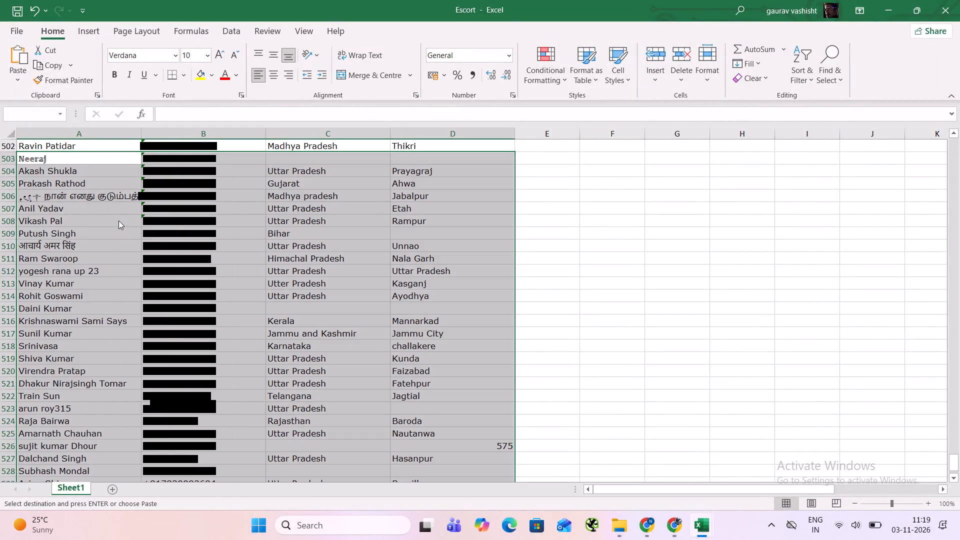
scroll(117, 235, "down", 4)
key("Down")
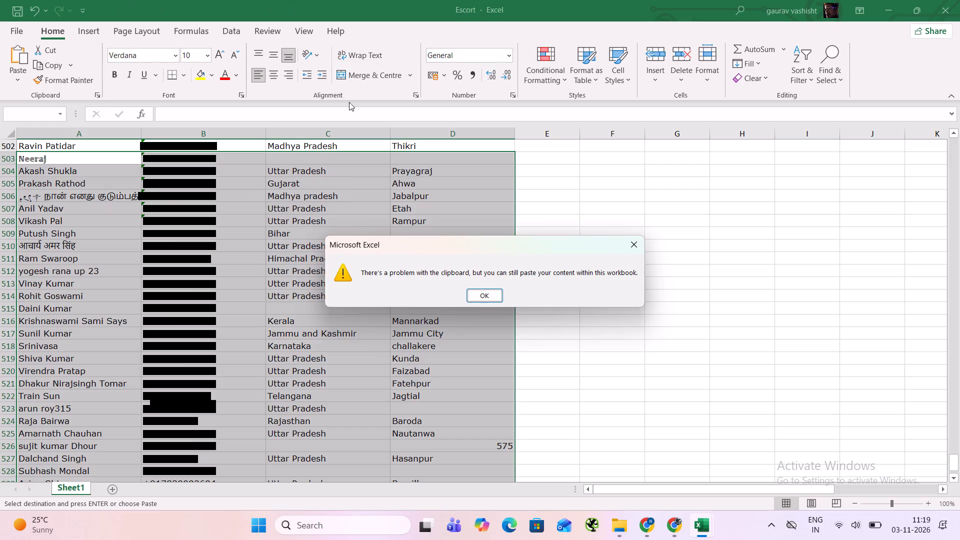
left_click(488, 294)
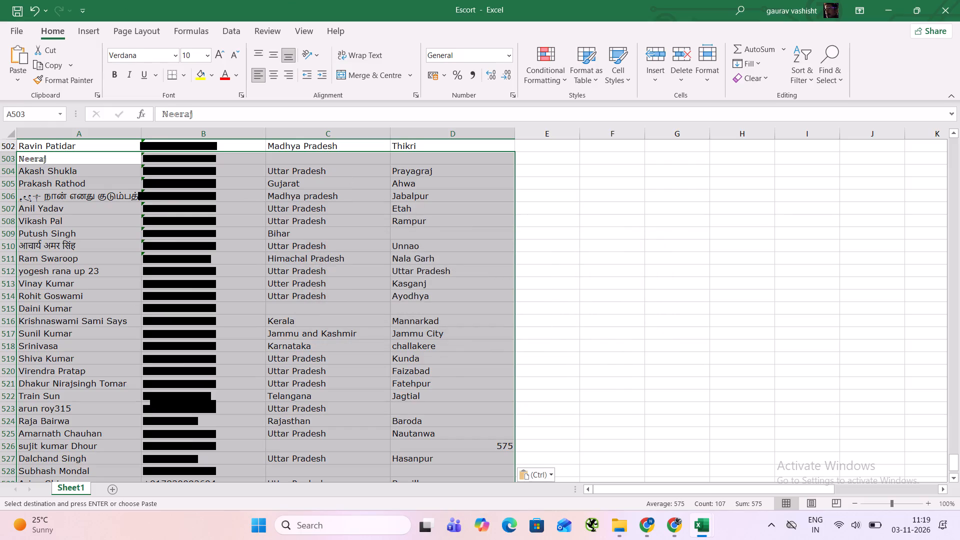
Go to the end of the pasted Mahindra 1 October leads and select A532, the first empty name cell below them.
key("Down")
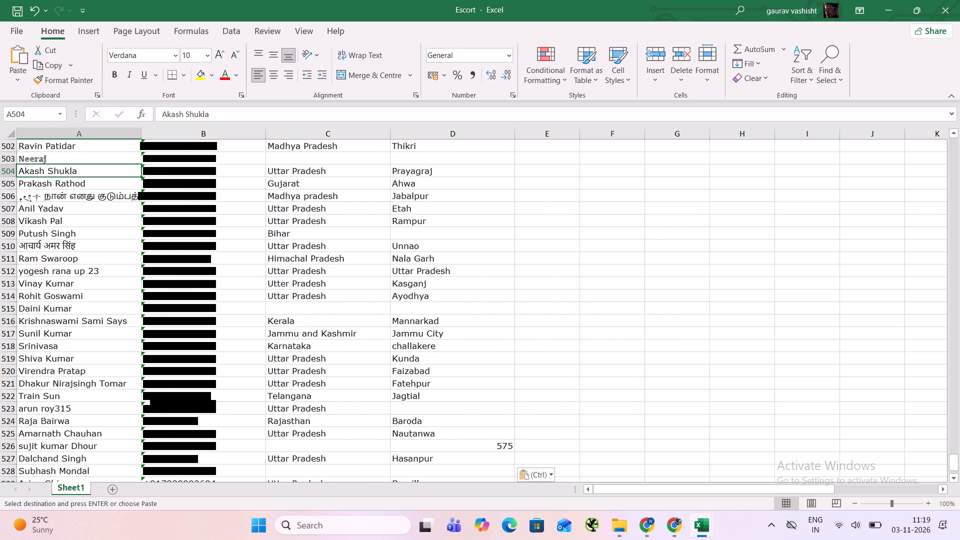
key("ctrl+Down")
key("ctrl+Down")
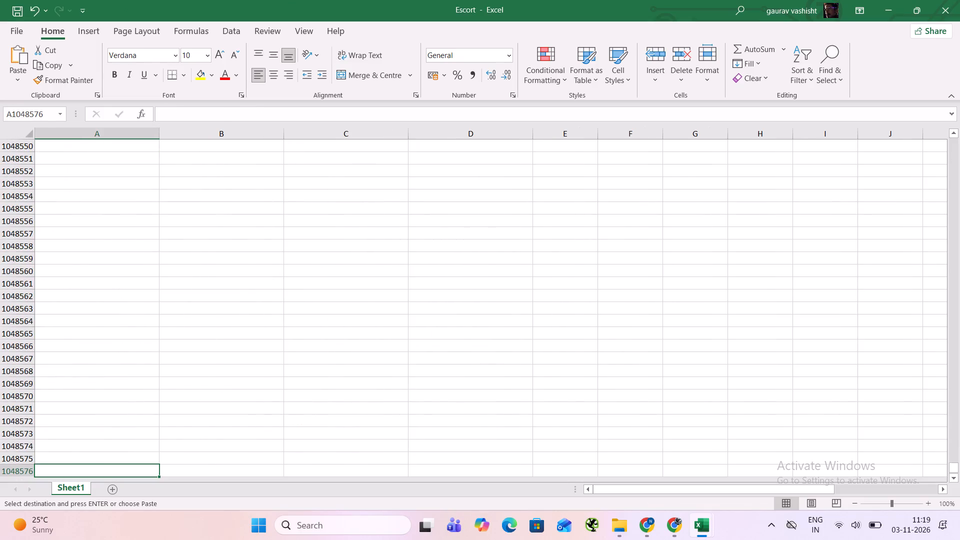
key("ctrl+Up")
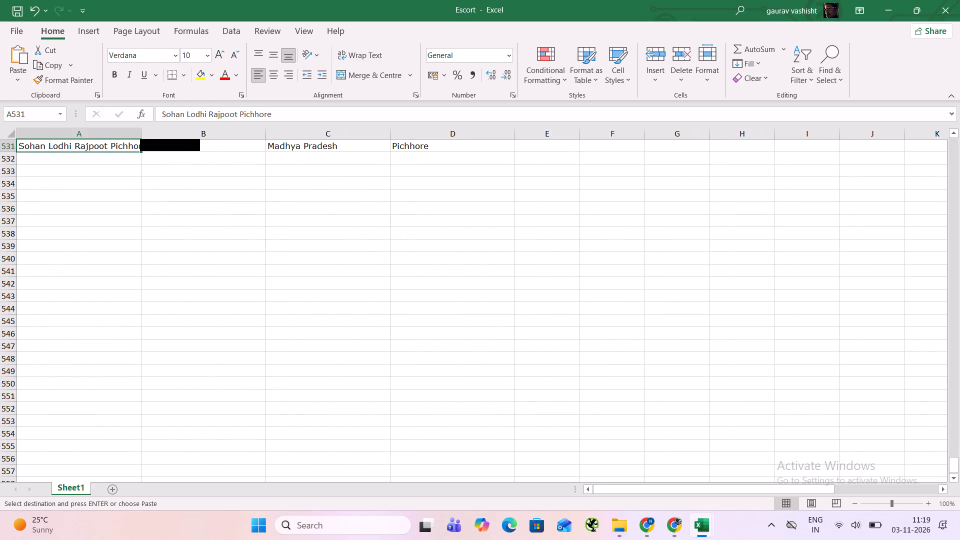
key("Down")
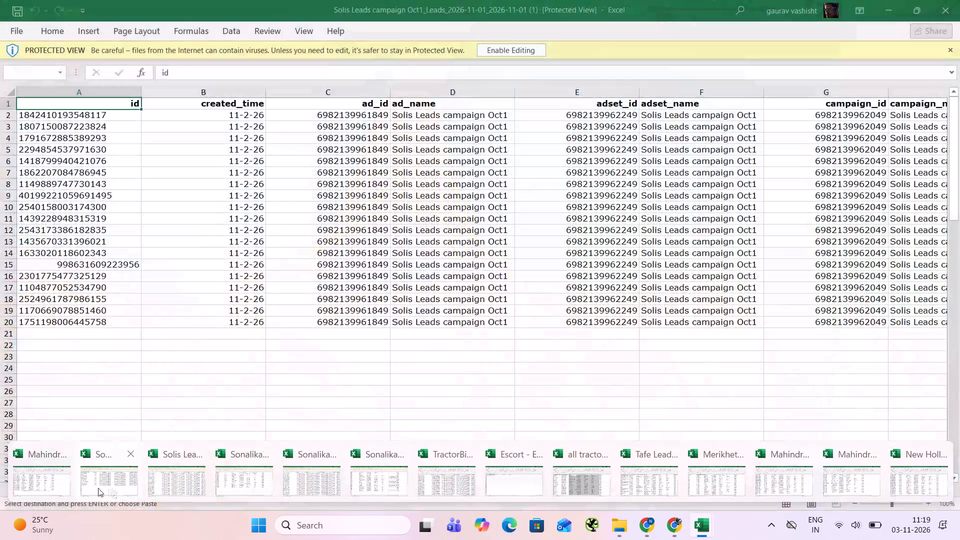
Switch to the Solis Leads campaign Oct1 workbook and enable editing.
left_click(100, 483)
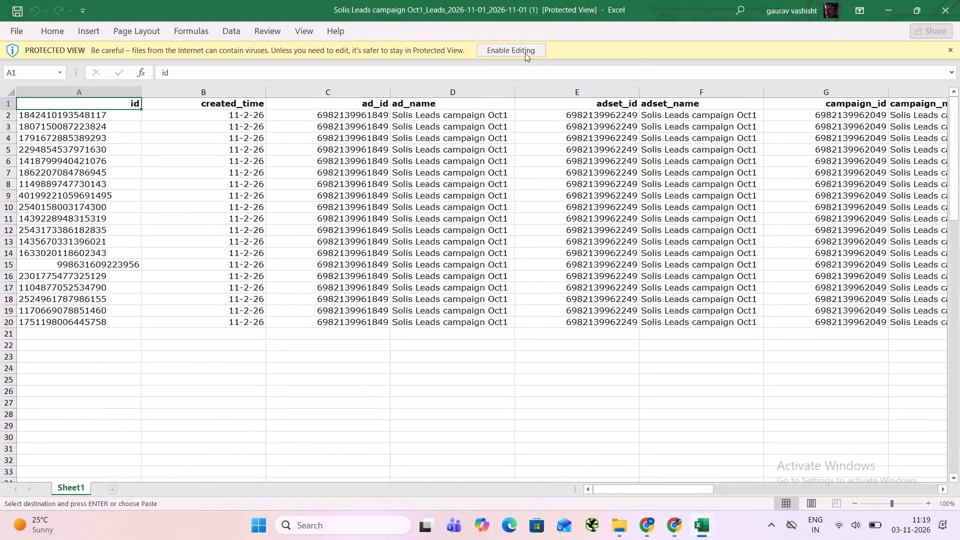
left_click(525, 53)
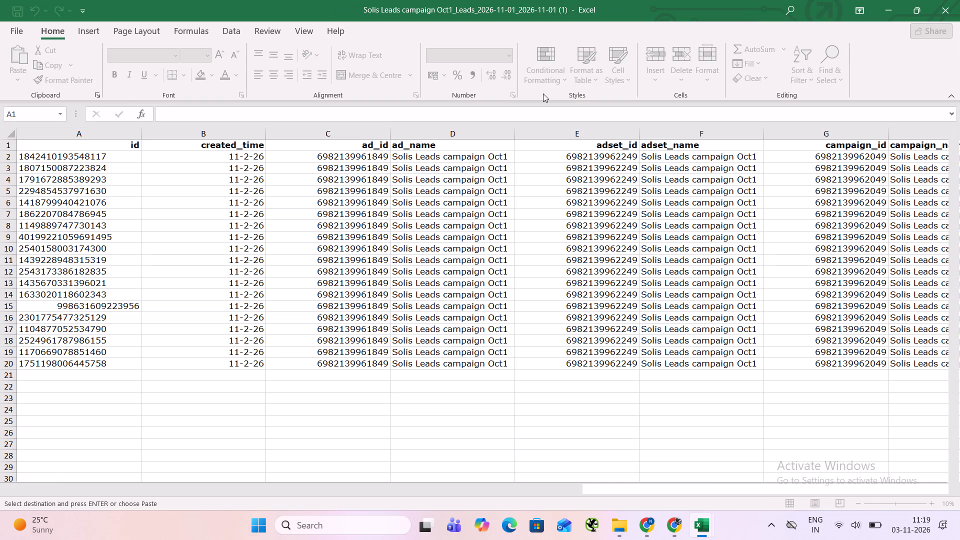
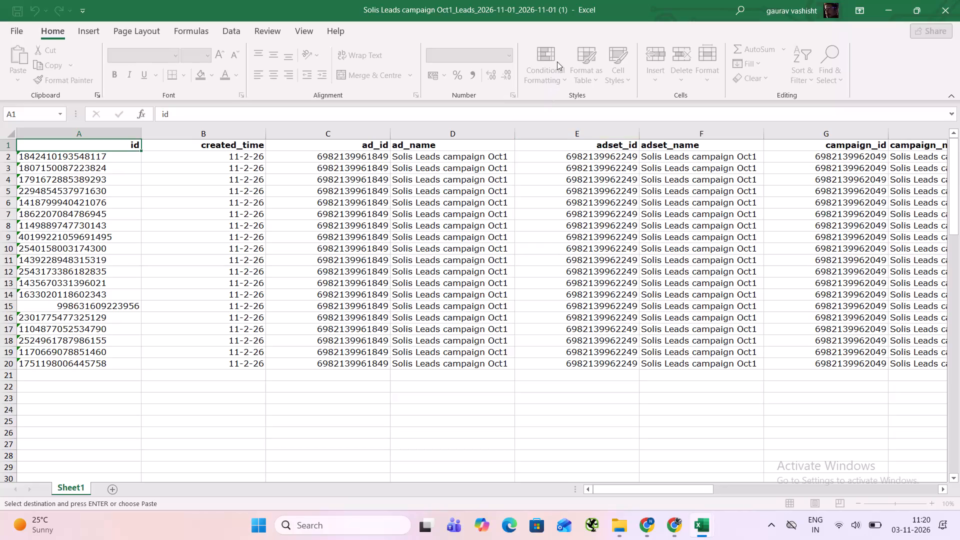
Copy the name, phone, state and city entries in rows 2 to 20 of the Solis Leads campaign Oct1 (1) workbook.
left_click_drag(562, 193, 936, 180)
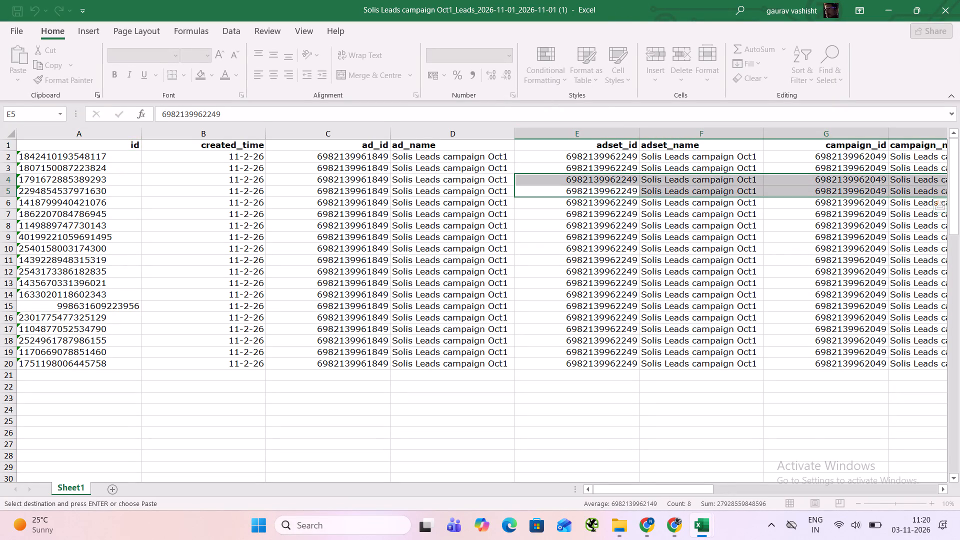
left_click_drag(804, 223, 848, 222)
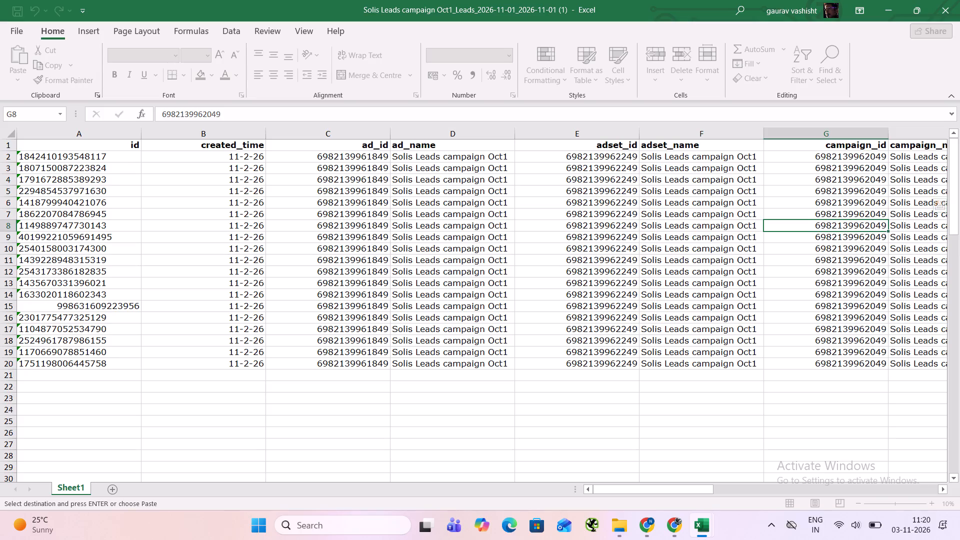
left_click_drag(848, 222, 882, 231)
left_click_drag(882, 231, 959, 239)
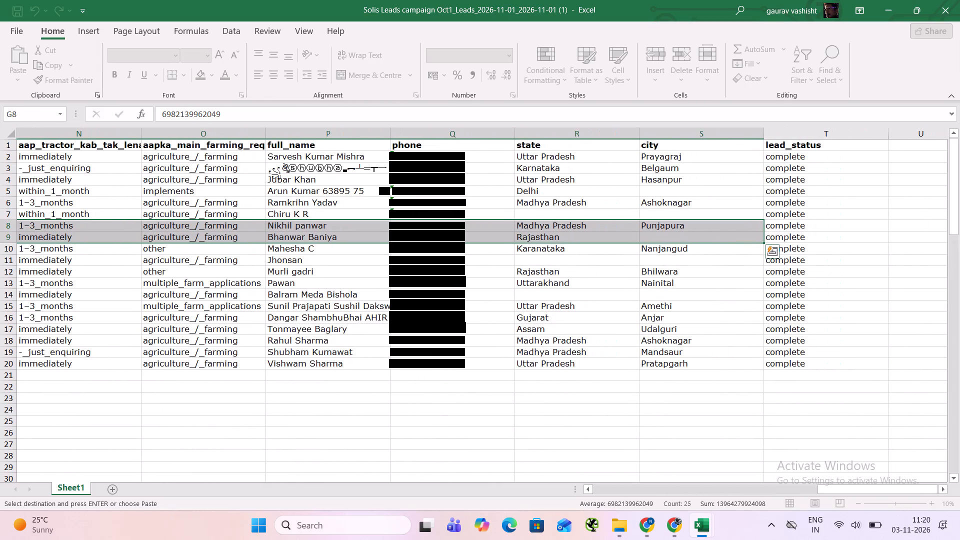
left_click_drag(298, 158, 693, 360)
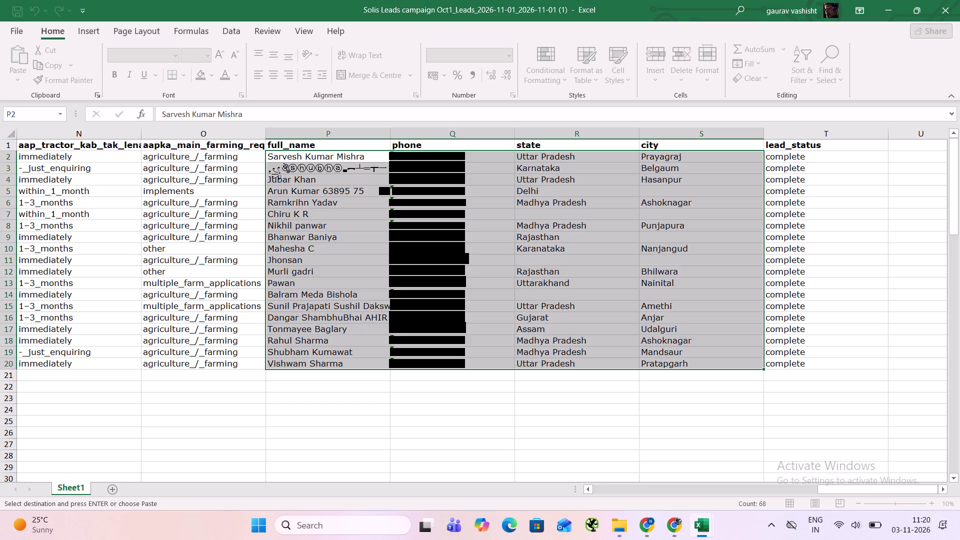
key("ctrl+c")
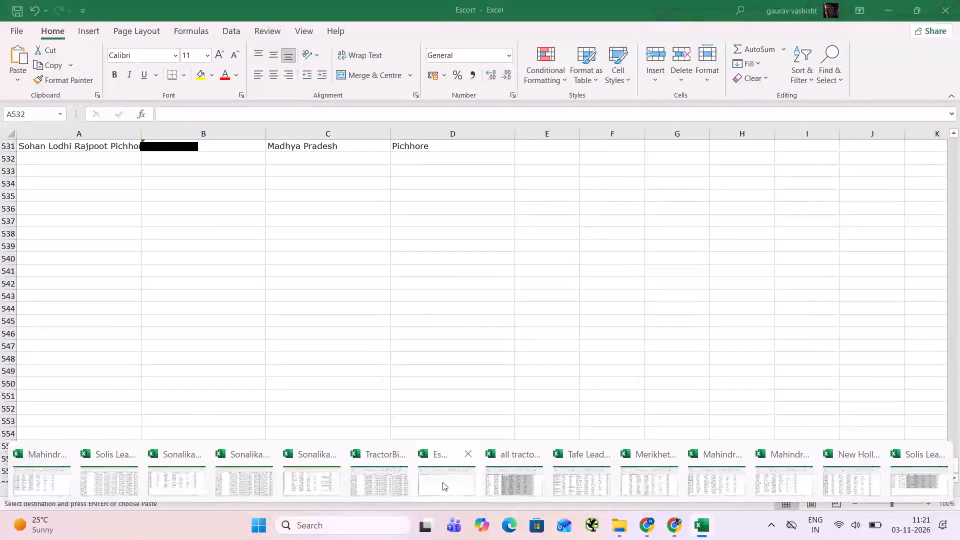
Paste the copied Solis leads into the Escort workbook starting at cell A532, and select A551 below them.
left_click(442, 482)
key("ctrl+v")
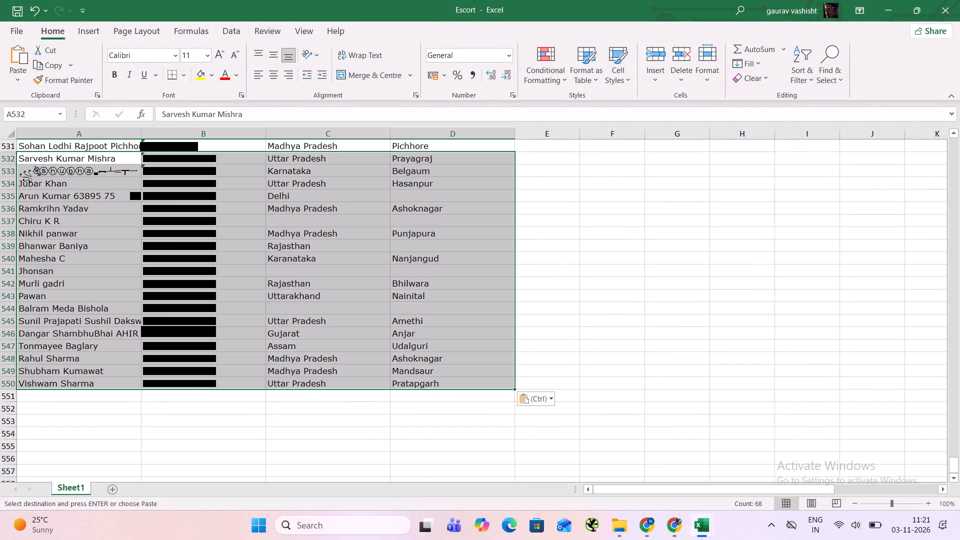
left_click(106, 396)
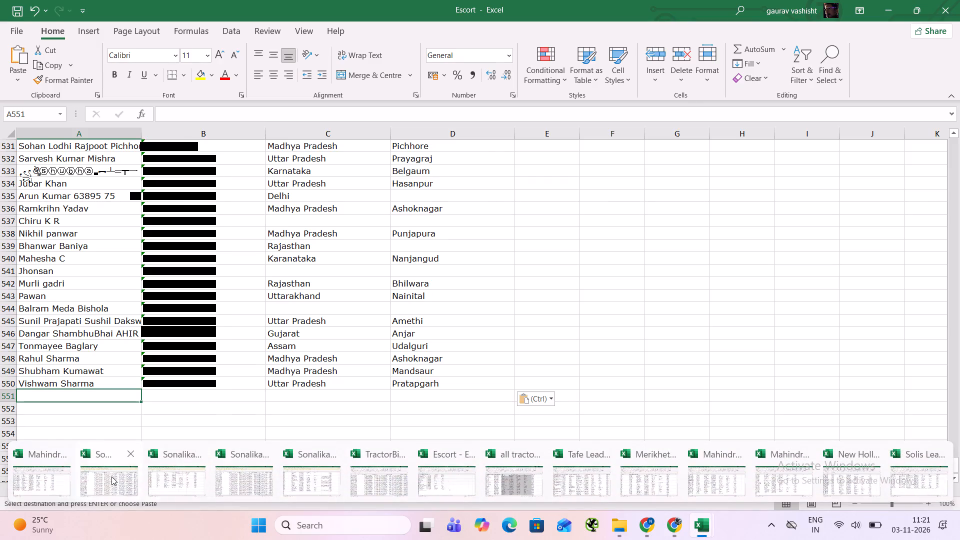
Switch to the other Solis Leads campaign Oct1 workbook, enable editing, and copy its name, phone, state and city entries in rows 2 to 34.
left_click(103, 481)
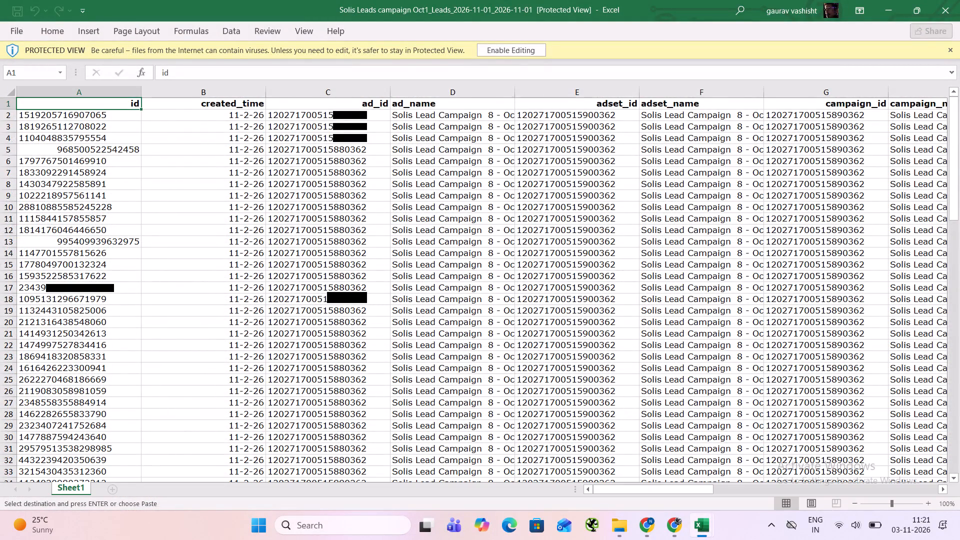
left_click(522, 49)
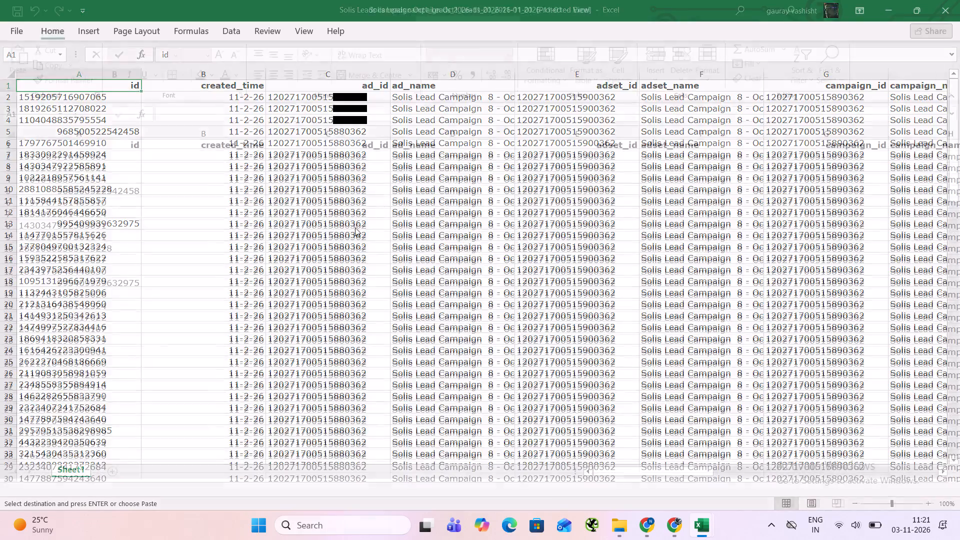
left_click_drag(312, 229, 954, 305)
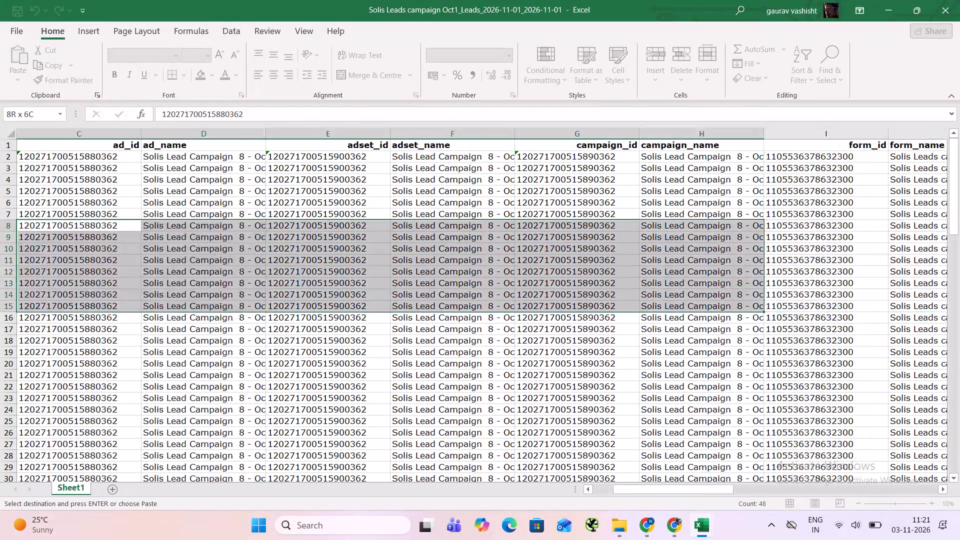
left_click_drag(954, 305, 959, 303)
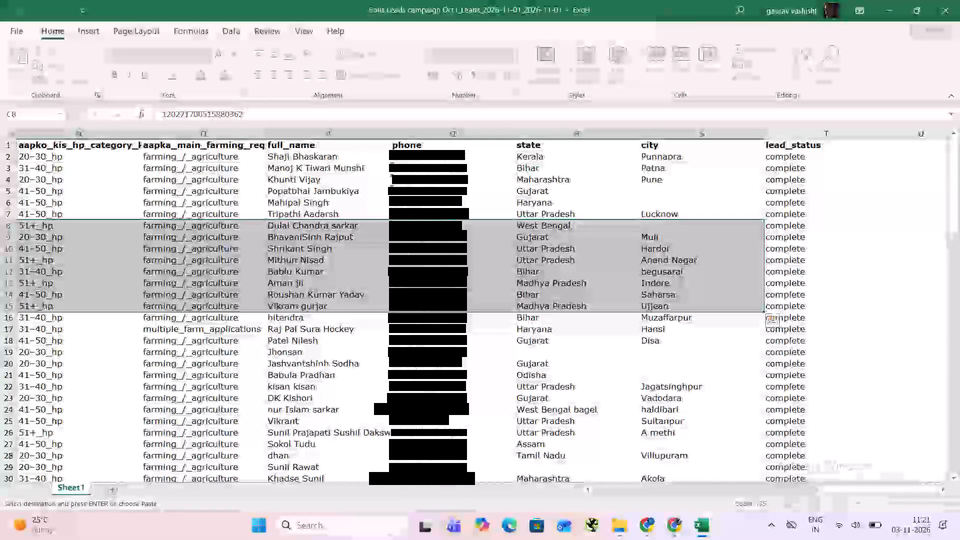
left_click_drag(339, 158, 687, 539)
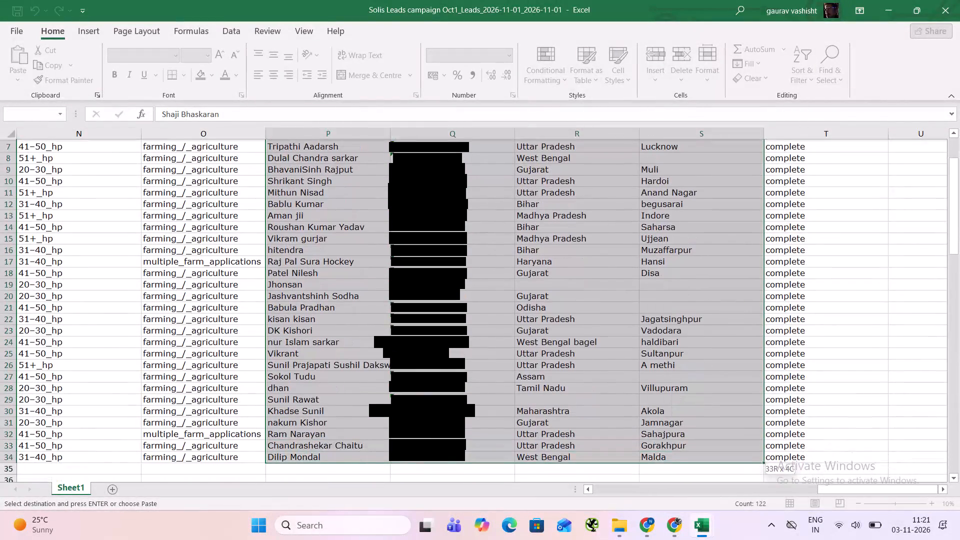
left_click_drag(687, 539, 712, 414)
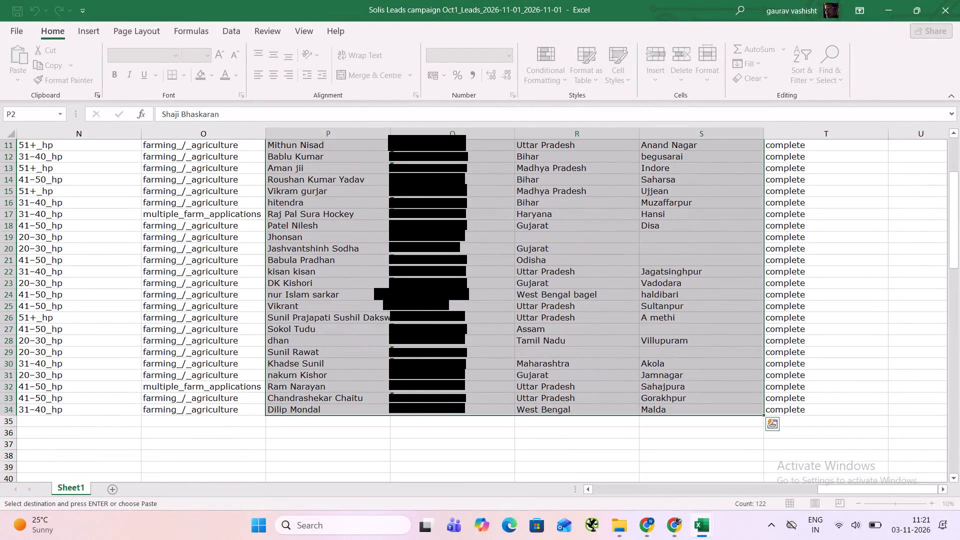
key("ctrl+c")
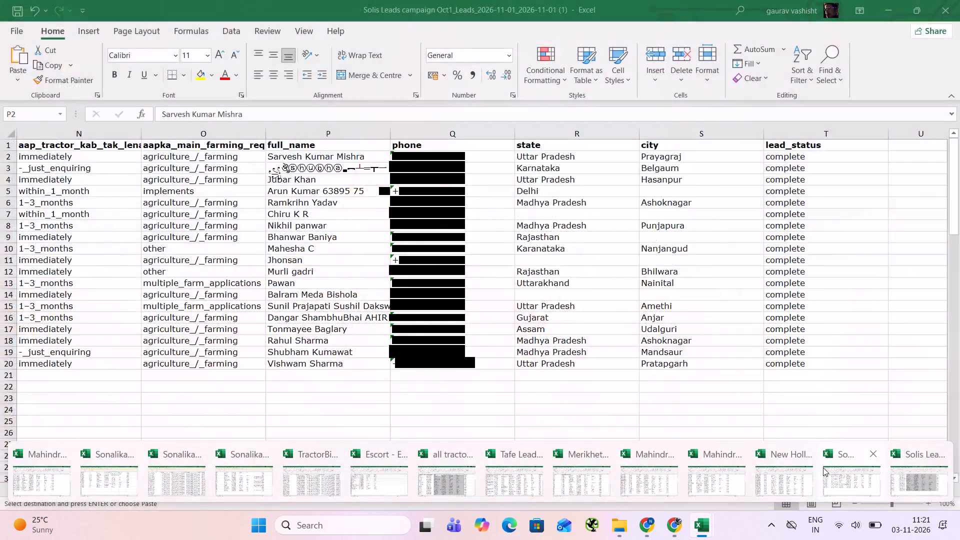
Paste the second set of Solis leads into the Escort workbook starting at cell A551, and go to the last pasted name.
left_click(378, 480)
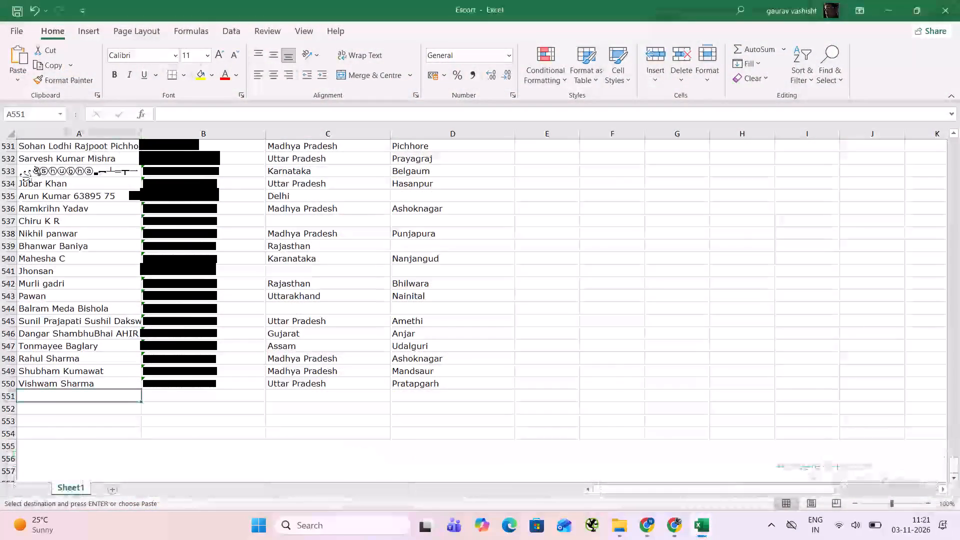
key("ctrl+v")
key("Down")
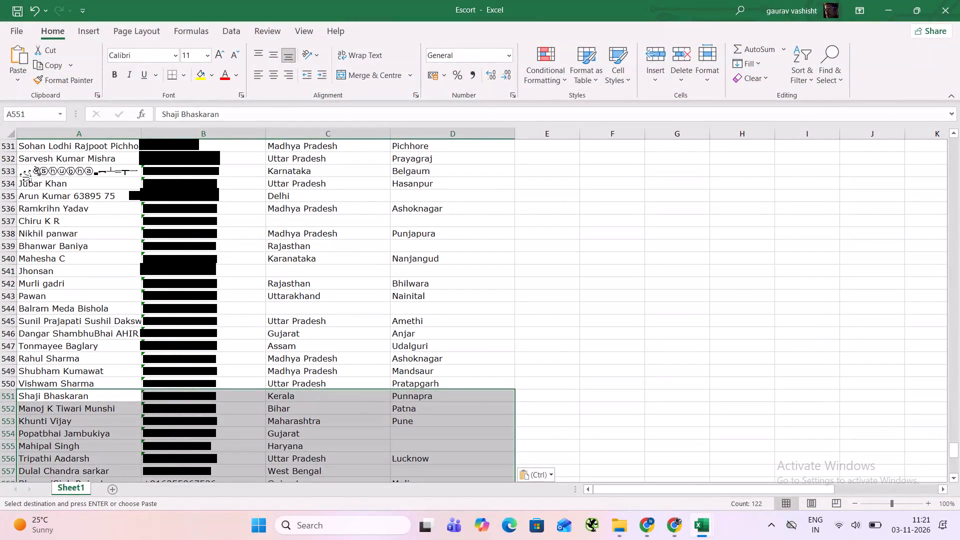
key("ctrl+Down")
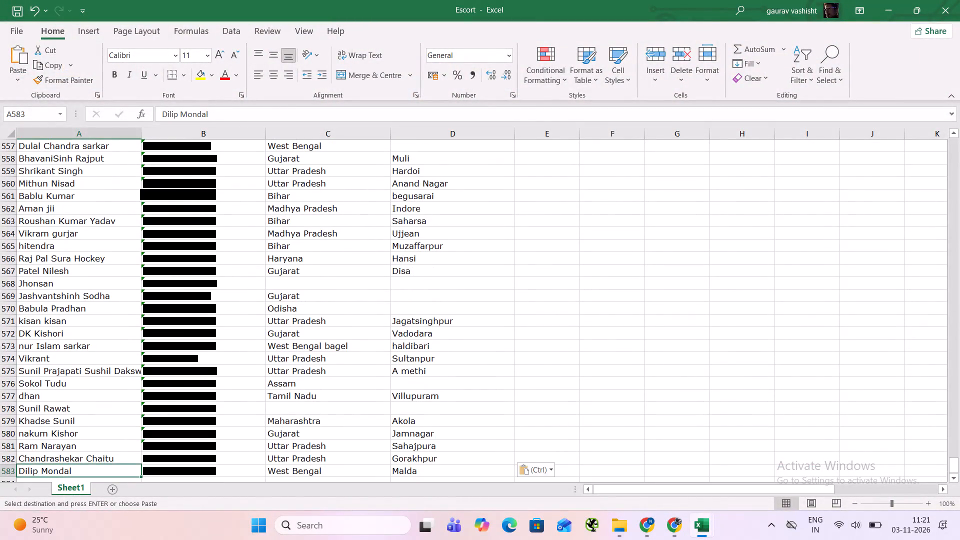
key("ctrl+Down")
key("ctrl+Up")
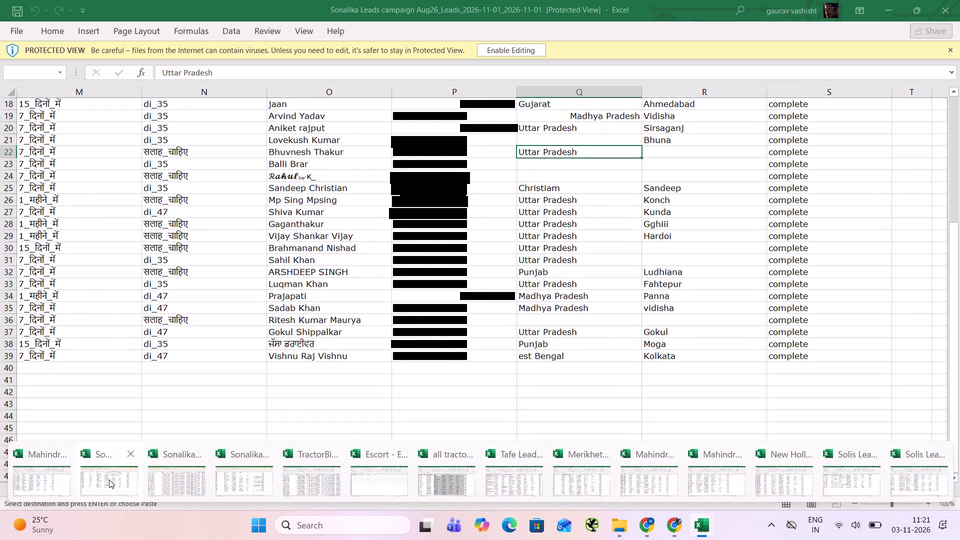
Switch to the Sonalika Leads campaign Aug26 workbook, enable editing, and copy its name, phone, state and city entries in rows 2 to 39.
left_click(109, 479)
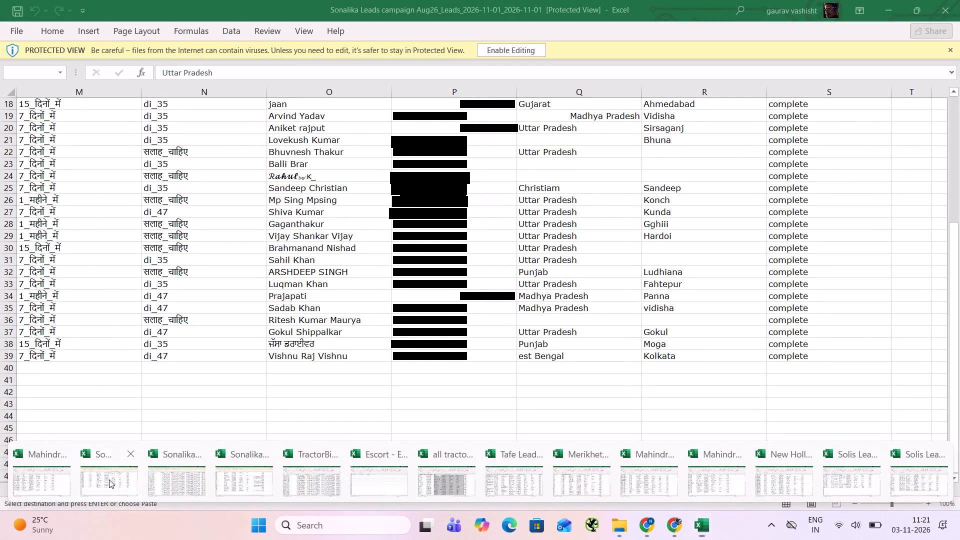
left_click(526, 53)
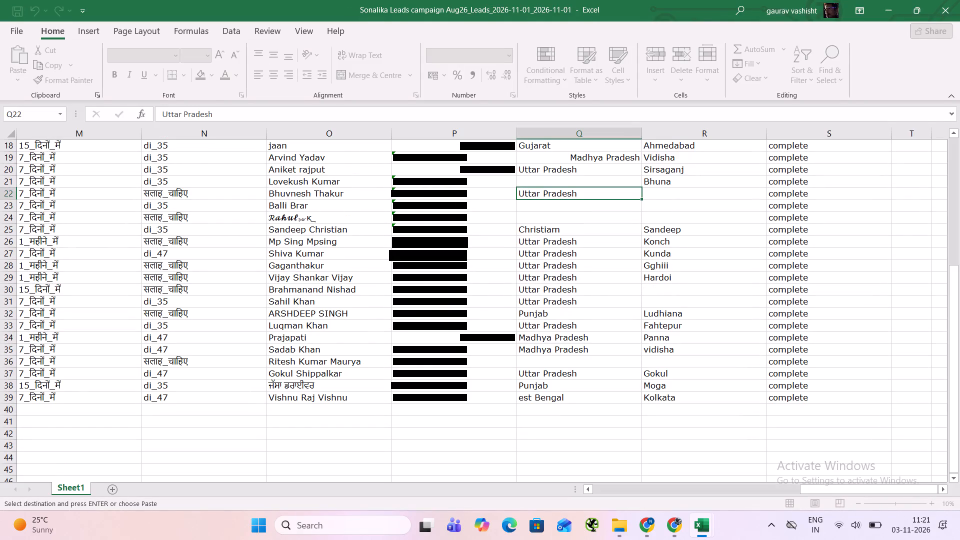
left_click_drag(346, 396, 696, 139)
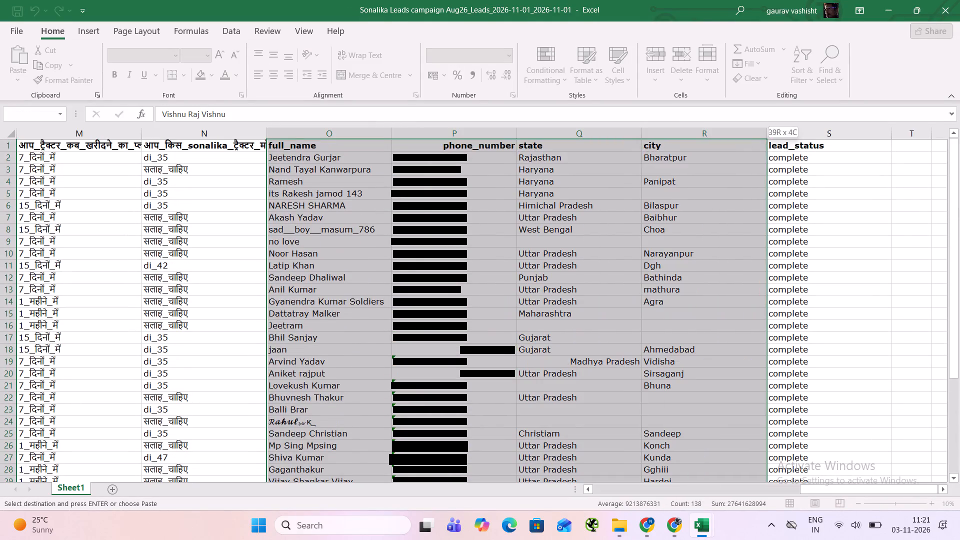
left_click_drag(696, 139, 712, 160)
right_click(708, 164)
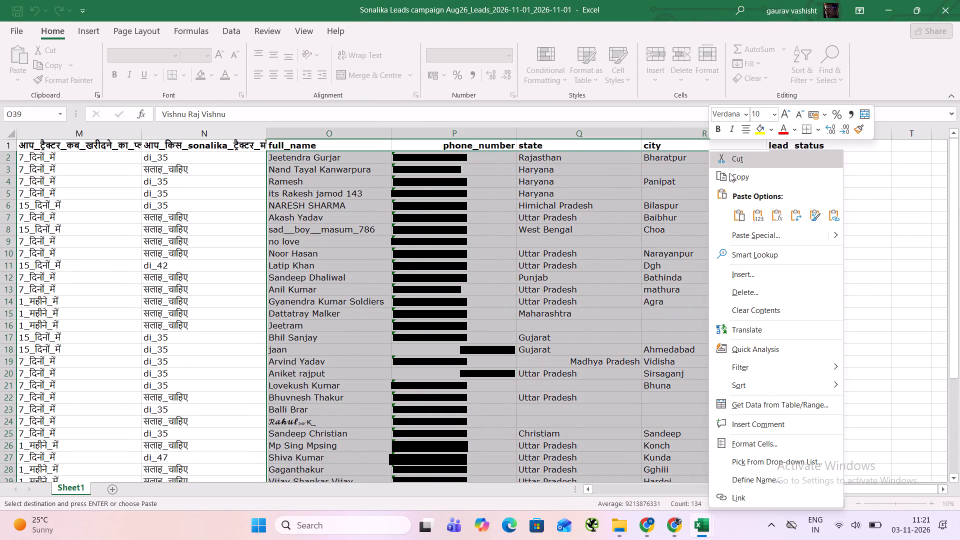
left_click(736, 178)
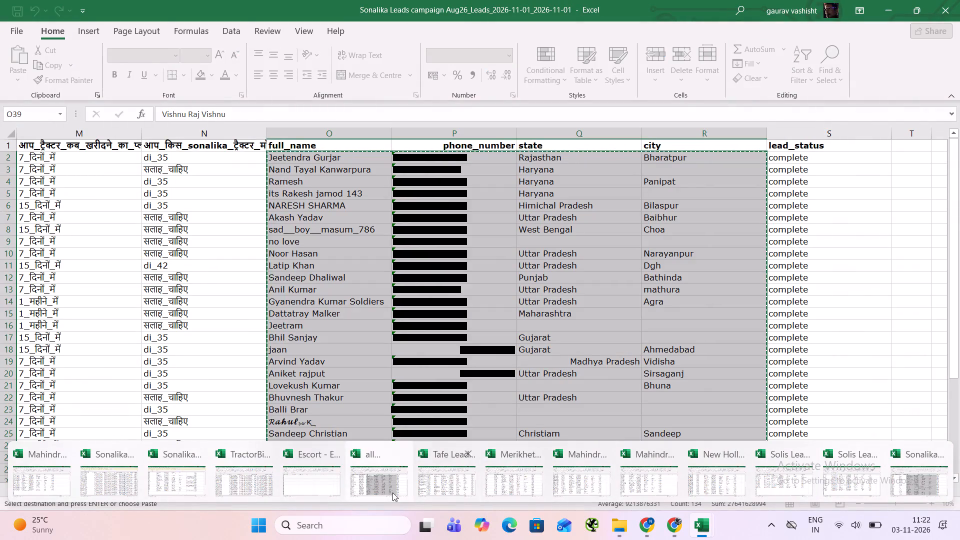
Paste the copied Sonalika Aug26 leads into the Escort workbook starting at cell A584.
left_click(308, 489)
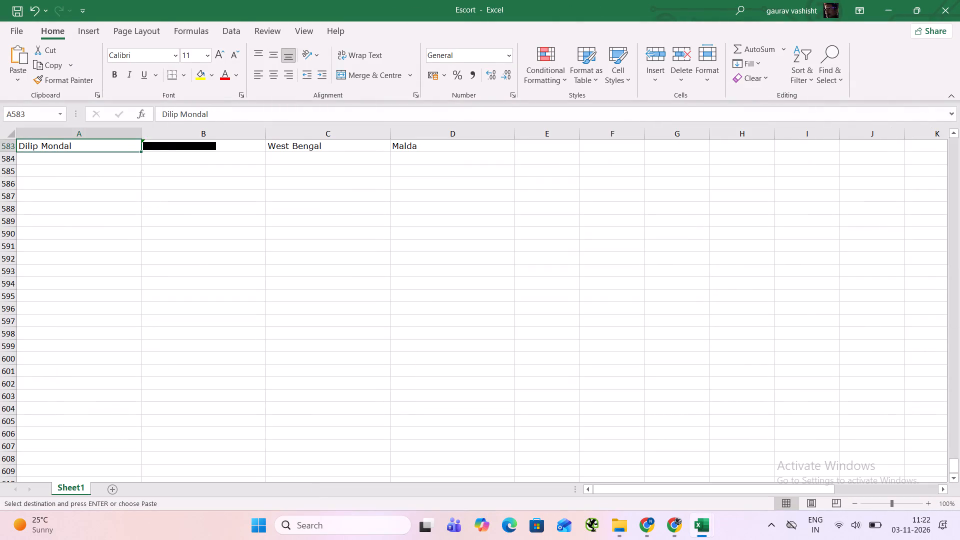
left_click(73, 161)
right_click(89, 151)
right_click(83, 156)
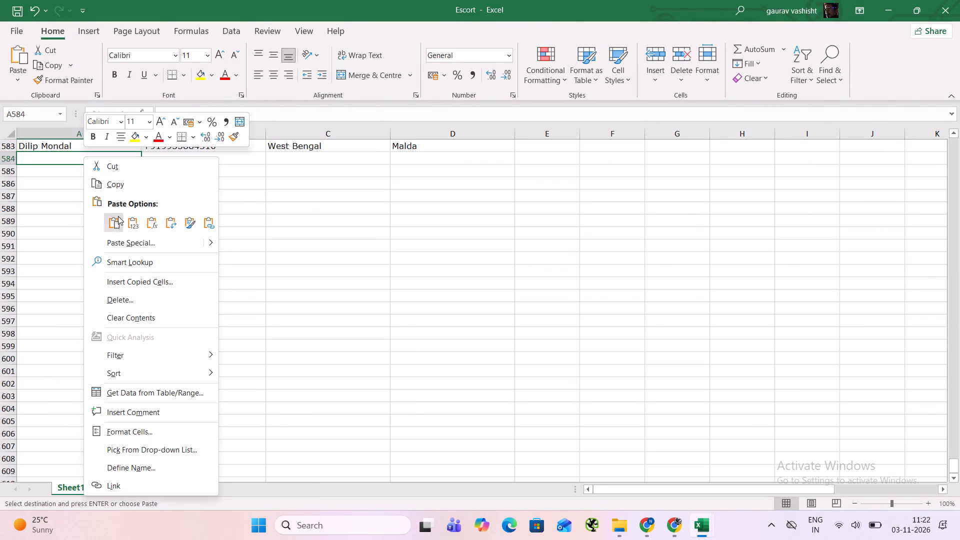
left_click(110, 222)
scroll(111, 227, "down", 6)
scroll(113, 269, "down", 4)
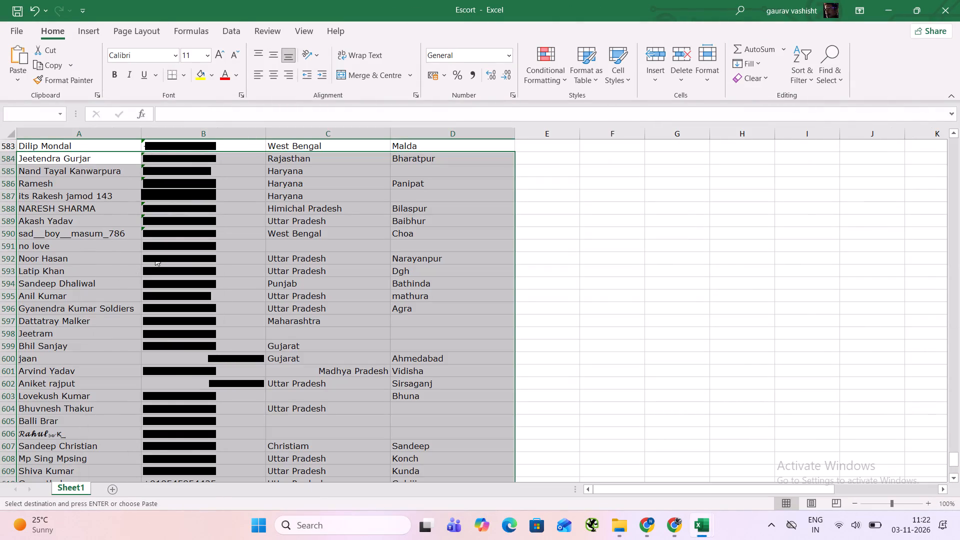
left_click(155, 257)
left_click(105, 224)
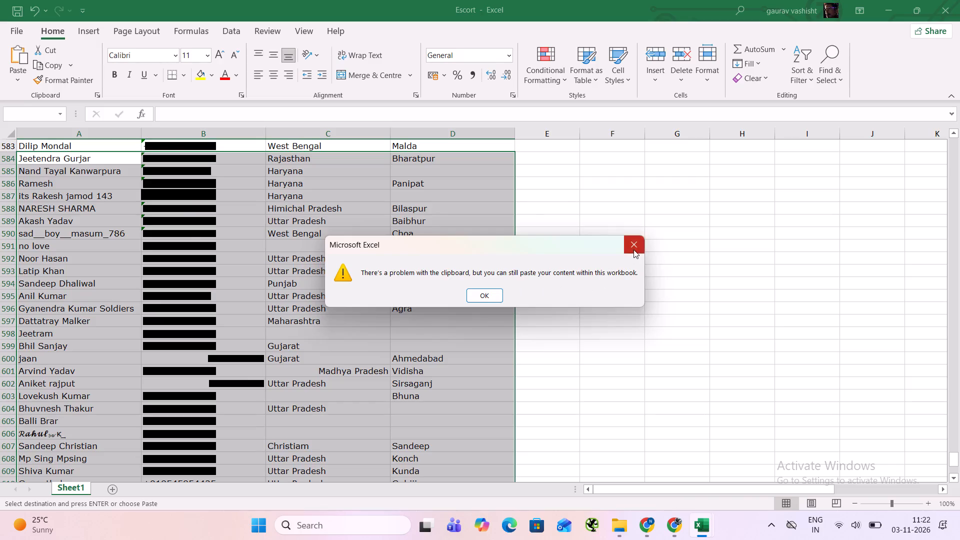
left_click(633, 249)
left_click(180, 194)
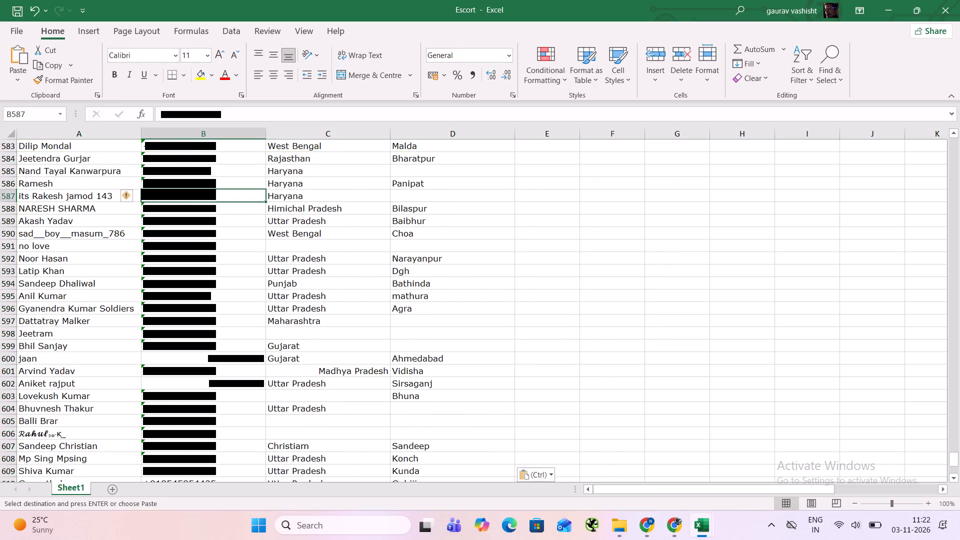
Go to the end of the pasted Sonalika leads and select A622, the first empty name cell below them.
key("ctrl+Down")
key("ctrl+Down")
key("ctrl+Up")
key("ctrl+Left")
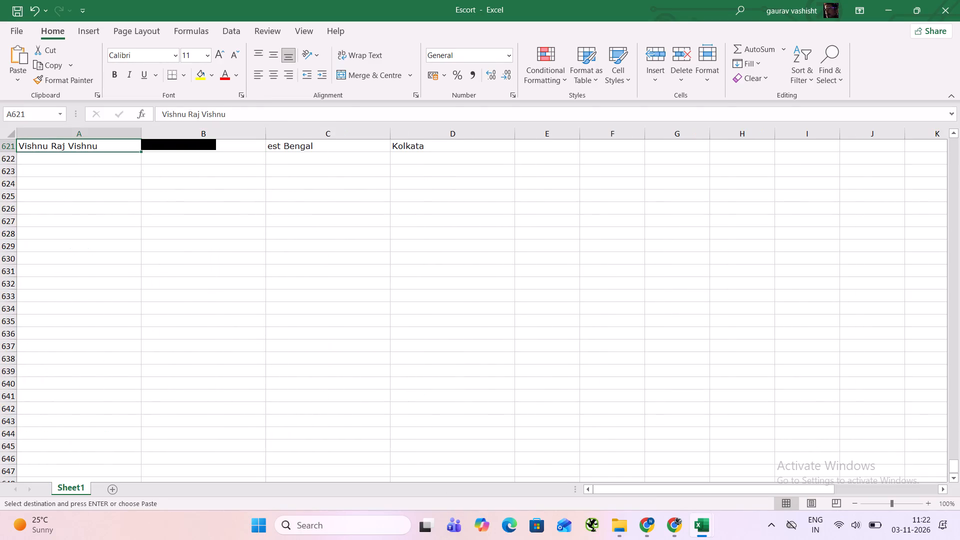
key("Down")
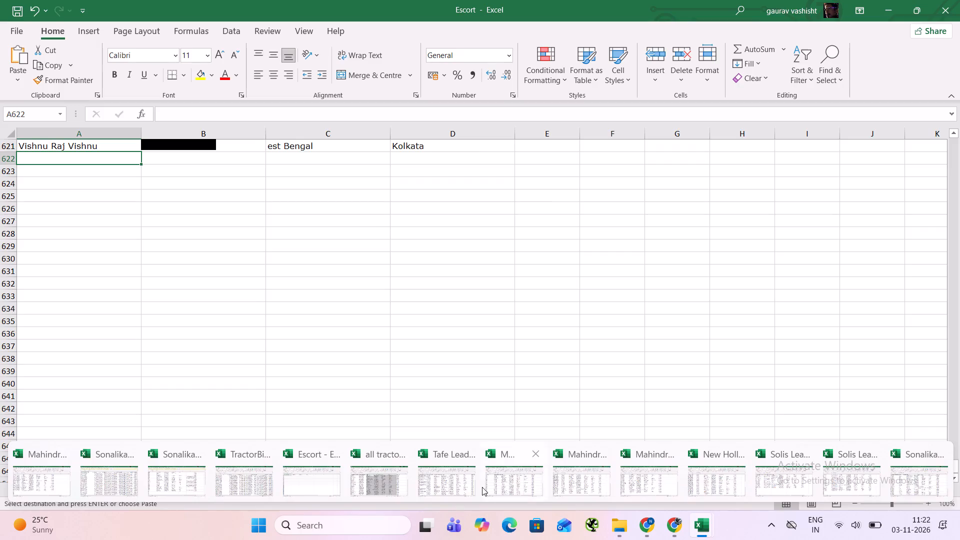
Switch to the Sonalika Leads campaign Aug26 (1) workbook, enable editing, and copy its name, phone, state and city entries in rows 2 to 39.
left_click(120, 481)
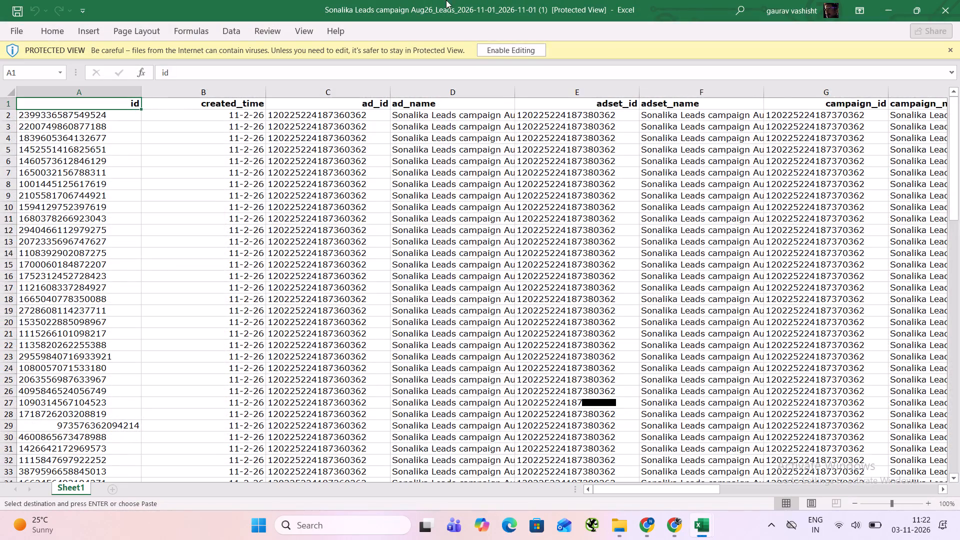
left_click(497, 46)
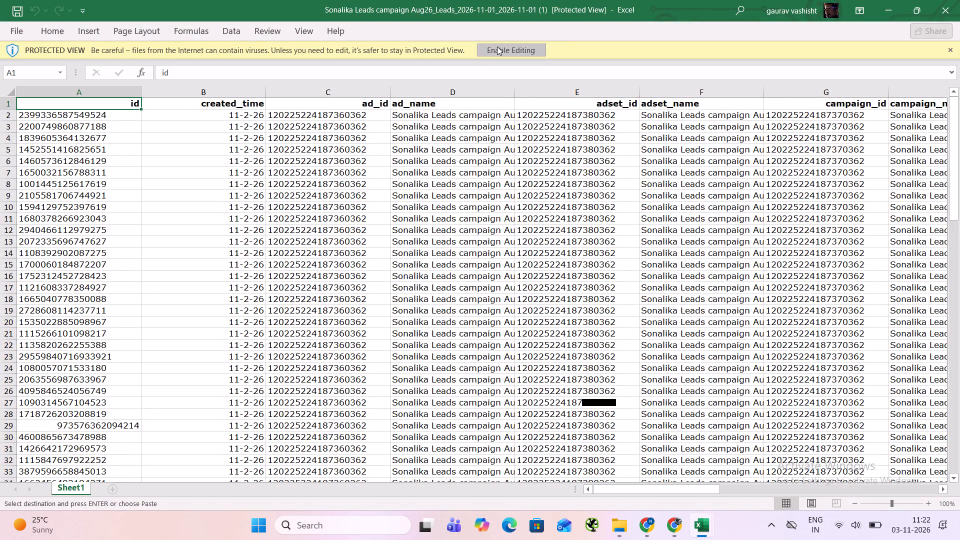
left_click_drag(394, 190, 719, 245)
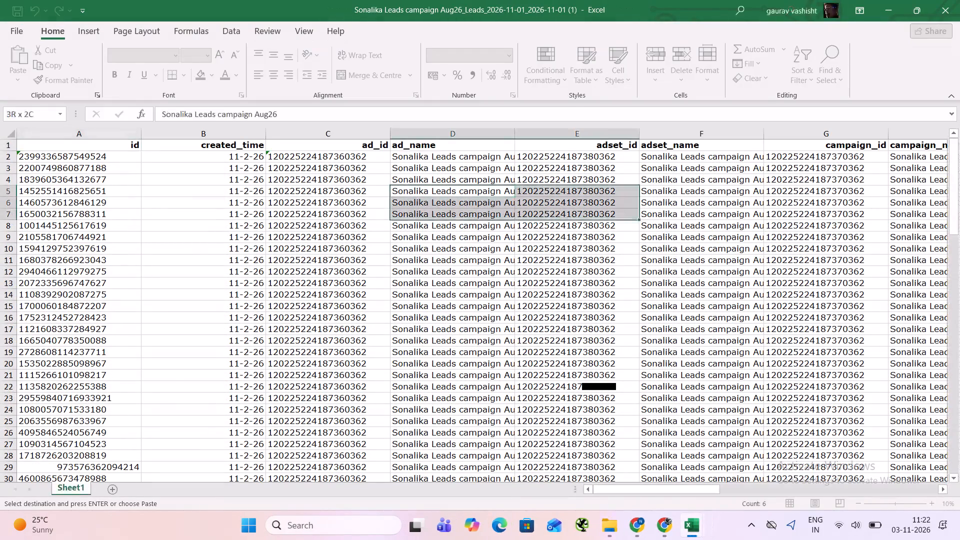
left_click_drag(719, 245, 954, 255)
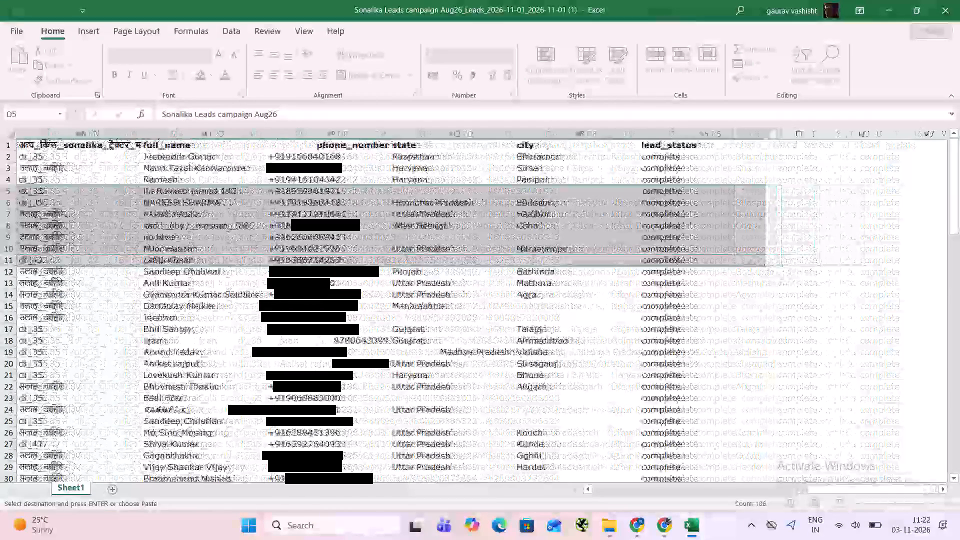
left_click_drag(239, 159, 221, 518)
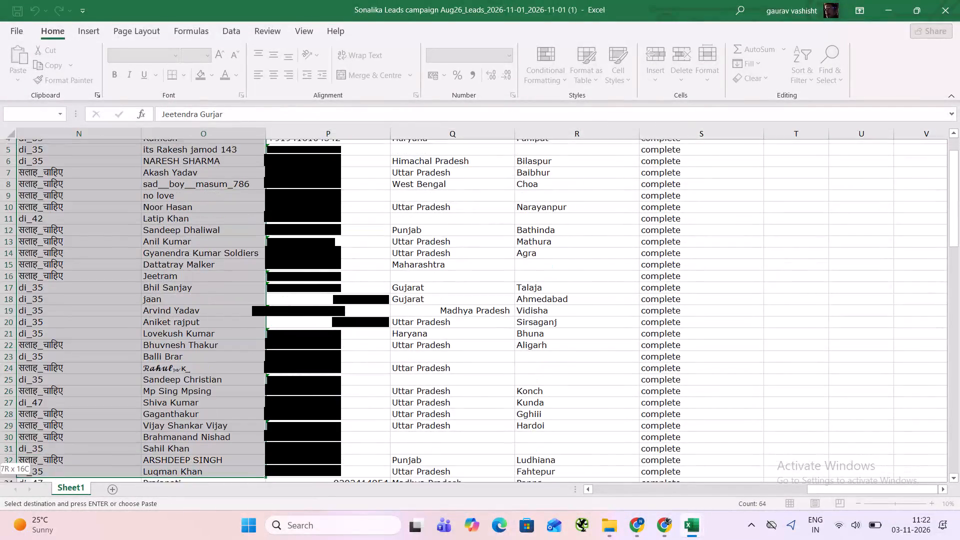
left_click_drag(221, 518, 556, 439)
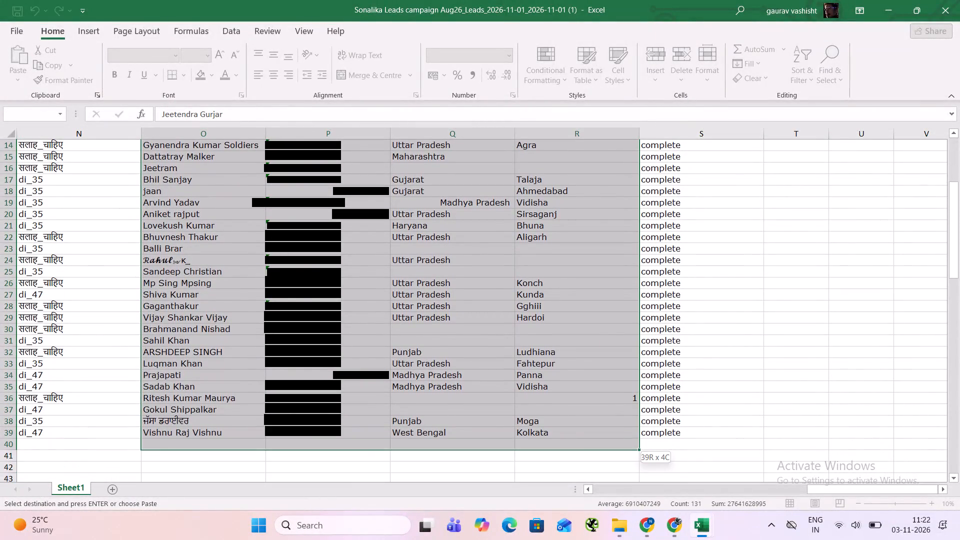
left_click_drag(556, 439, 559, 436)
right_click(536, 332)
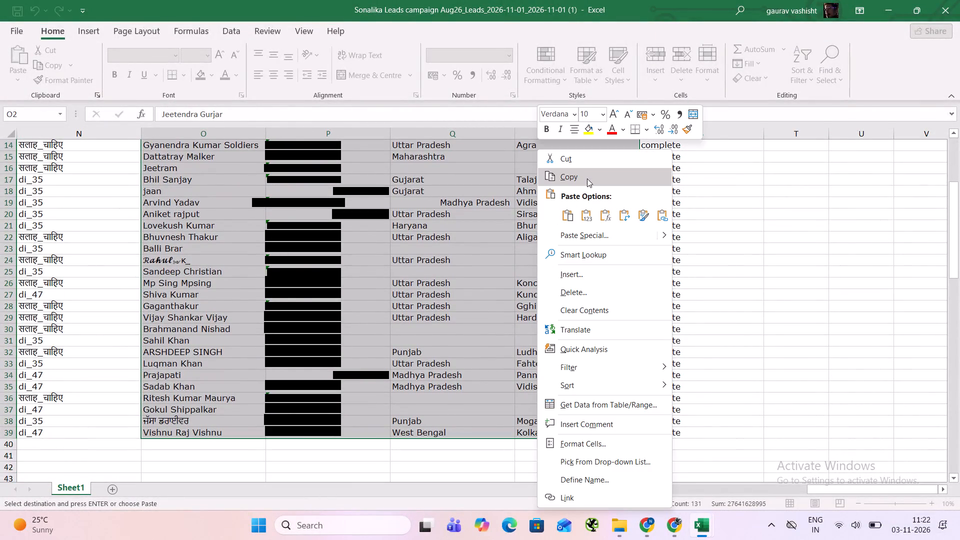
left_click(587, 178)
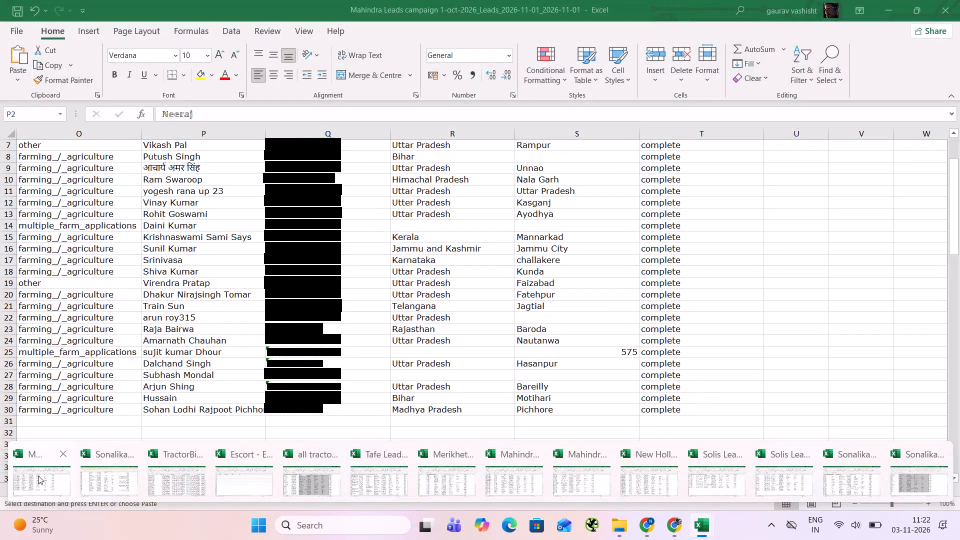
Paste the copied Sonalika Aug26 (1) leads into the Escort workbook at A622, and select A660, the first empty name cell below them.
left_click(236, 473)
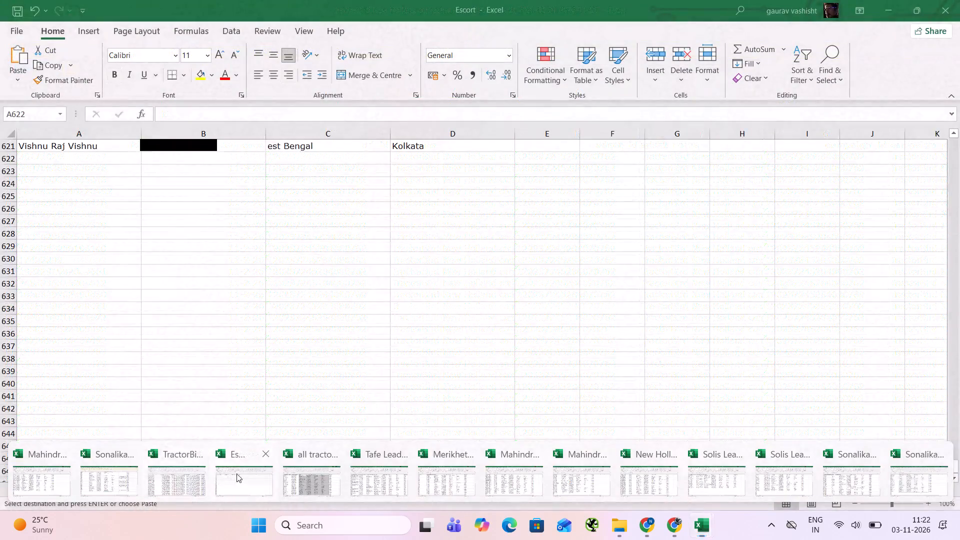
right_click(115, 159)
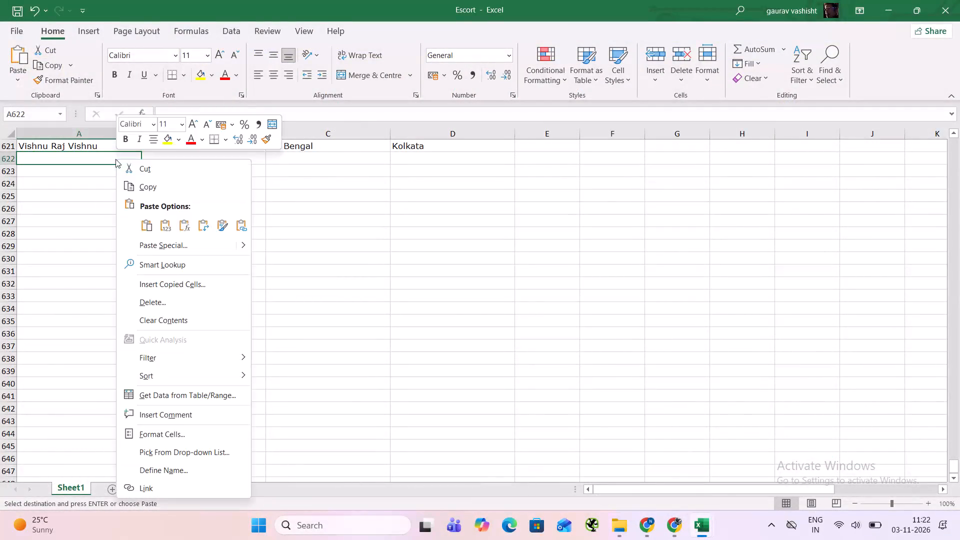
left_click(144, 224)
scroll(144, 224, "down", 7)
scroll(171, 239, "up", 1)
scroll(170, 247, "down", 7)
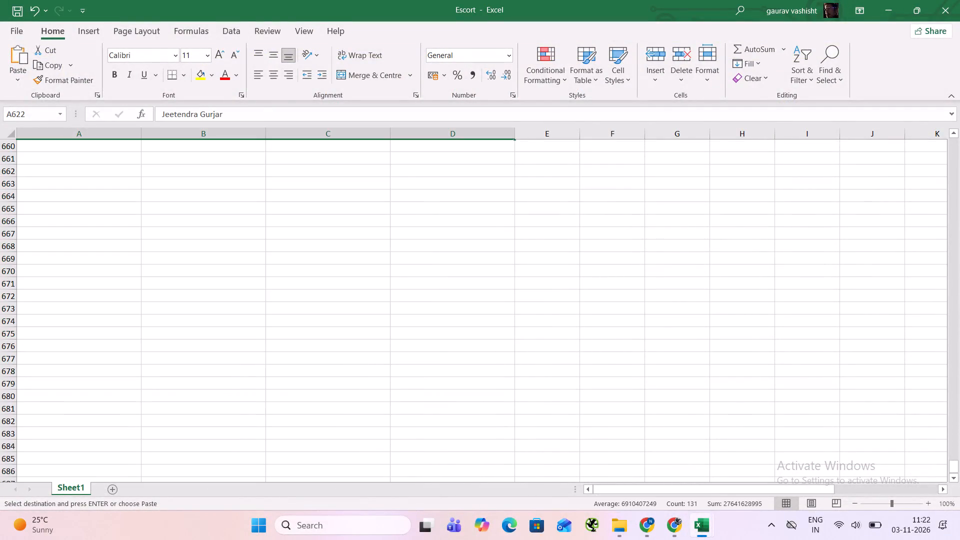
scroll(108, 221, "up", 1)
left_click(100, 182)
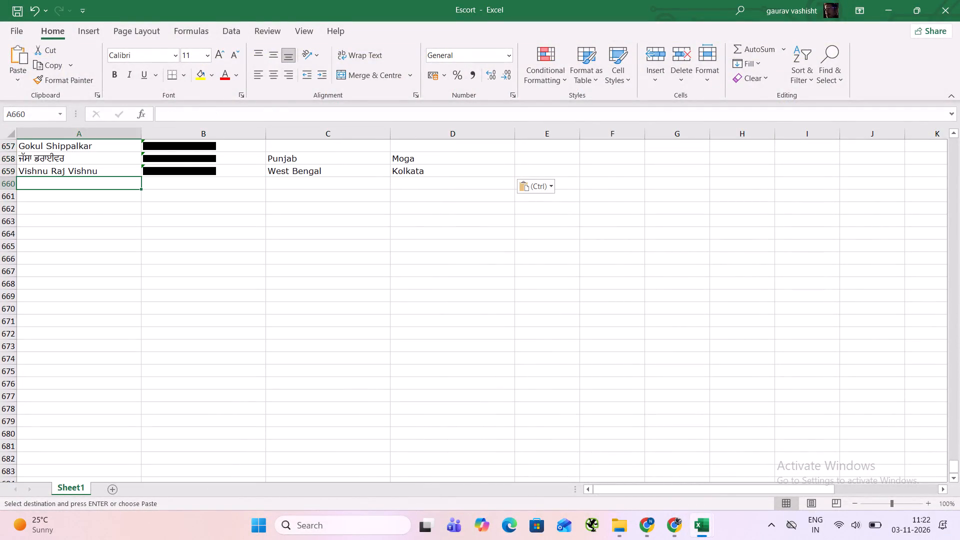
scroll(101, 198, "up", 1)
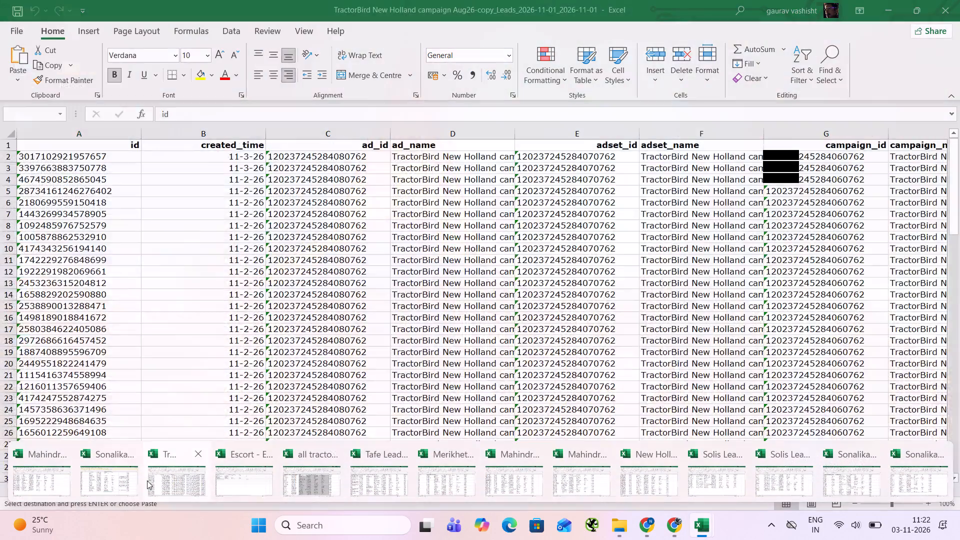
Review the Mahindra 1-oct and original Sonalika Aug26 workbooks, checking the Sonalika lead rows through to the last one.
left_click(39, 480)
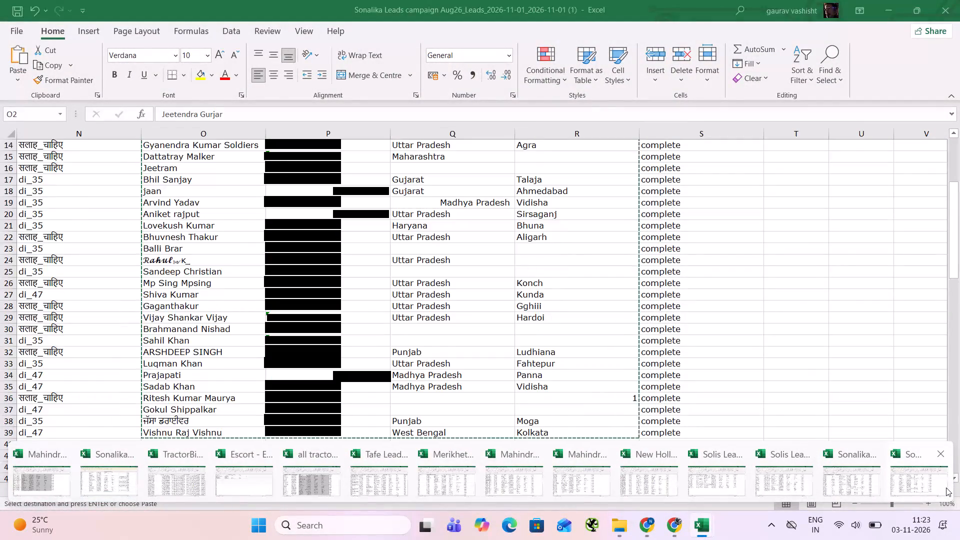
left_click(834, 483)
scroll(475, 375, "down", 6)
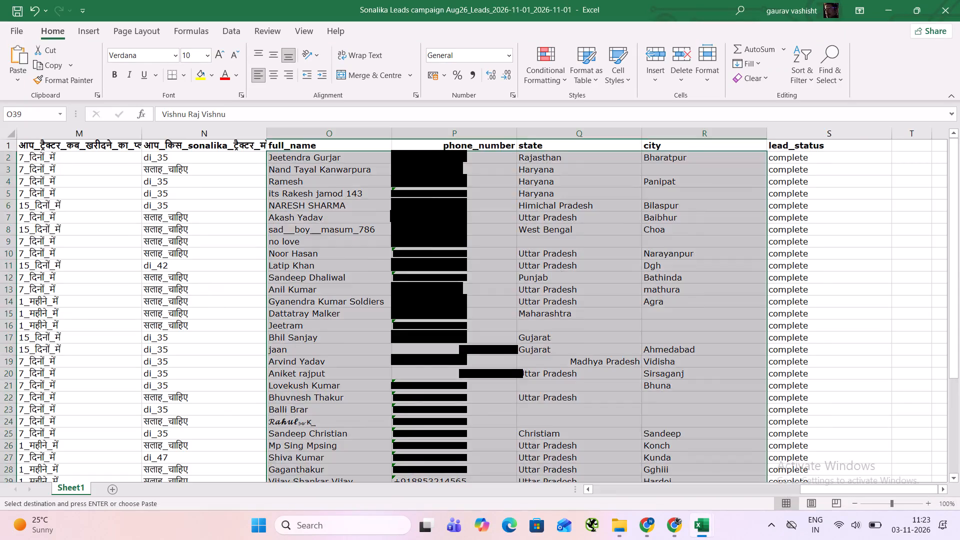
scroll(475, 375, "down", 5)
scroll(475, 375, "up", 2)
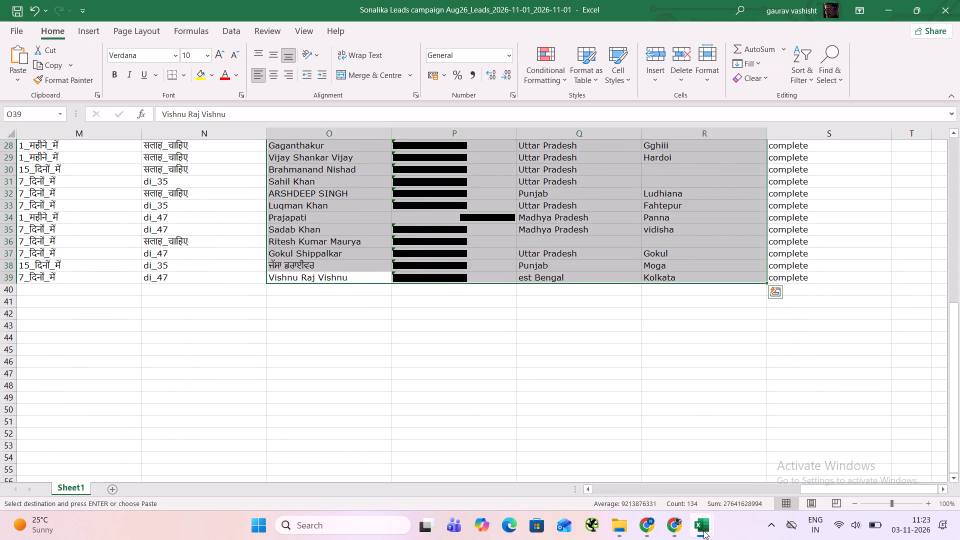
left_click(462, 275)
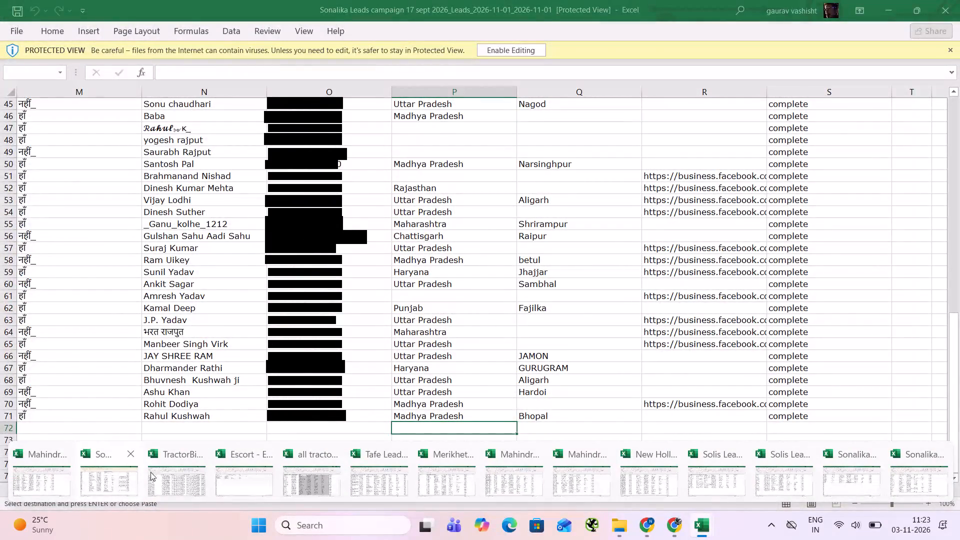
Switch to the Sonalika Leads campaign 17 sept workbook, enable editing, and copy its name, phone, state and city entries in rows 2 to 71.
left_click(116, 483)
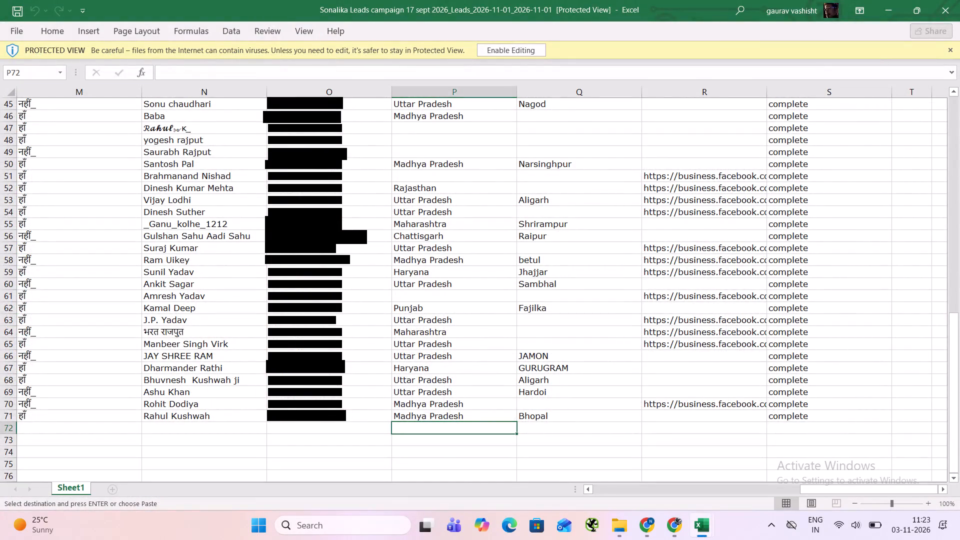
left_click(530, 43)
left_click(526, 46)
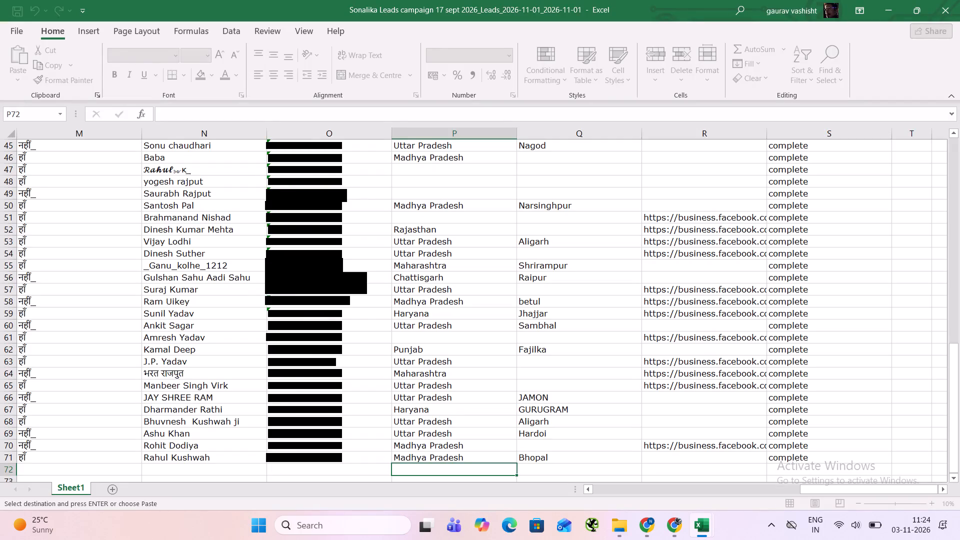
left_click_drag(245, 456, 420, 117)
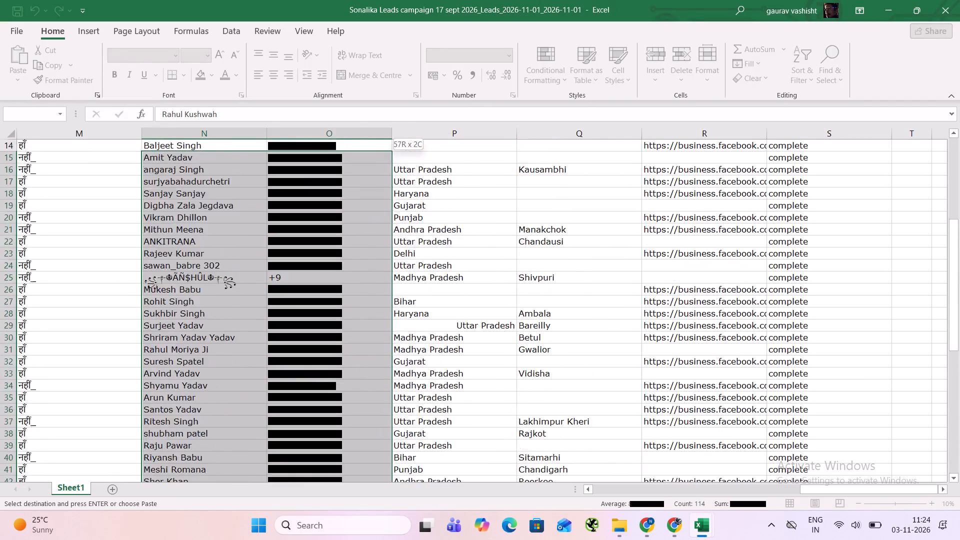
left_click_drag(420, 117, 612, 104)
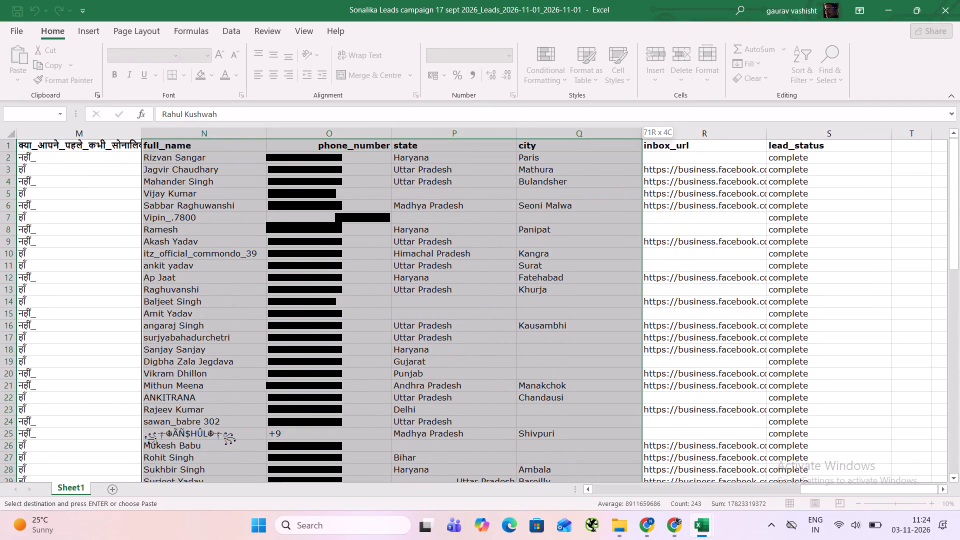
left_click_drag(612, 104, 593, 160)
key("ctrl+c")
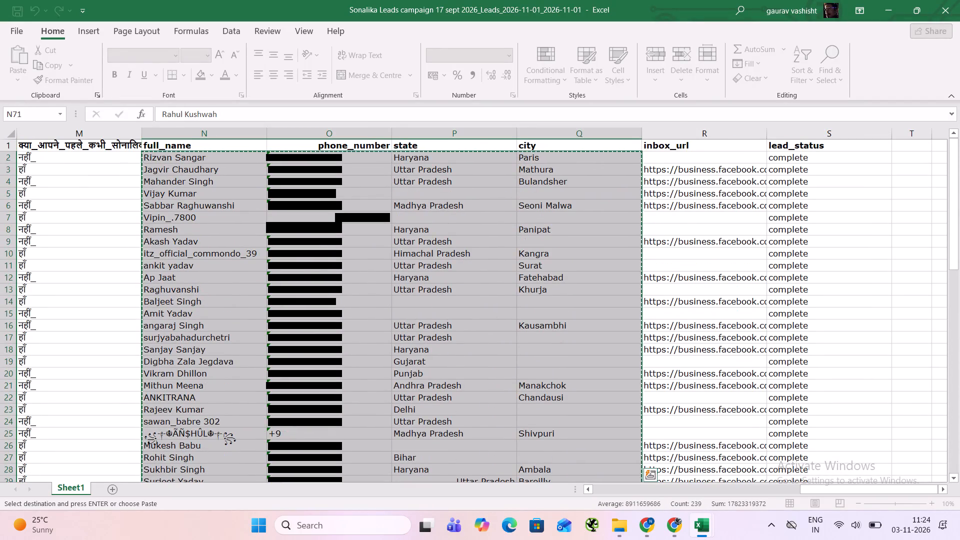
Paste the Sonalika 17 sept leads into the Escort workbook at A660, and select A730, the first empty name cell below them.
key("alt+Tab")
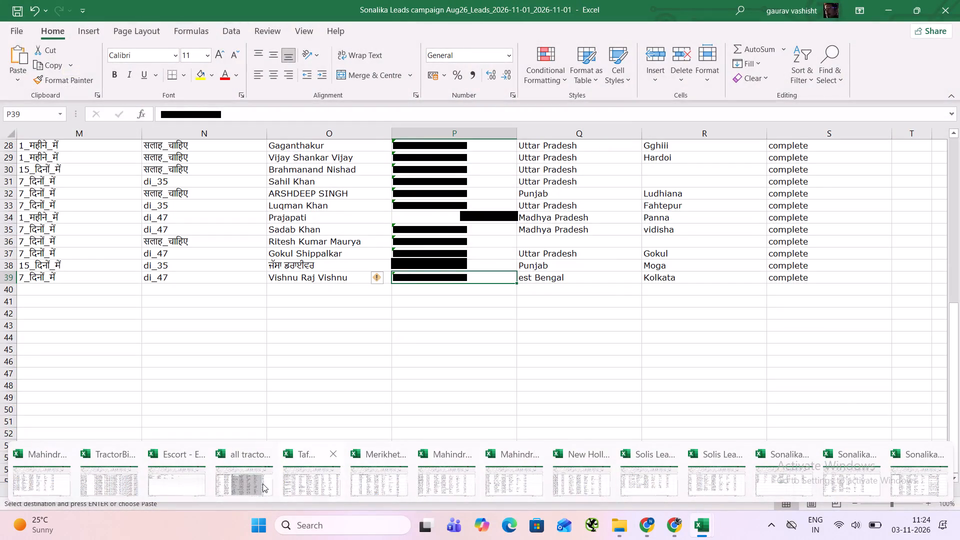
left_click(177, 488)
key("ctrl+v")
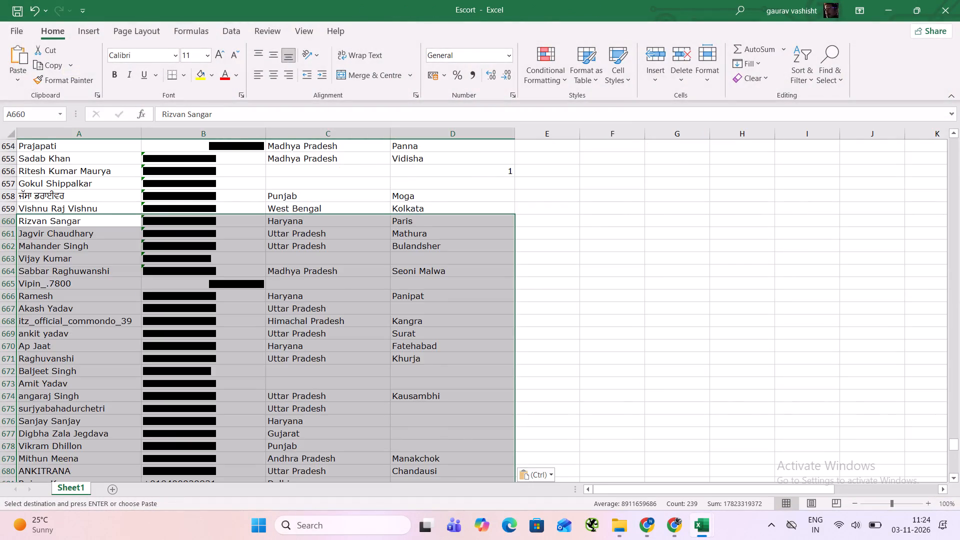
scroll(394, 378, "down", 18)
scroll(378, 381, "down", 4)
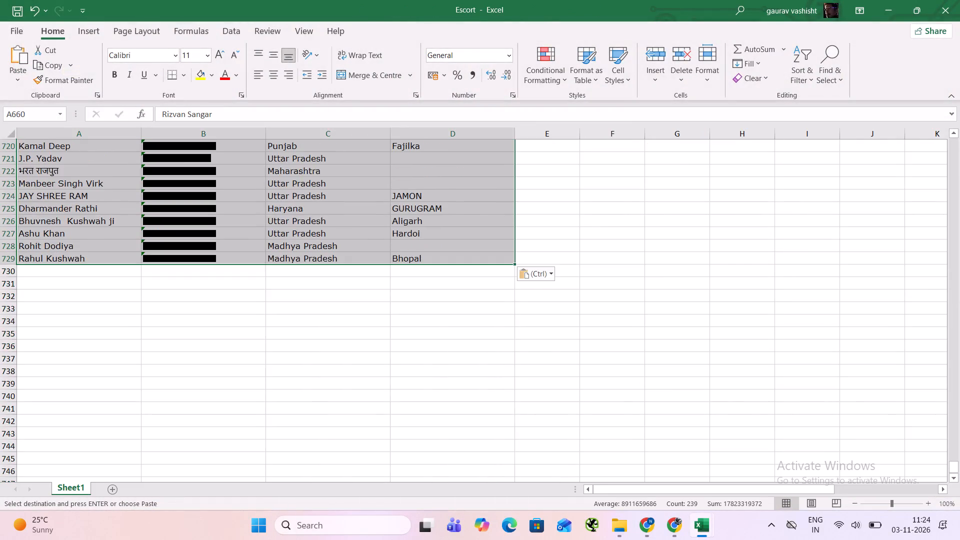
scroll(328, 331, "down", 5)
scroll(212, 199, "up", 3)
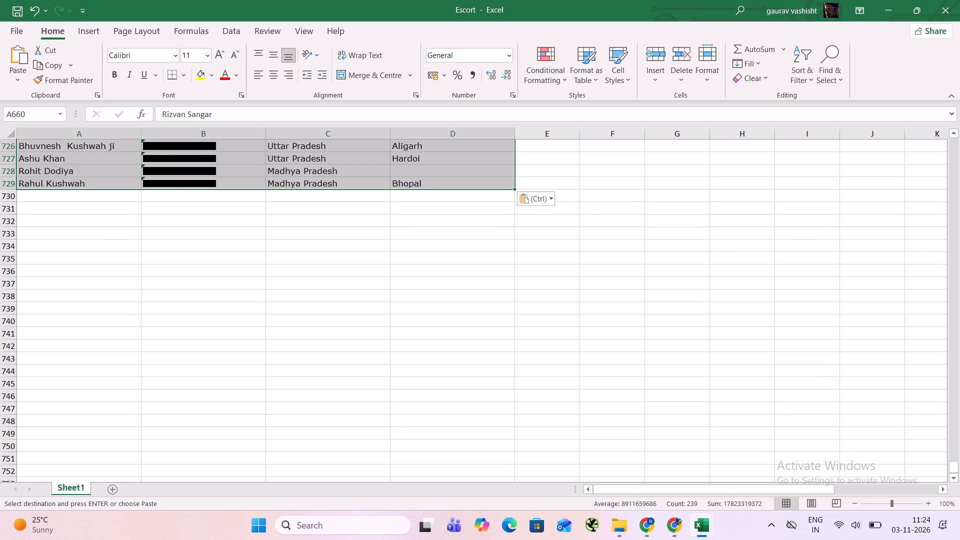
left_click(86, 197)
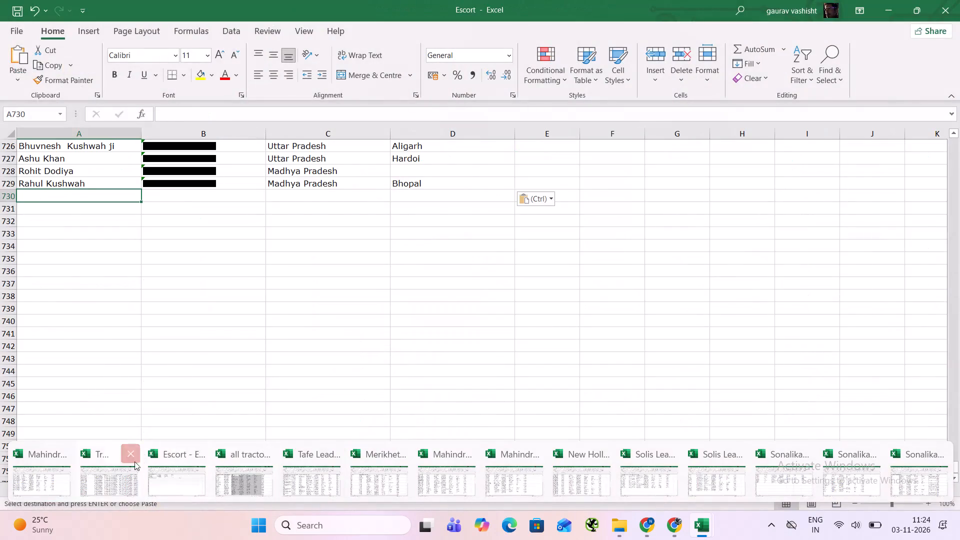
Switch to the TractorBird New Holland campaign Aug26-copy workbook and copy its name, WhatsApp number, state and city entries in rows 2 to 51.
left_click(107, 481)
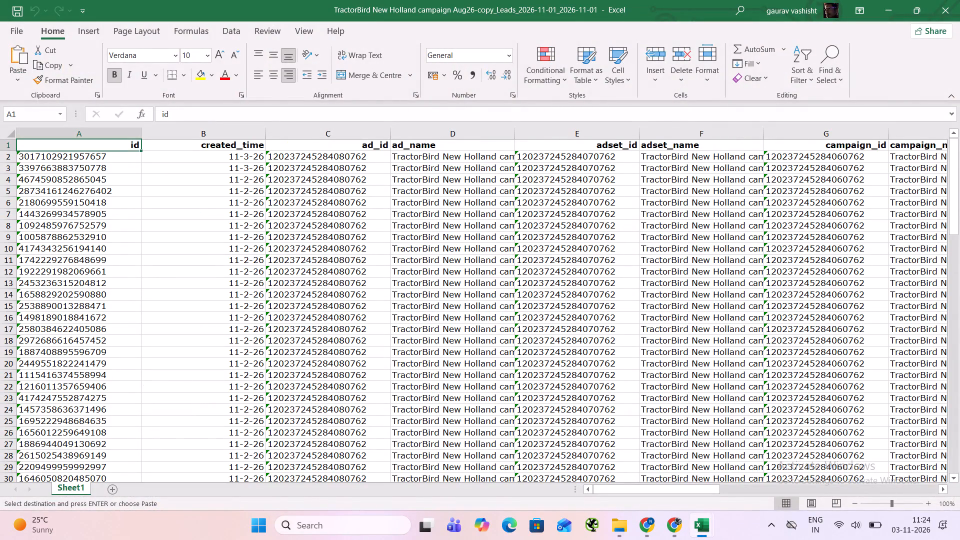
left_click_drag(408, 211, 914, 283)
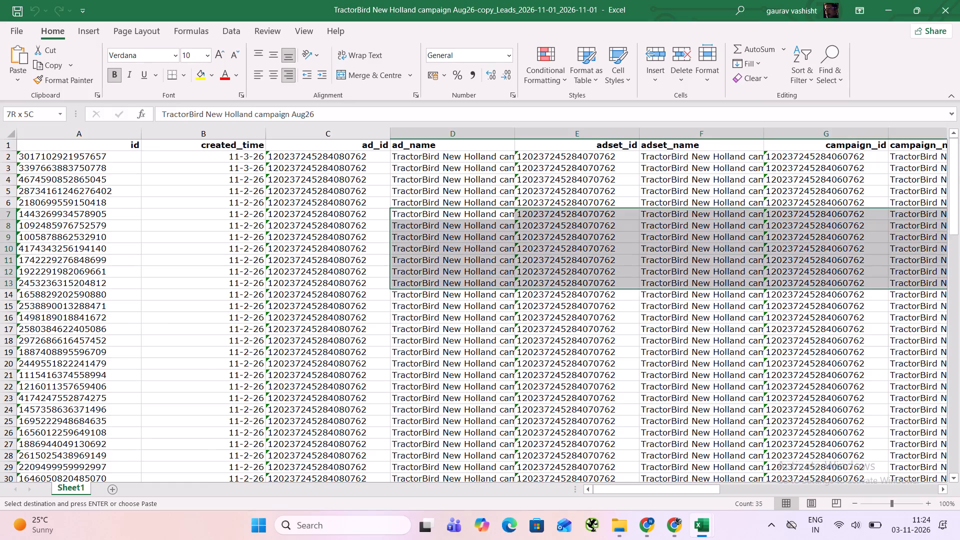
left_click_drag(914, 283, 959, 290)
left_click_drag(841, 296, 959, 291)
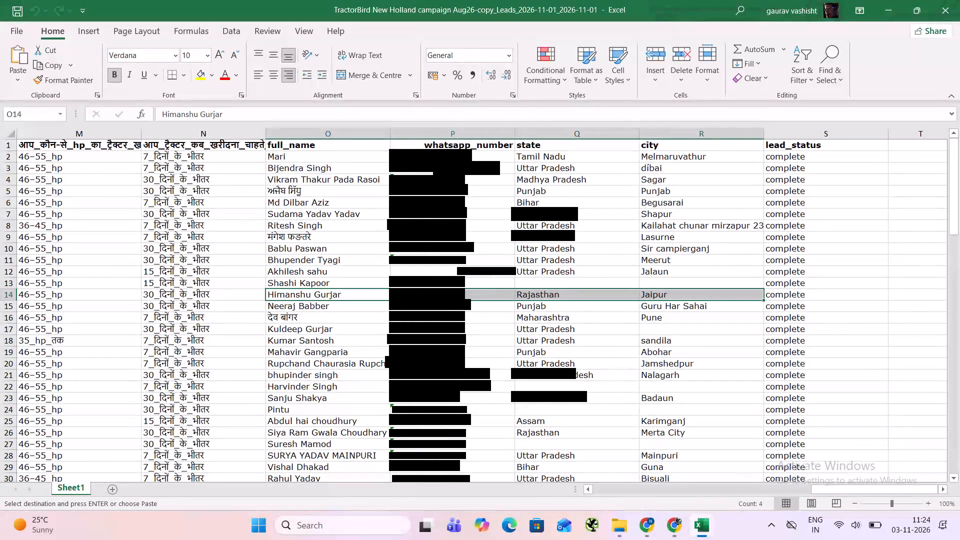
left_click_drag(292, 157, 673, 539)
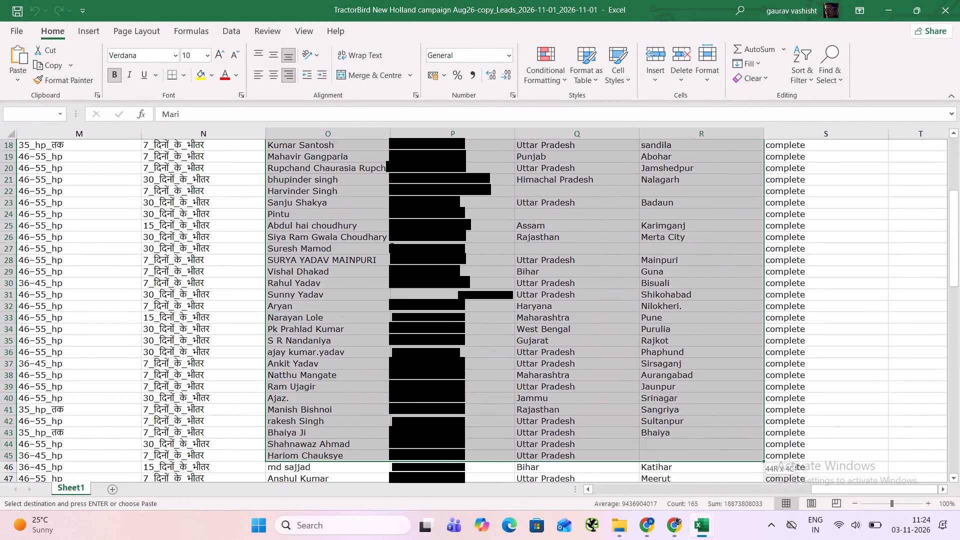
left_click_drag(673, 539, 679, 415)
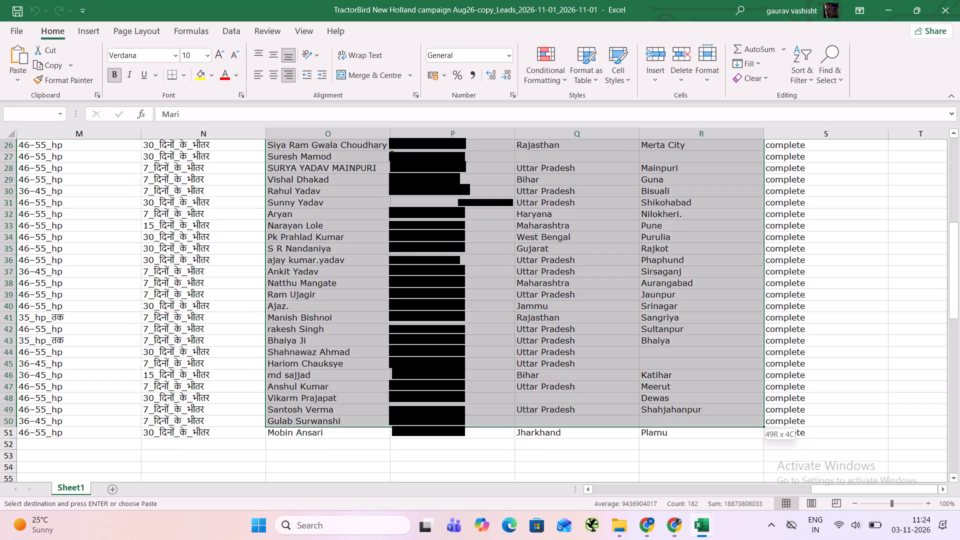
left_click_drag(679, 415, 678, 437)
right_click(590, 322)
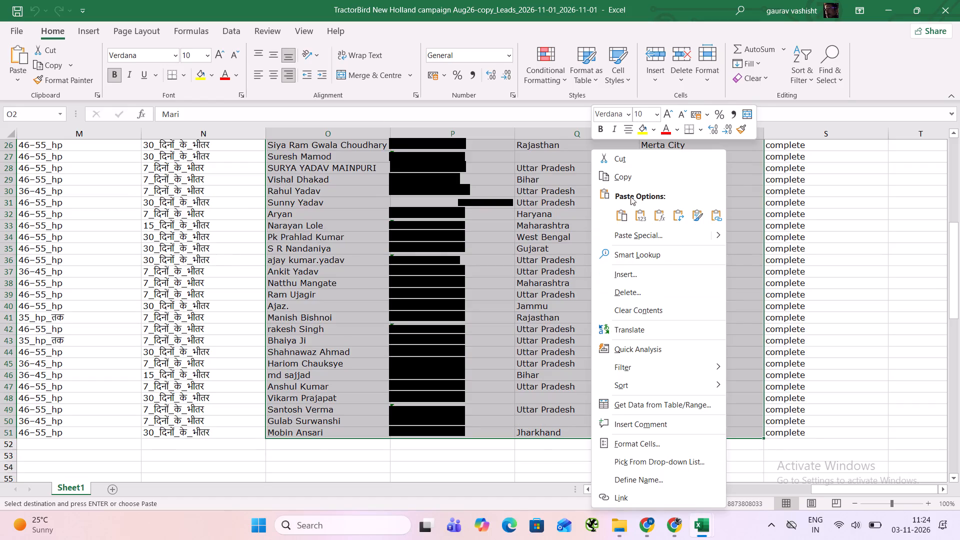
left_click(645, 176)
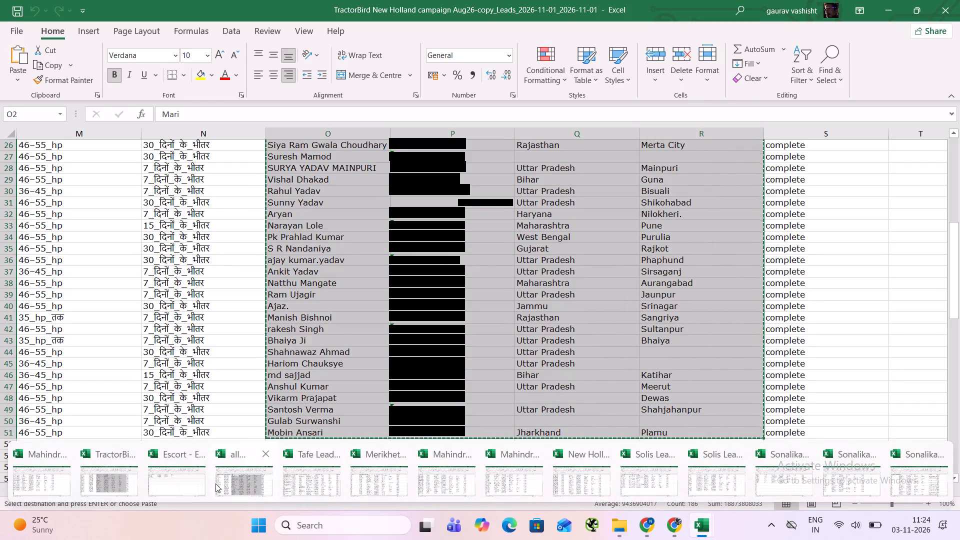
Paste the copied TractorBird New Holland leads into the Escort workbook starting at cell A730, and go to the end of the pasted rows.
left_click(165, 480)
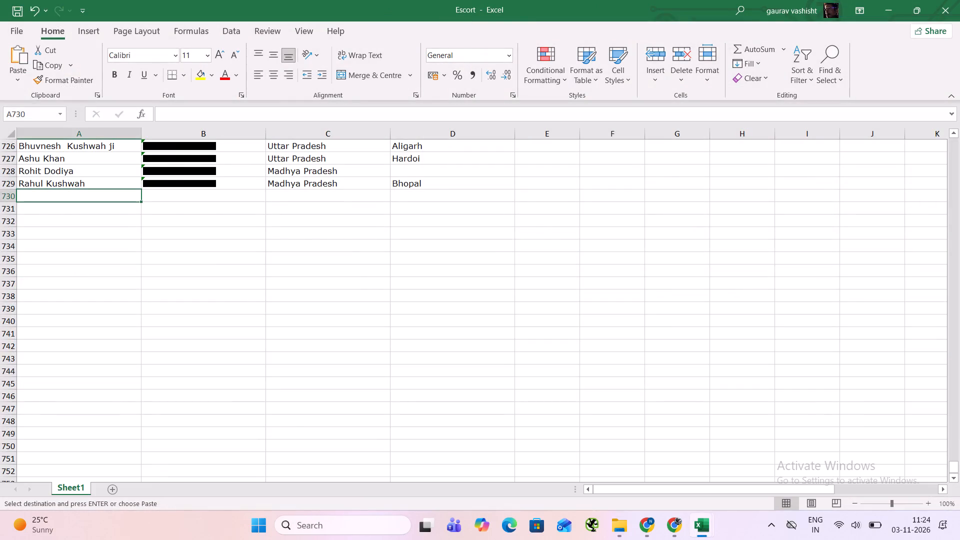
right_click(108, 199)
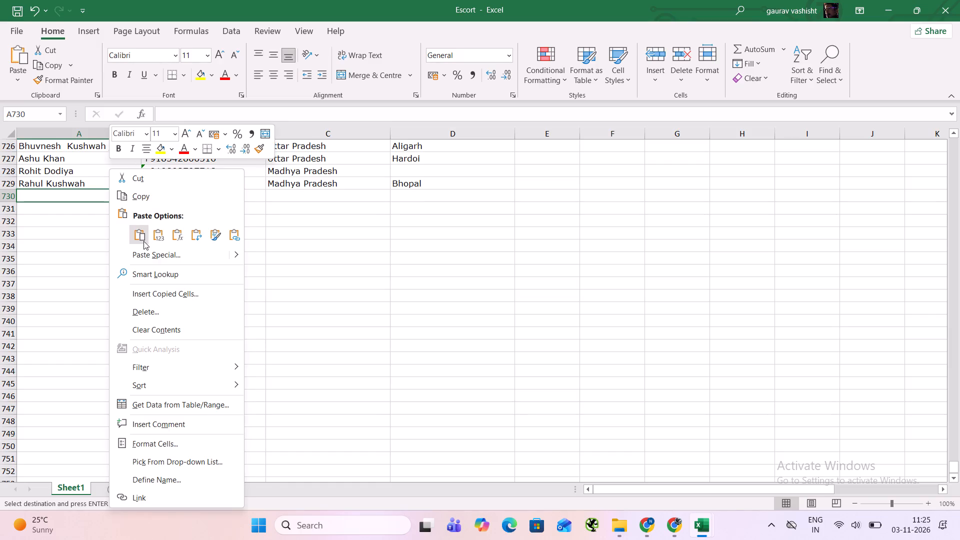
left_click(143, 241)
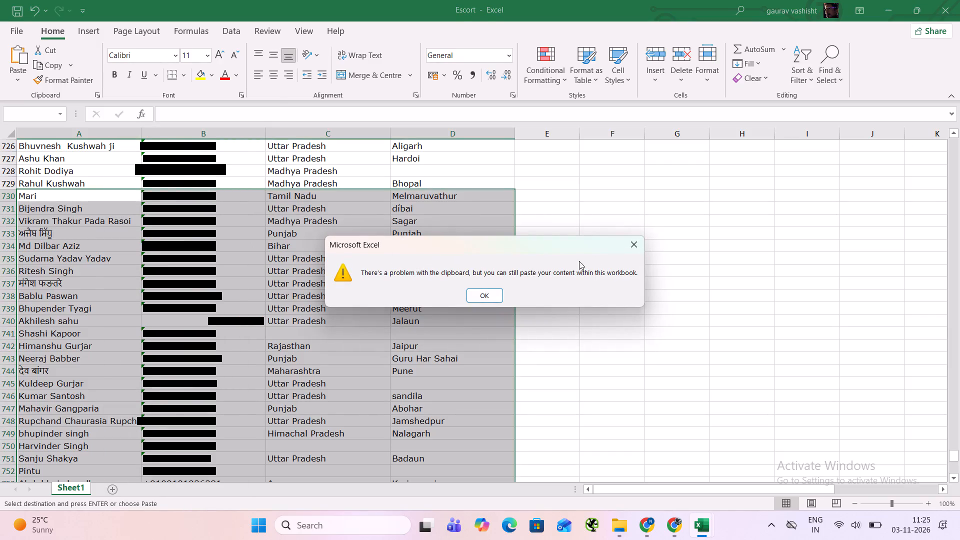
left_click(627, 248)
scroll(284, 233, "down", 11)
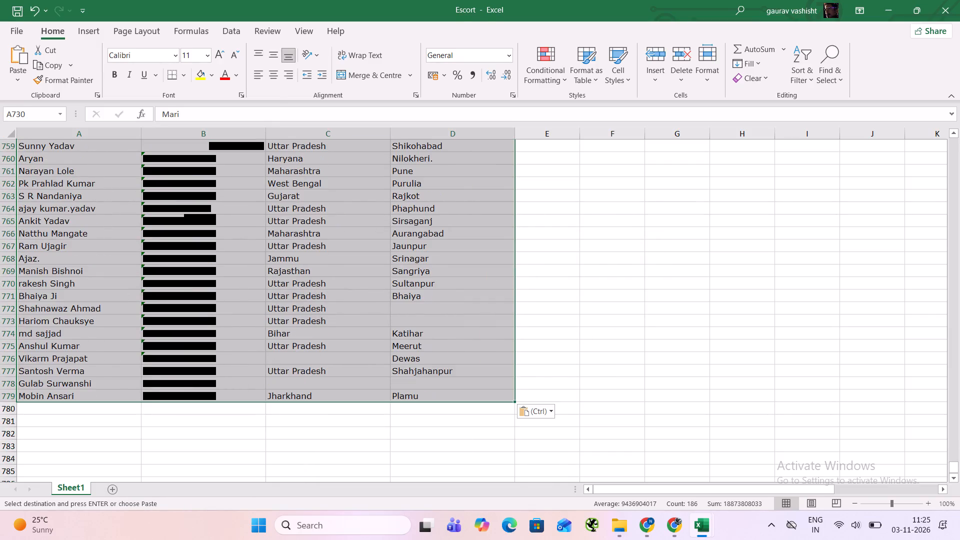
Go just below the pasted leads to A780, and select the empty cell E779 beside the last lead row.
scroll(181, 267, "down", 6)
left_click(101, 186)
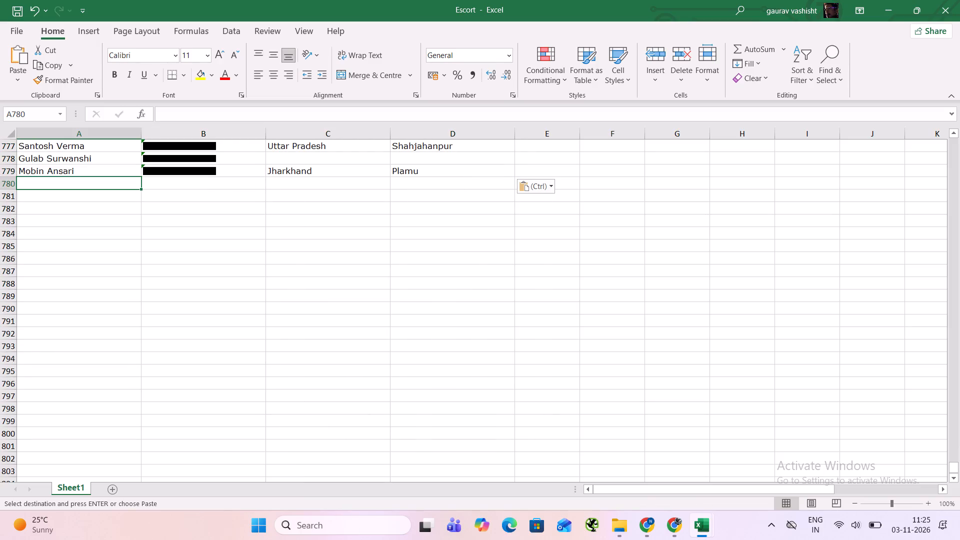
left_click(545, 173)
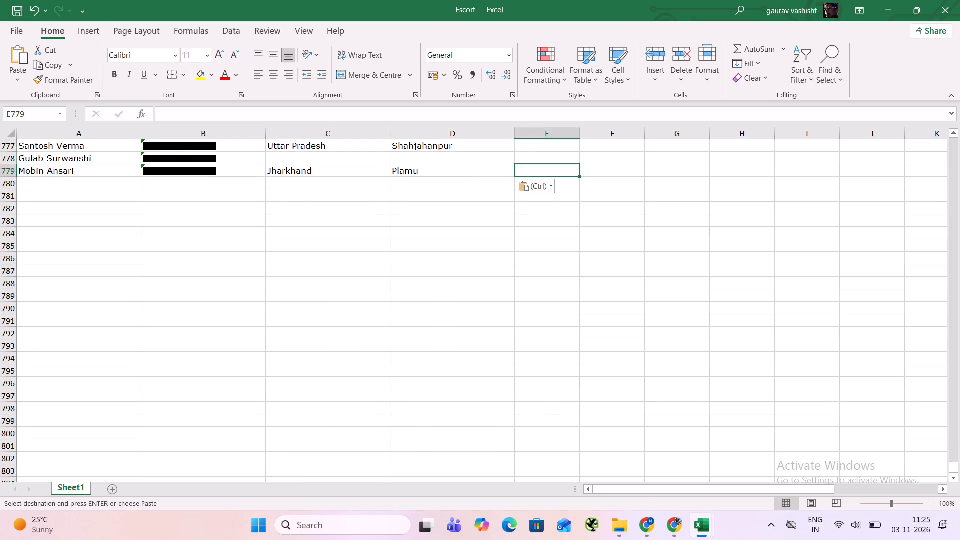
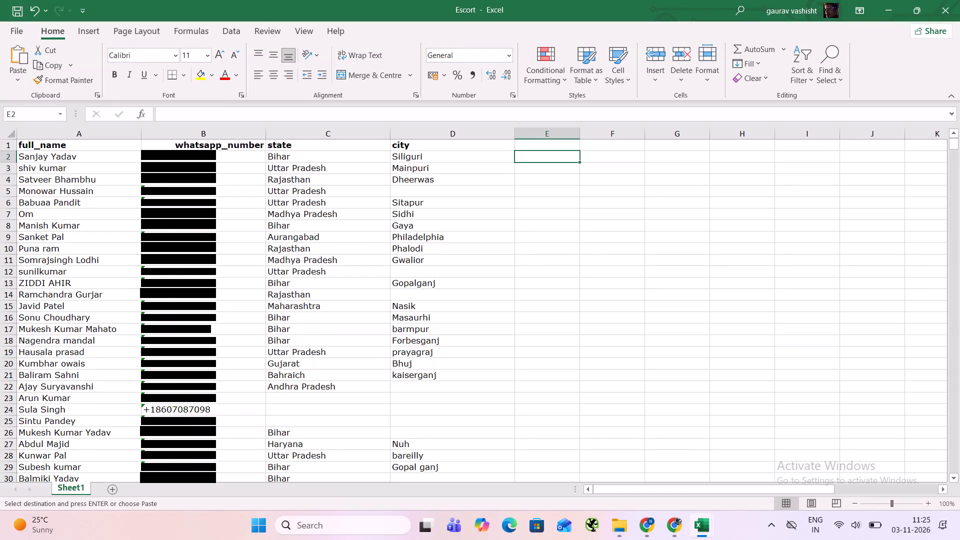
Switch from the Escort workbook to the Chrome window with the ChatGPT Finance conversation.
left_click(672, 521)
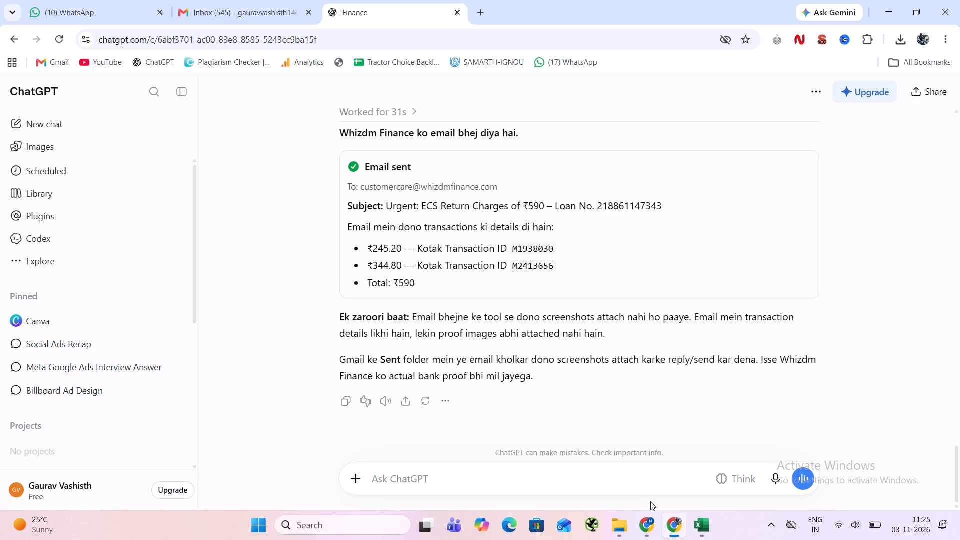
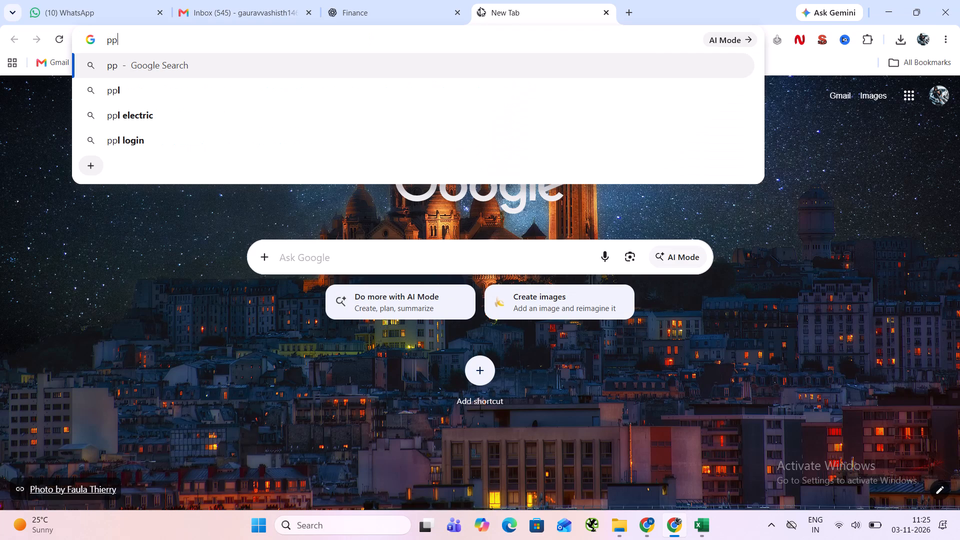
Replace the partial address entry in the new browser tab and open the OneDrive home page at onedrive.live.com.
key("BackSpace")
key("BackSpace")
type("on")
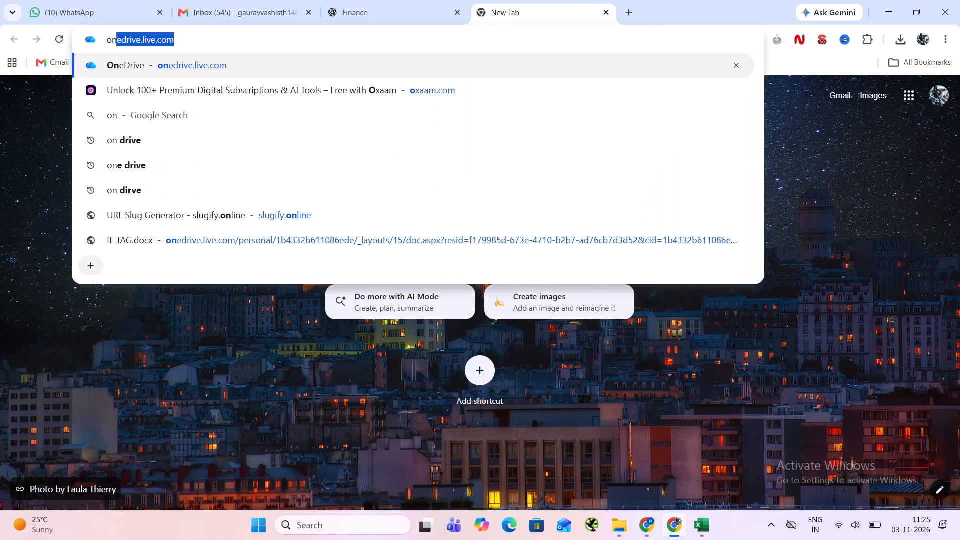
left_click(491, 73)
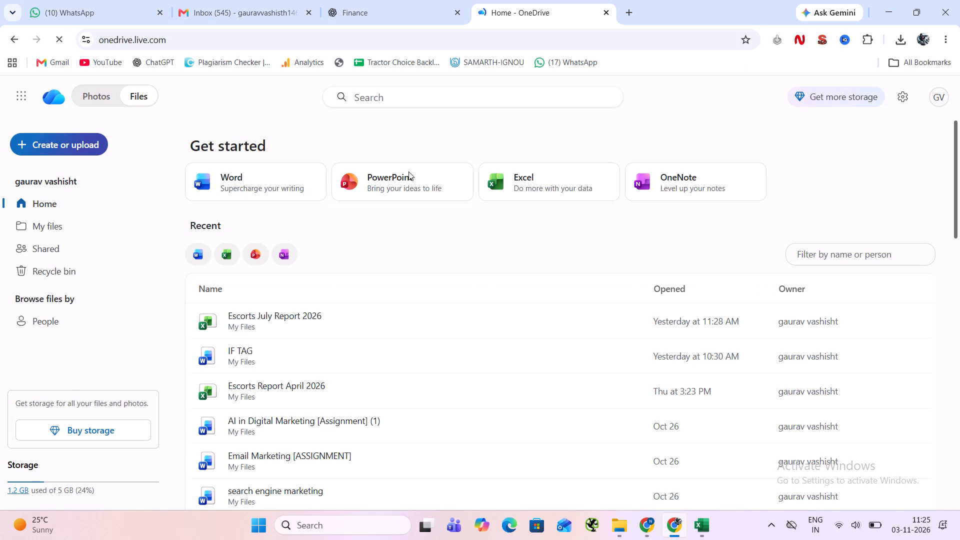
Switch to OneDrive in the browser and open the IF TAG document from the recent files.
scroll(160, 328, "down", 2)
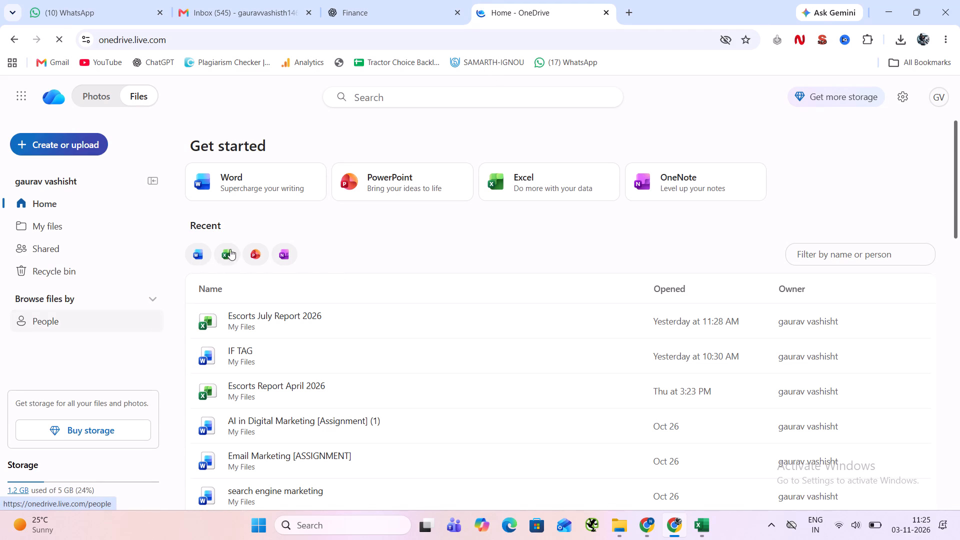
scroll(347, 129, "down", 4)
scroll(347, 129, "up", 4)
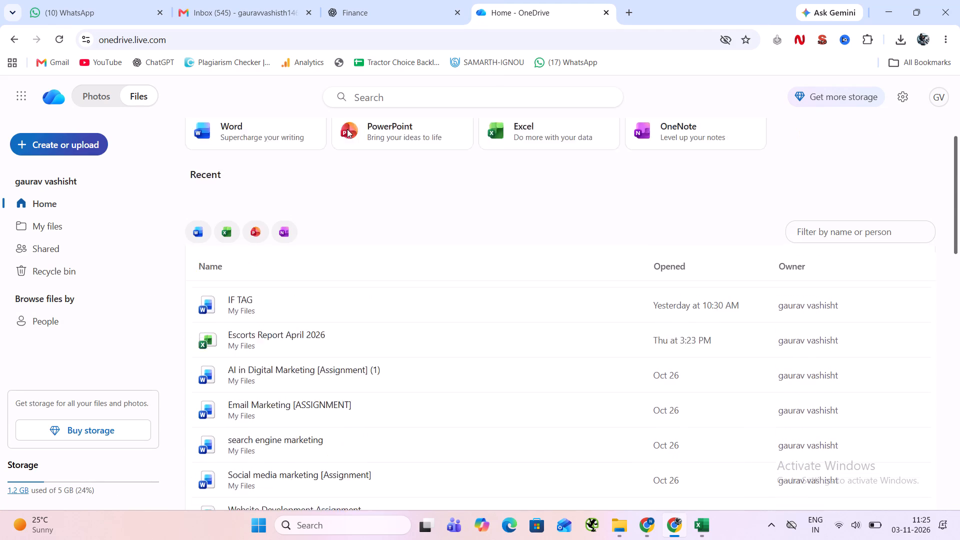
left_click_drag(958, 152, 959, 188)
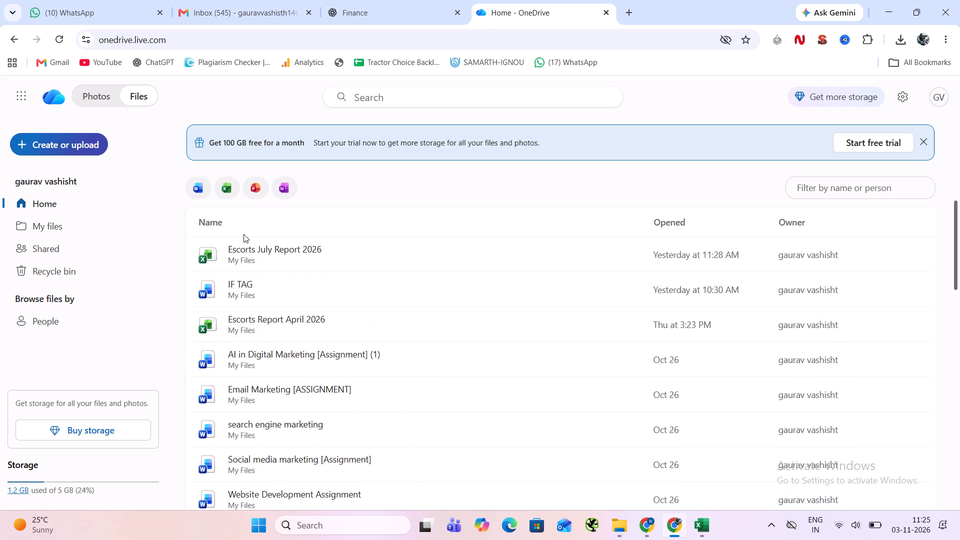
left_click(240, 282)
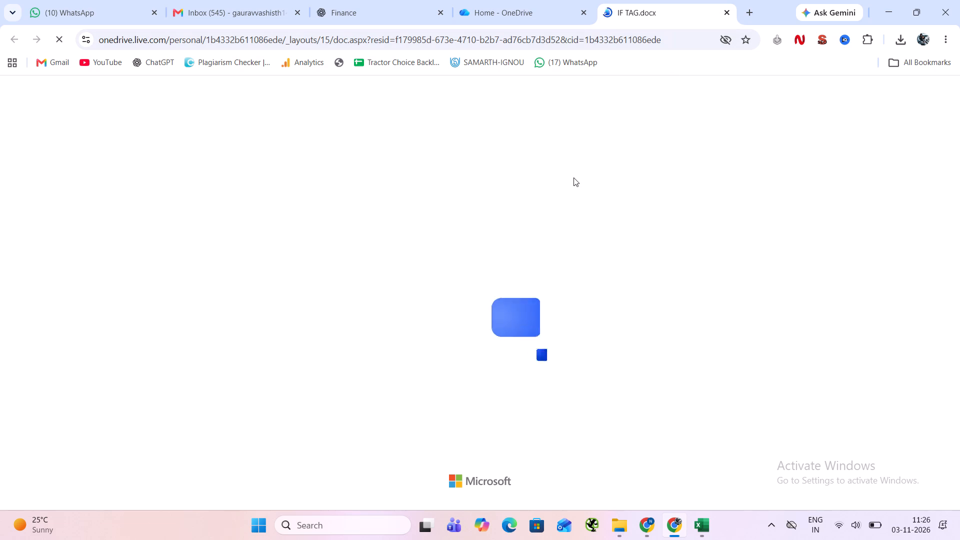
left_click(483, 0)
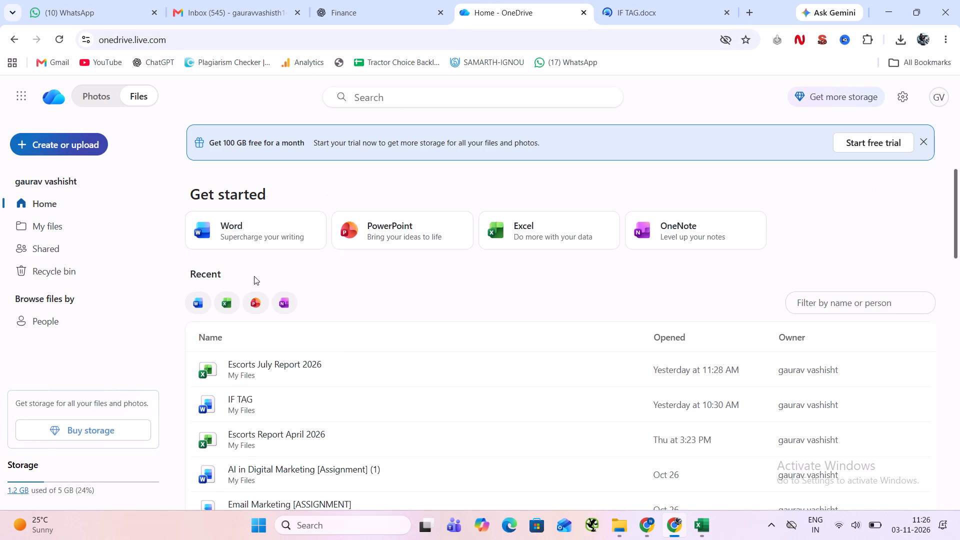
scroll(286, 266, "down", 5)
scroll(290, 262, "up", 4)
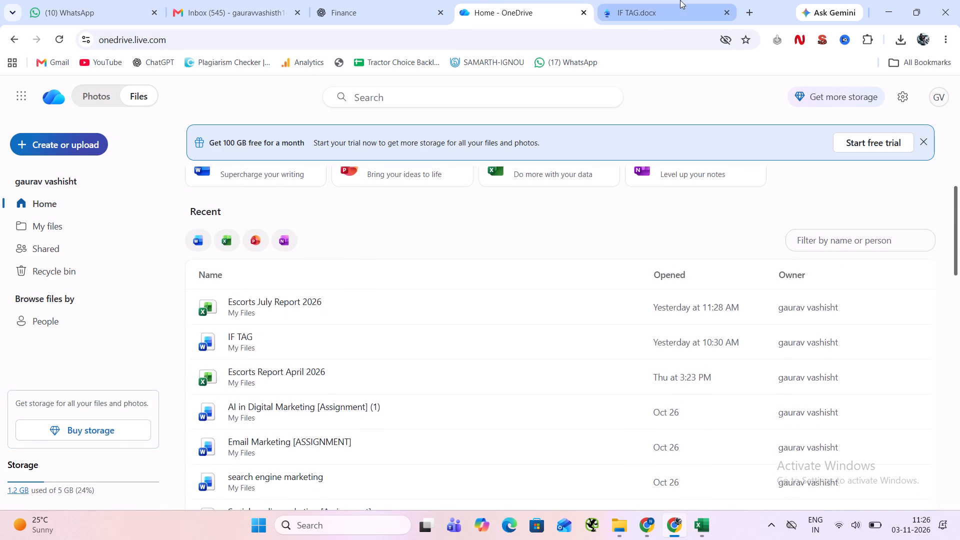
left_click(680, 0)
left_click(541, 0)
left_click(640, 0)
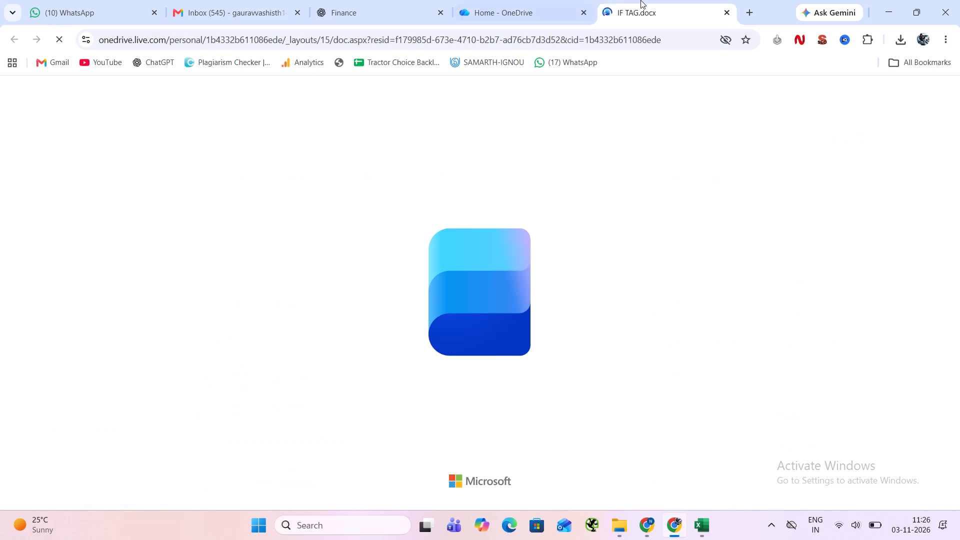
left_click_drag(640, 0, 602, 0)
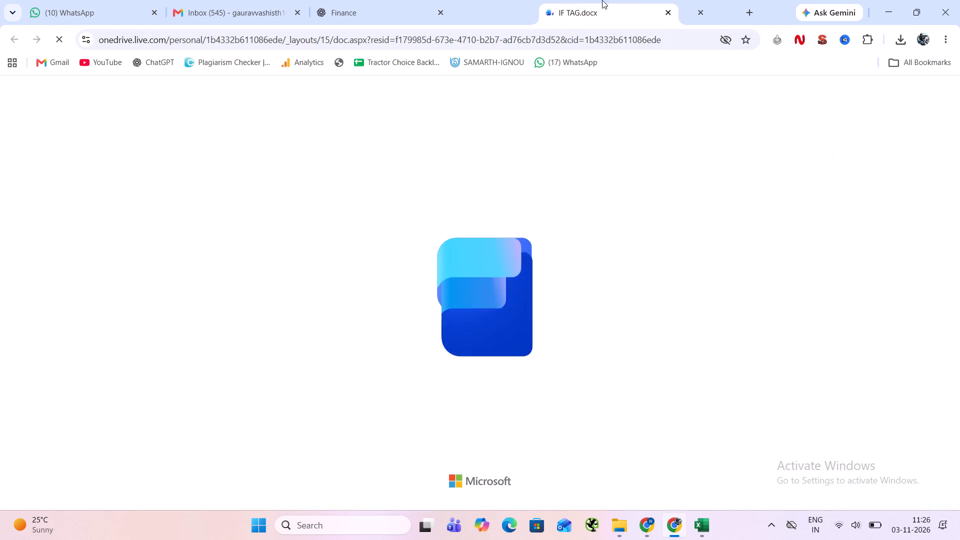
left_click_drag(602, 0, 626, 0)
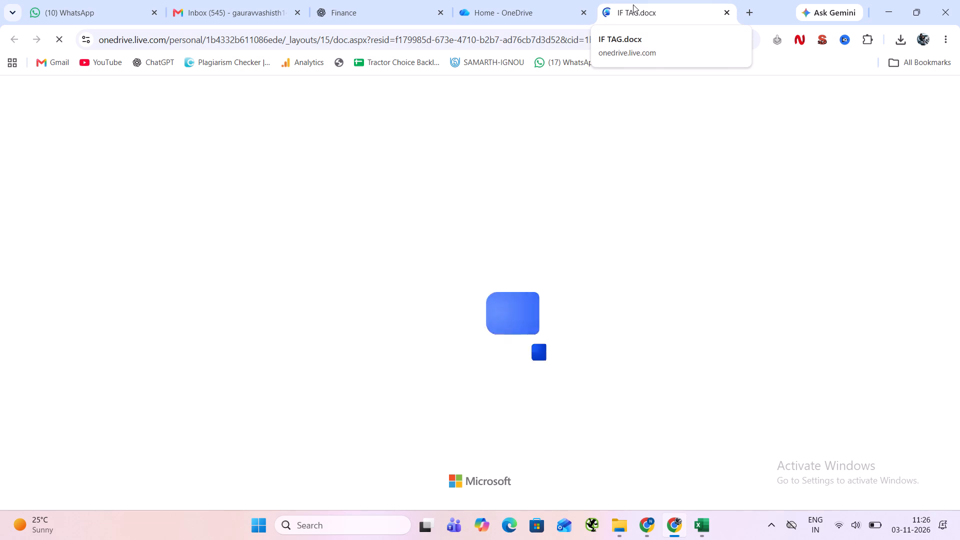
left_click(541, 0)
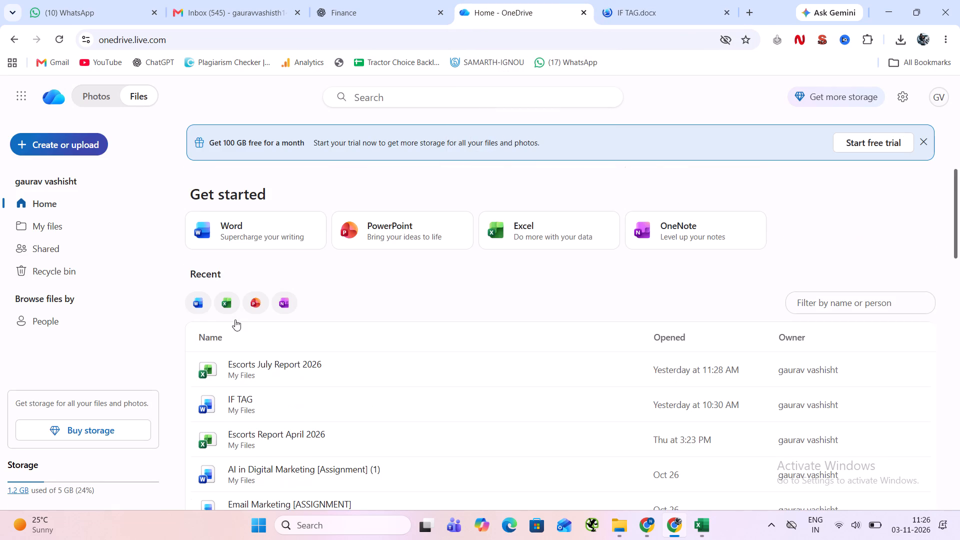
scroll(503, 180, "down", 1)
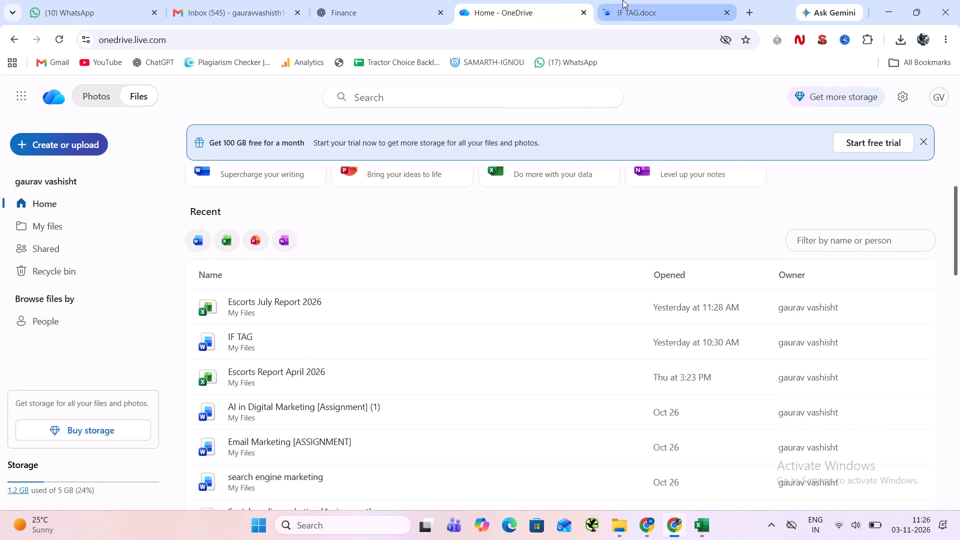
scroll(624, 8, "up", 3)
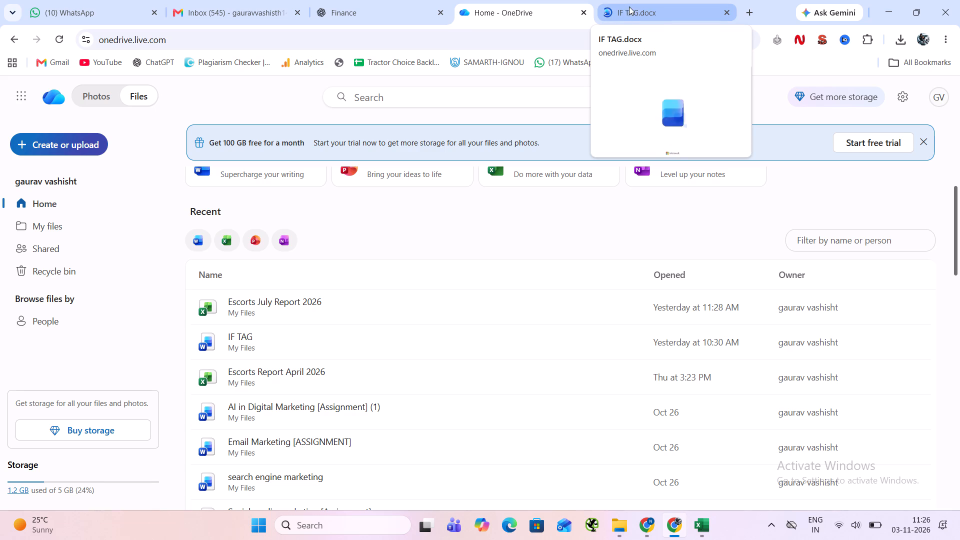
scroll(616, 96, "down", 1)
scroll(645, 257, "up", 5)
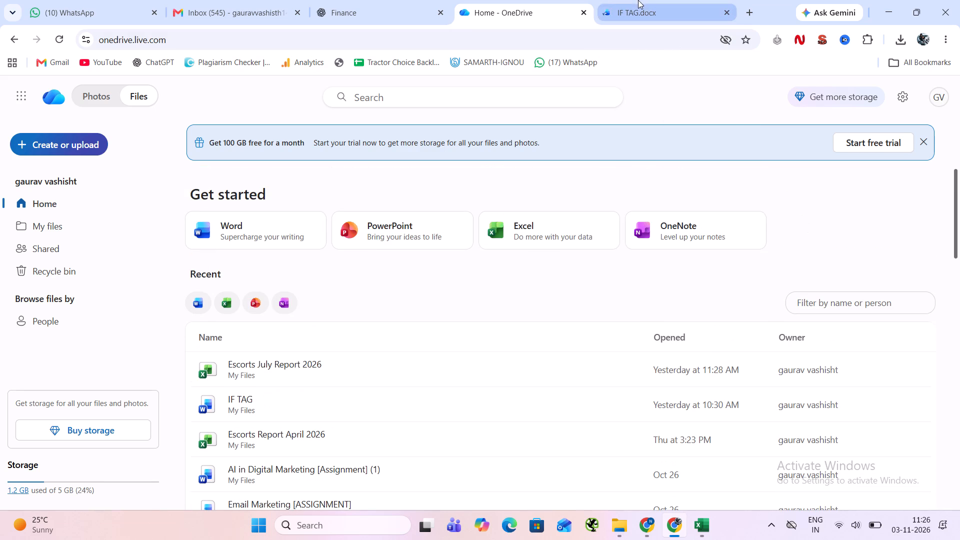
Dismiss the free storage trial offer and open the Escorts July Report 2026 workbook from the recent files.
left_click(924, 143)
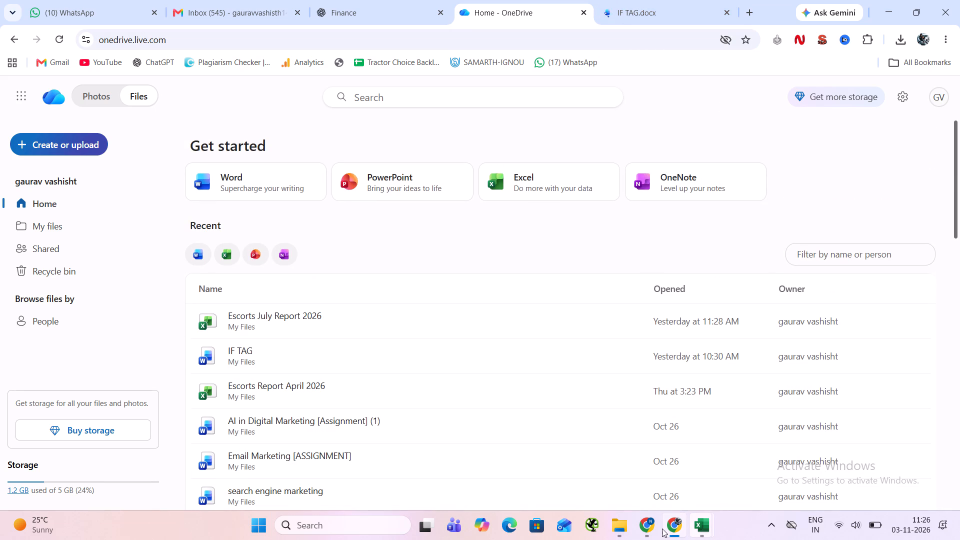
left_click(297, 313)
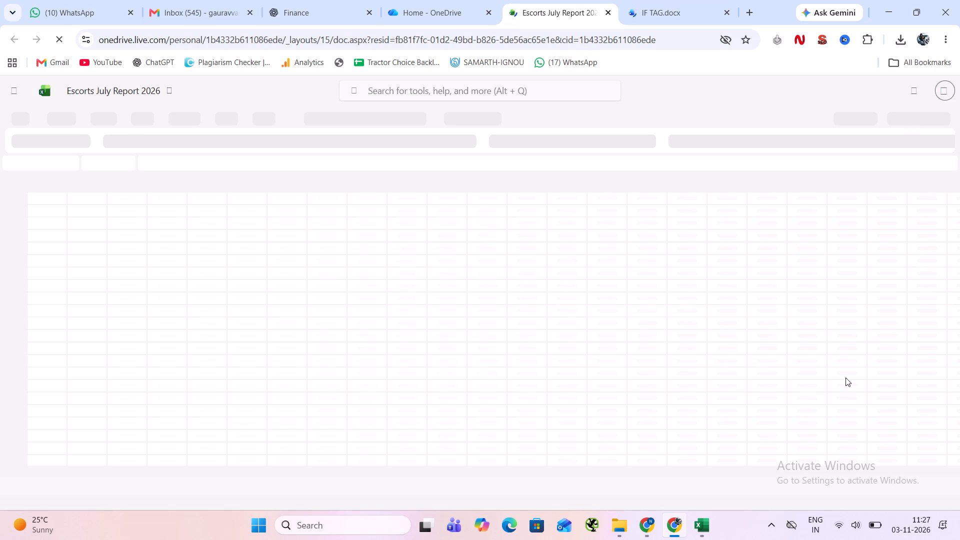
Switch the Wi-Fi connection from Bhatia to the AndroidAP_3986 network.
left_click(847, 519)
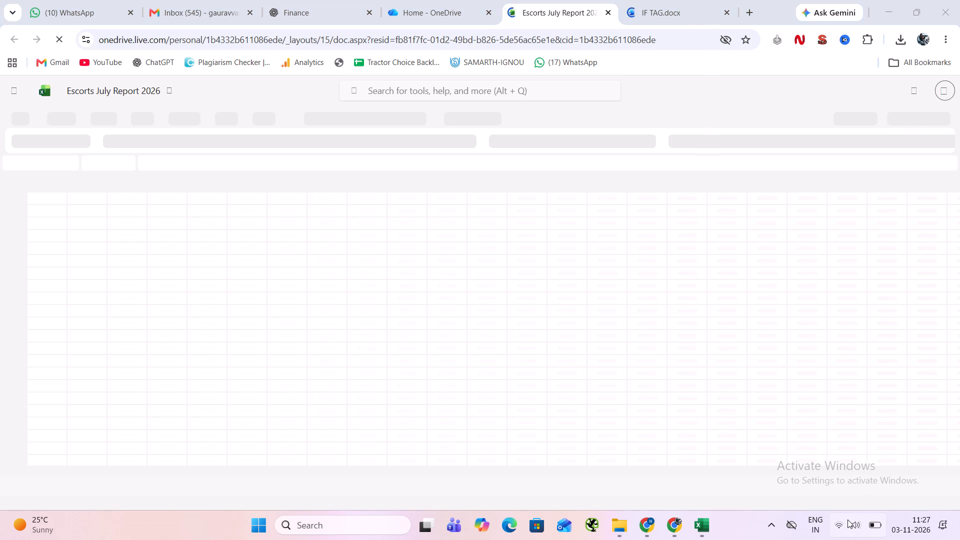
left_click(845, 525)
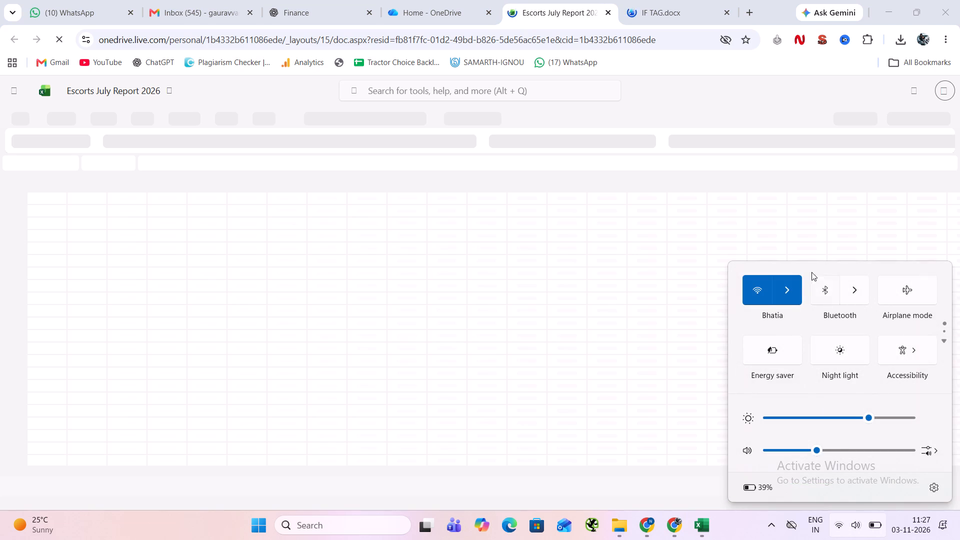
left_click(793, 291)
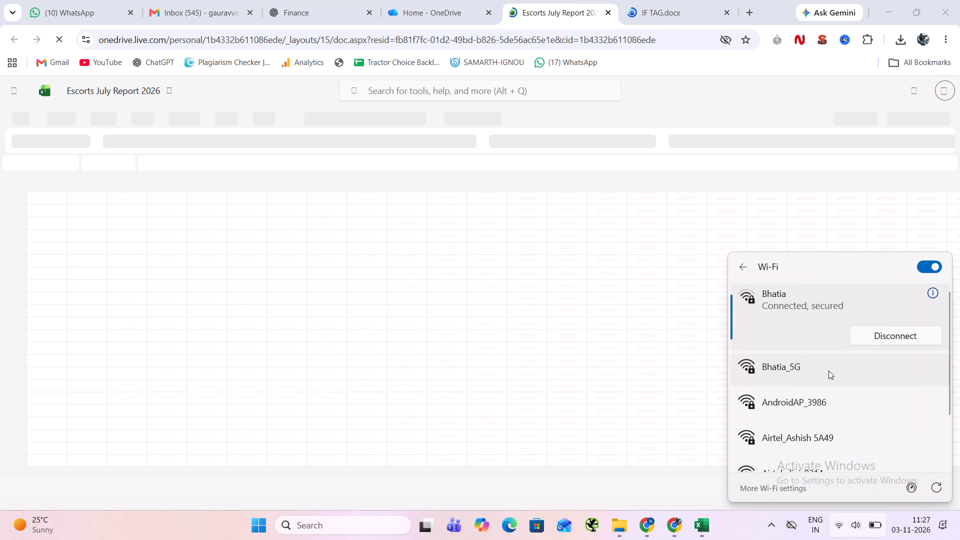
left_click(843, 396)
left_click(915, 431)
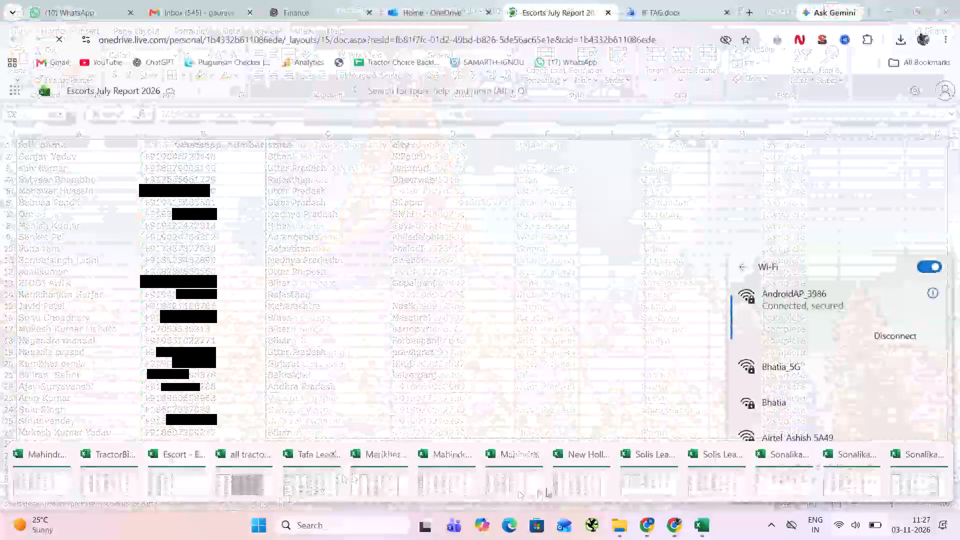
Switch to the New Holland Leads campaign Aug26_Leads_2026-11-01_2026-11-01 (1) workbook in Excel.
left_click(589, 477)
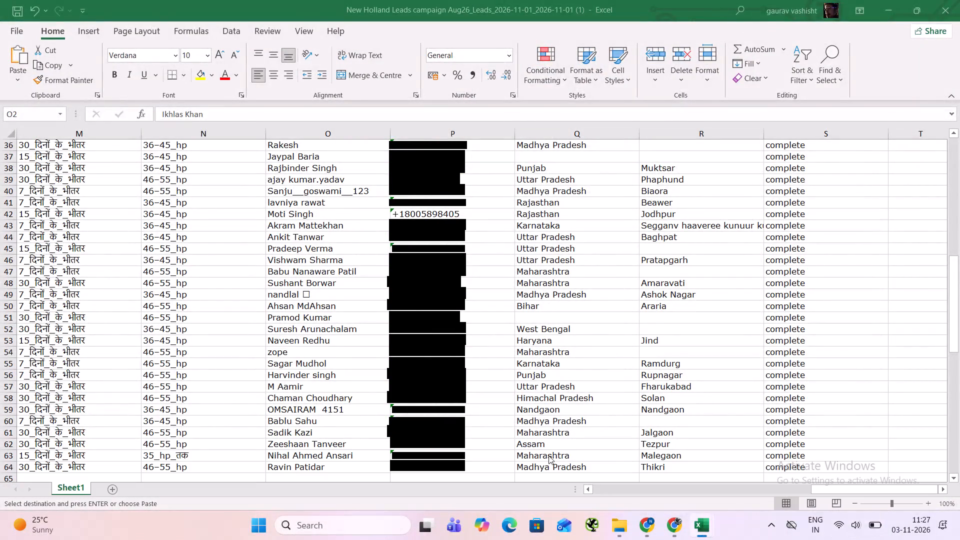
In the New Holland Leads campaign Aug26 (1) workbook, review the leads down to the last row and select name cell O64.
scroll(390, 351, "down", 2)
left_click(406, 337)
double_click(346, 428)
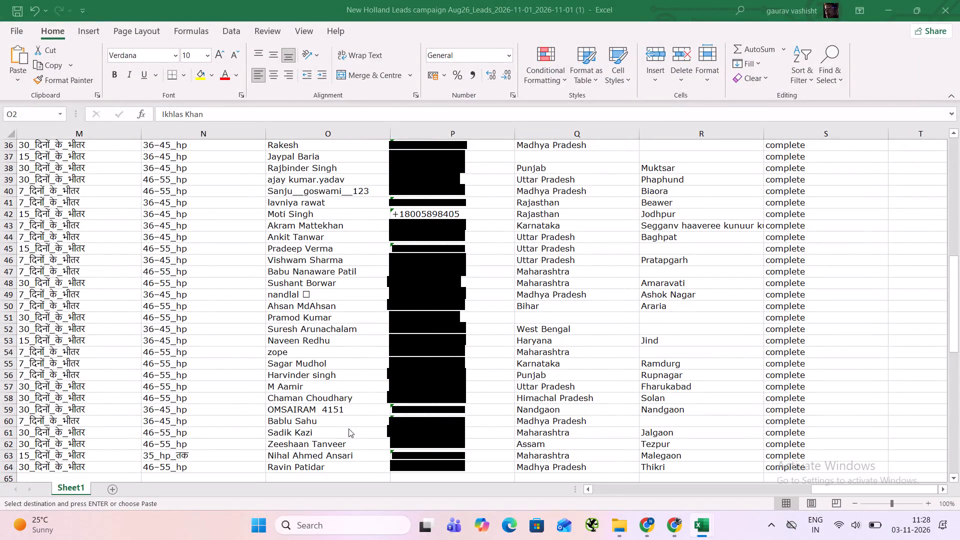
triple_click(349, 427)
left_click(352, 422)
double_click(354, 422)
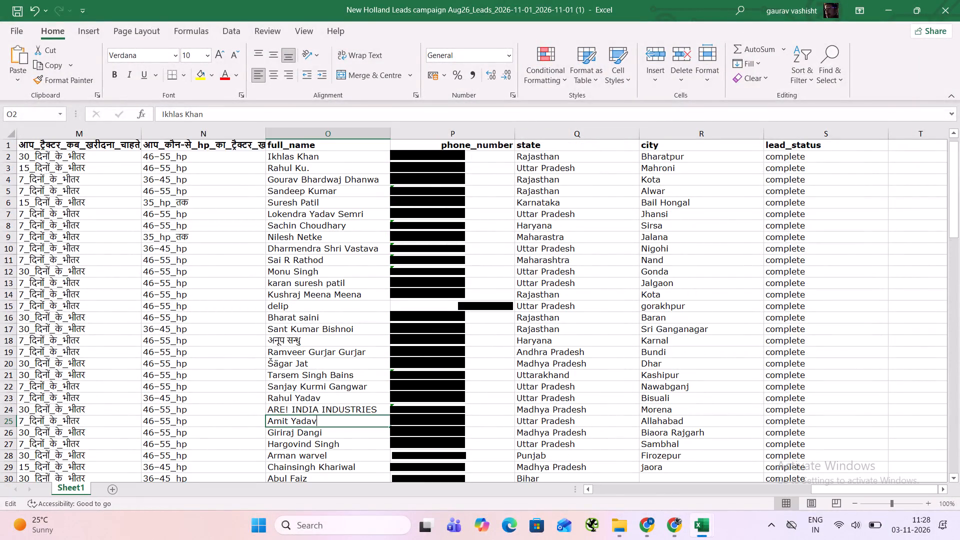
left_click(353, 441)
scroll(353, 441, "down", 7)
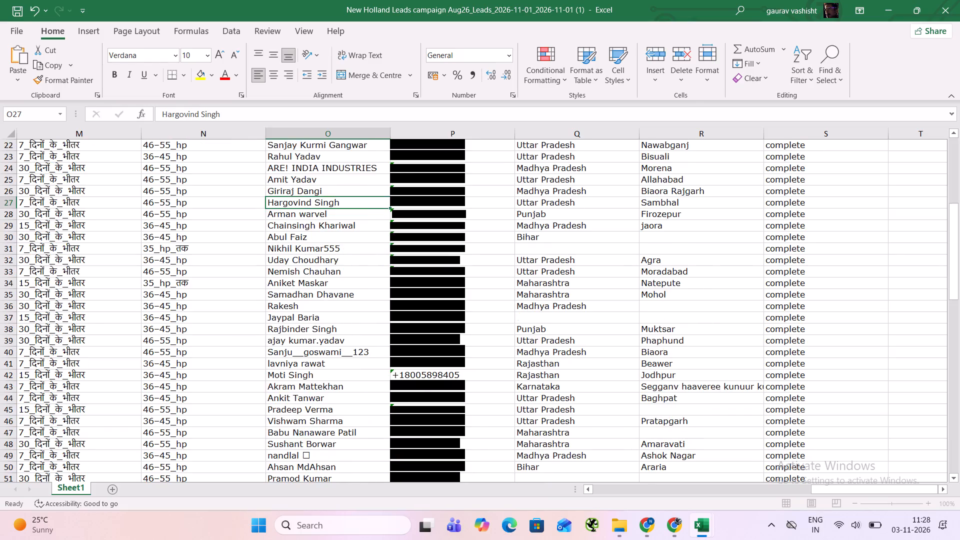
scroll(368, 419, "down", 10)
left_click(337, 286)
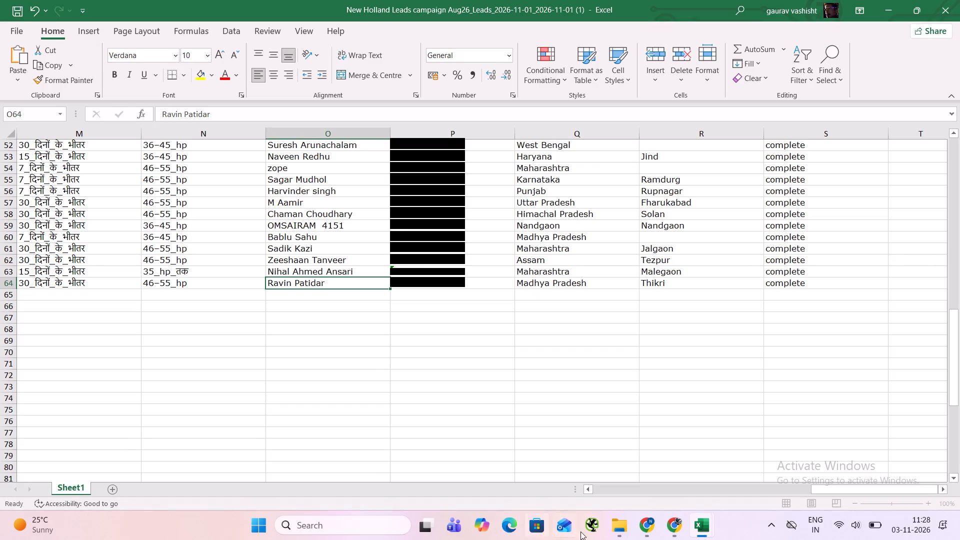
From the Nov - 2 folder in File Explorer, open both New Holland Leads campaign Aug26 workbooks, one after the other.
left_click(624, 533)
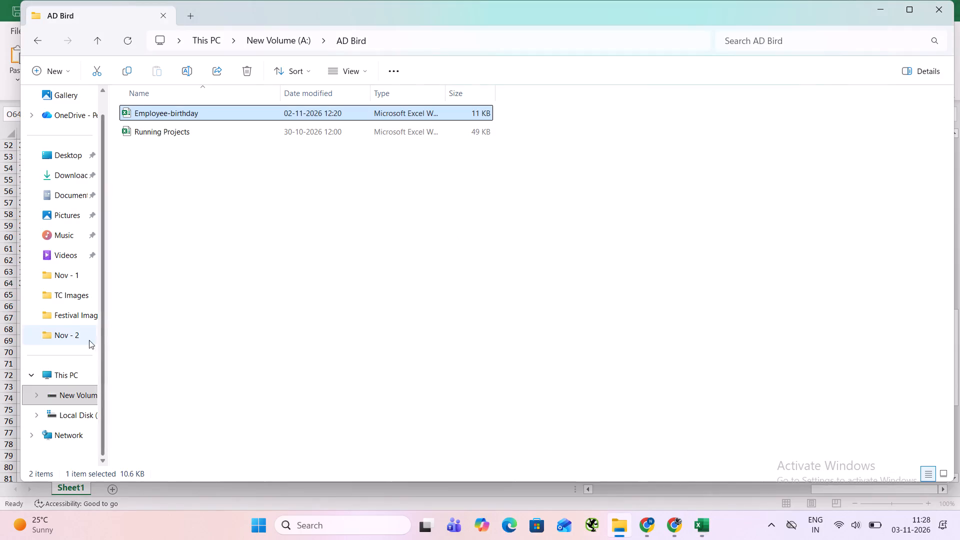
left_click(89, 340)
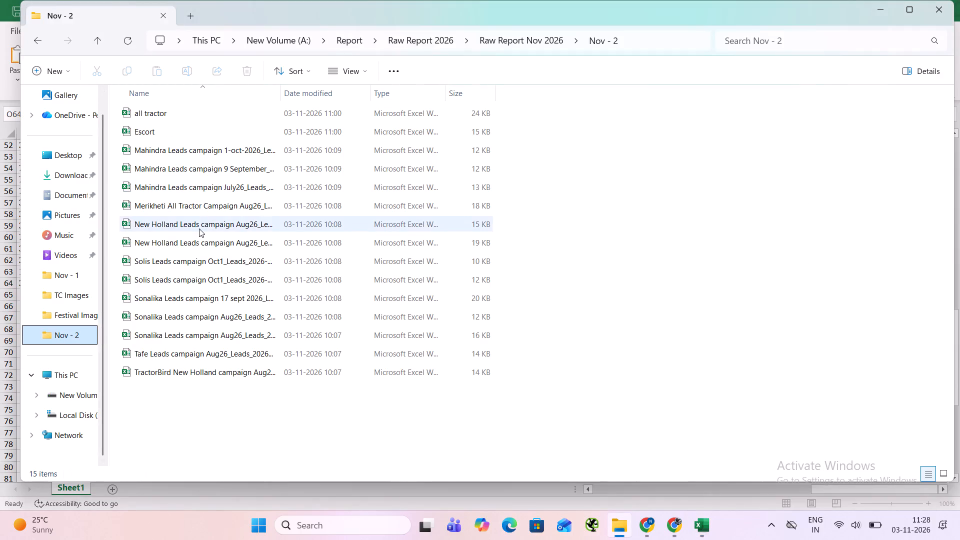
double_click(199, 228)
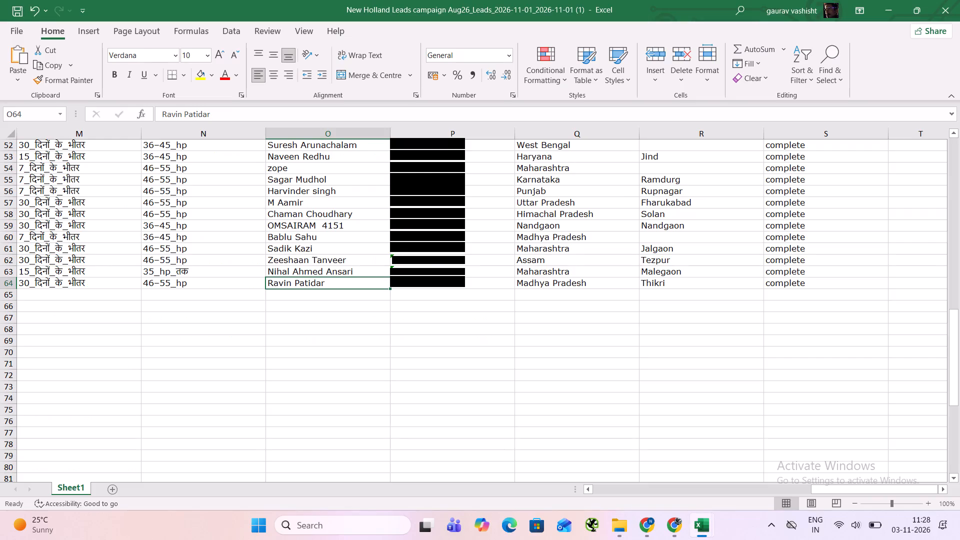
left_click(609, 523)
left_click(617, 534)
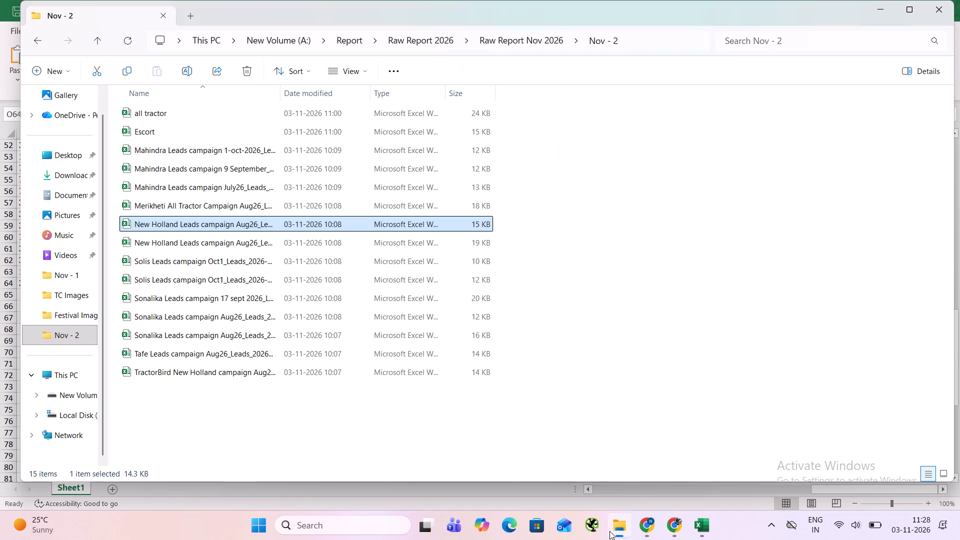
left_click(266, 242)
left_click(267, 242)
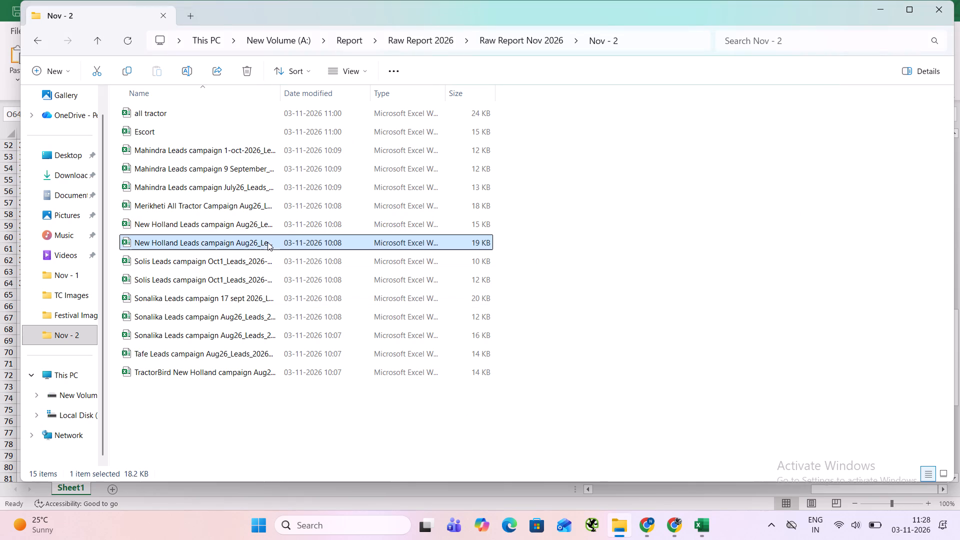
double_click(267, 242)
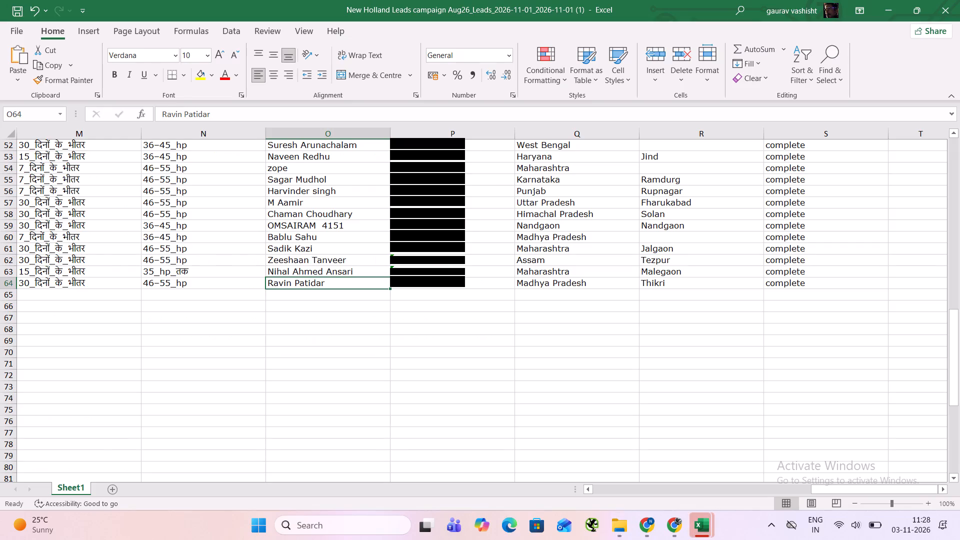
Select empty cell O66 and switch to the open New Holland Leads campaign Aug26 workbook window.
left_click(310, 303)
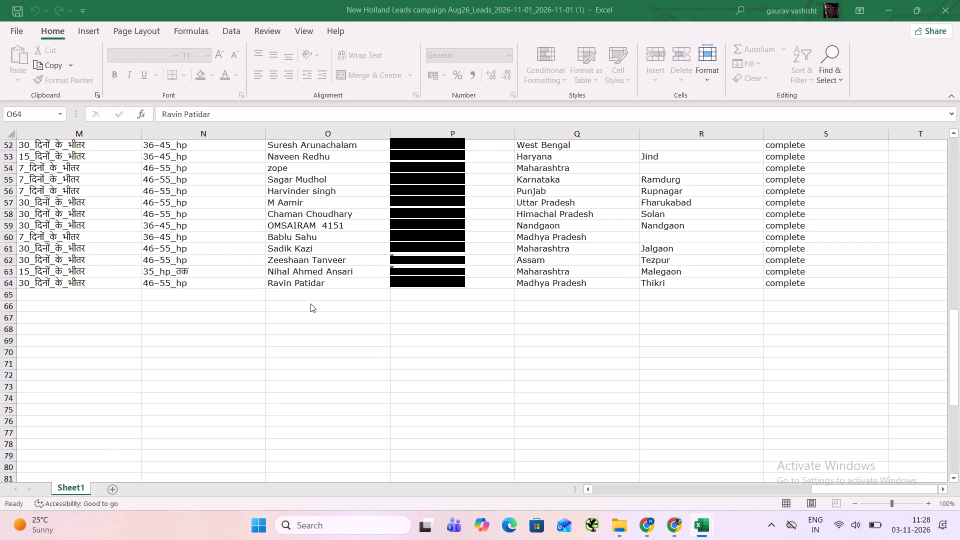
left_click(310, 303)
left_click(310, 304)
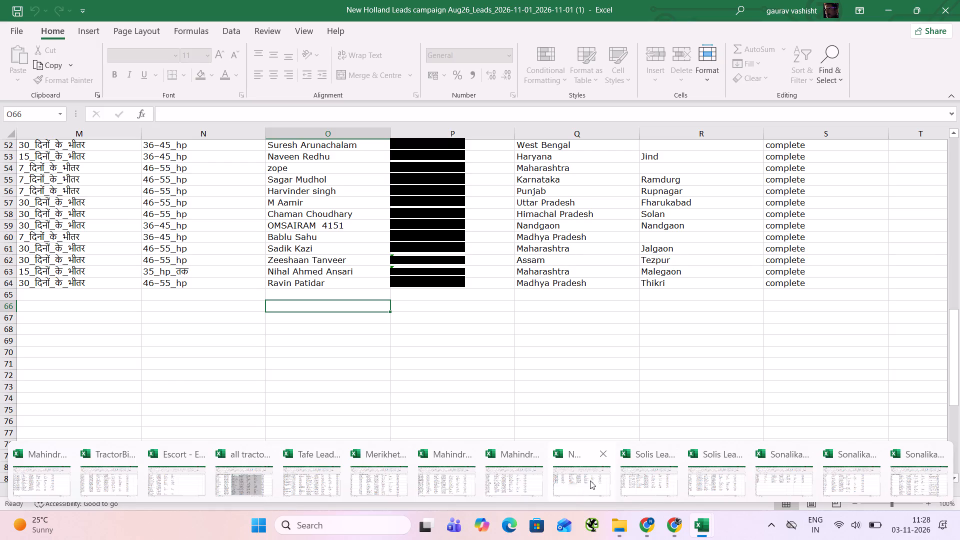
left_click(590, 480)
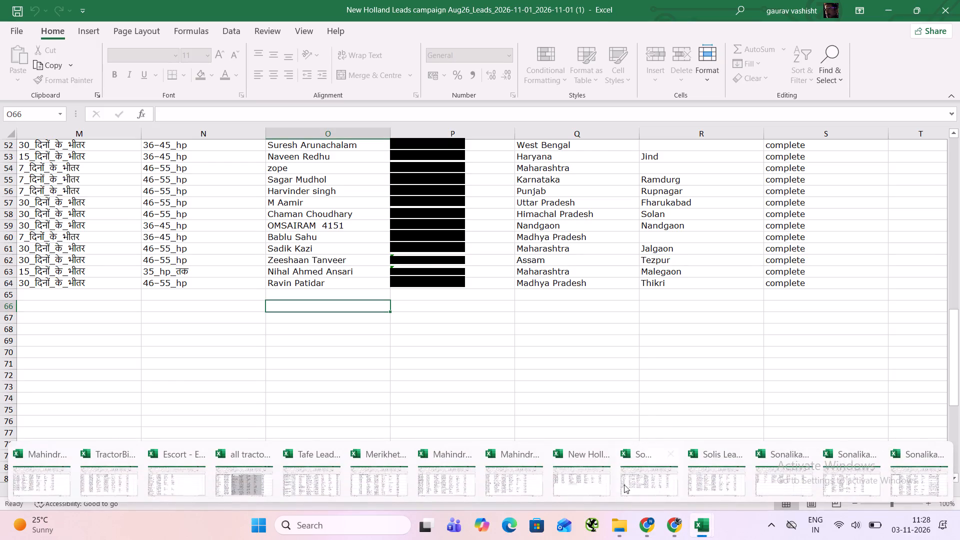
left_click(559, 475)
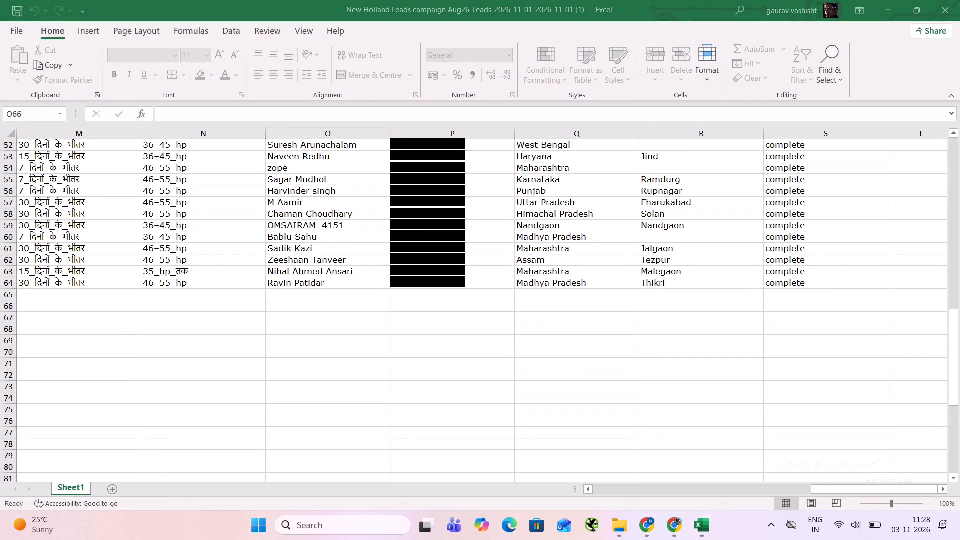
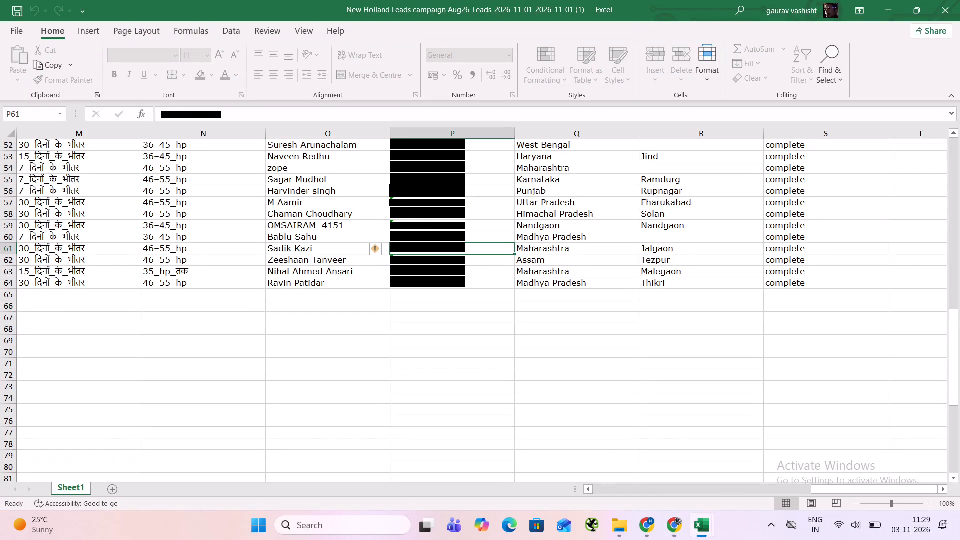
Enable editing in the New Holland Leads campaign Aug26 (2) workbook, review its leads down to the last row and select name cell O64.
left_click(482, 277)
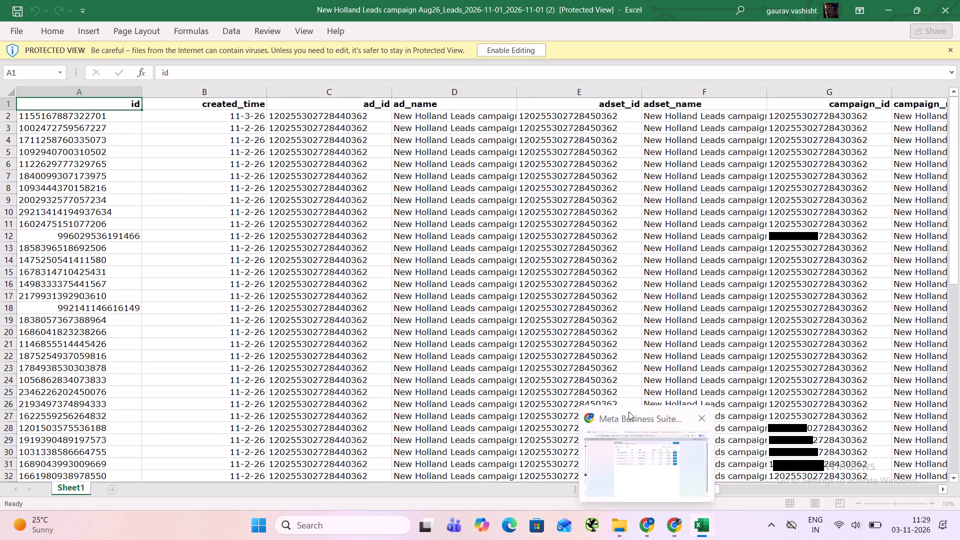
left_click(525, 48)
scroll(608, 212, "down", 4)
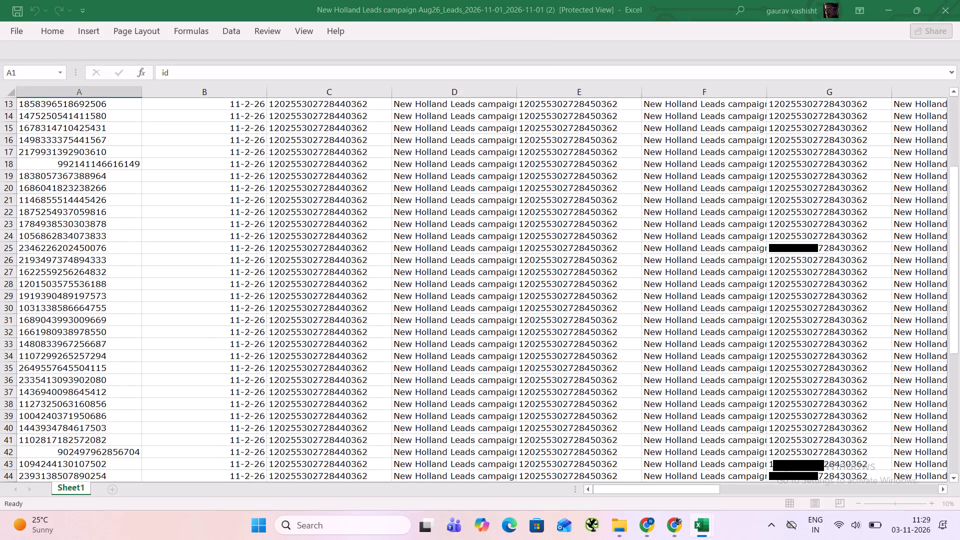
scroll(607, 217, "down", 18)
scroll(613, 223, "down", 3)
left_click_drag(605, 234, 959, 289)
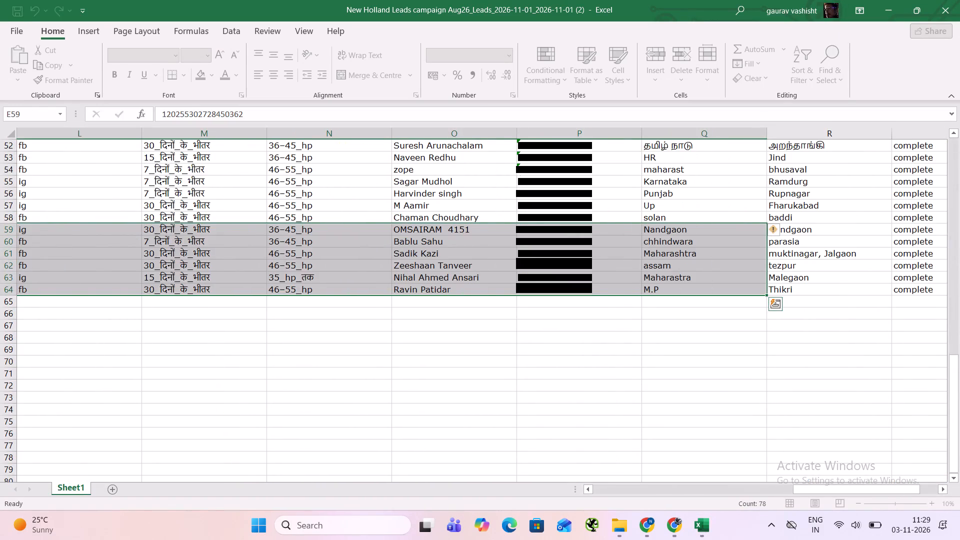
left_click(494, 289)
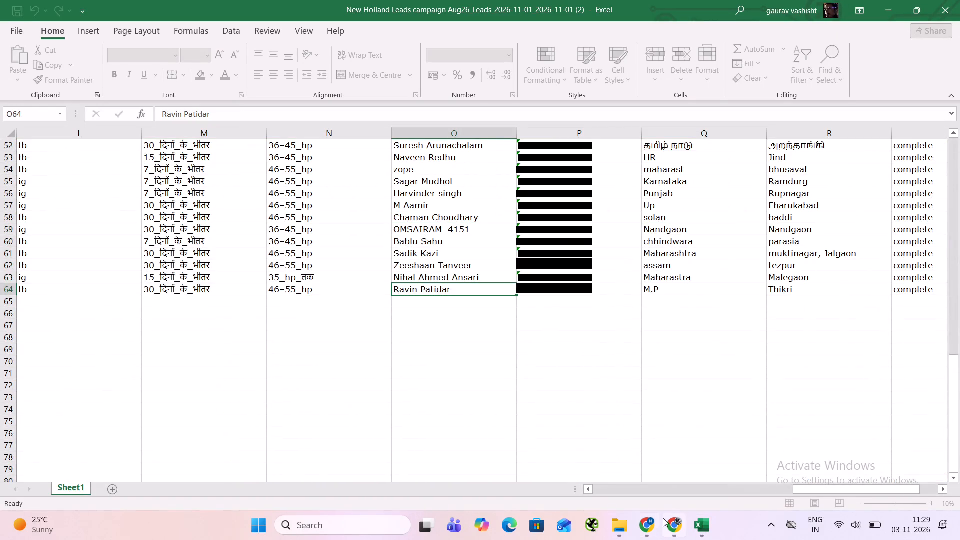
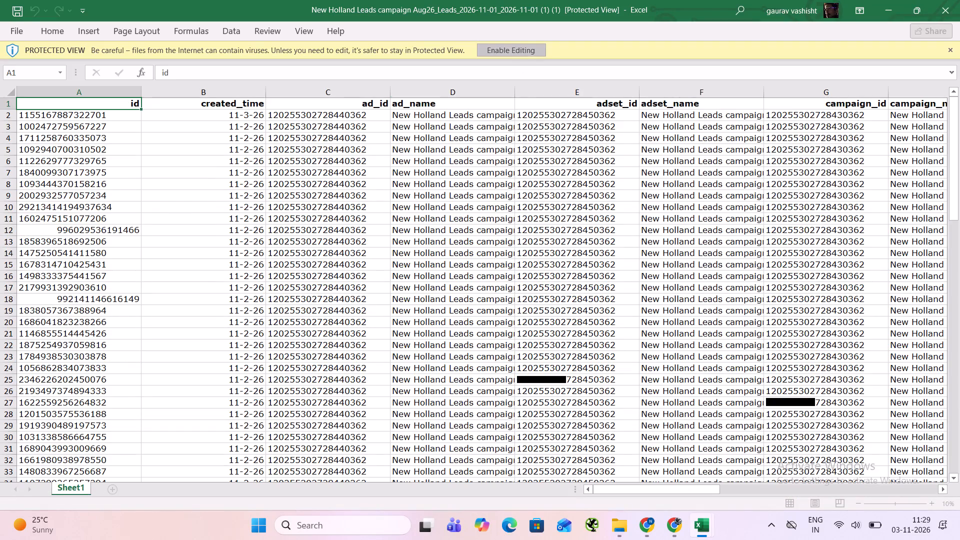
Review the leads in the New Holland Leads campaign Aug26 (1) (1) workbook down to the last rows and select a cell in the name column.
left_click_drag(442, 213, 943, 320)
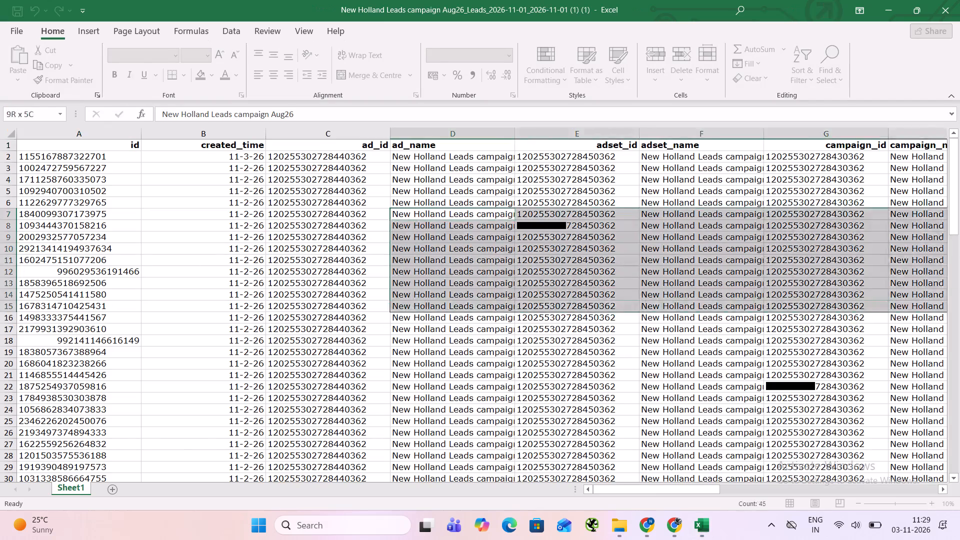
left_click_drag(943, 320, 845, 497)
scroll(456, 383, "down", 5)
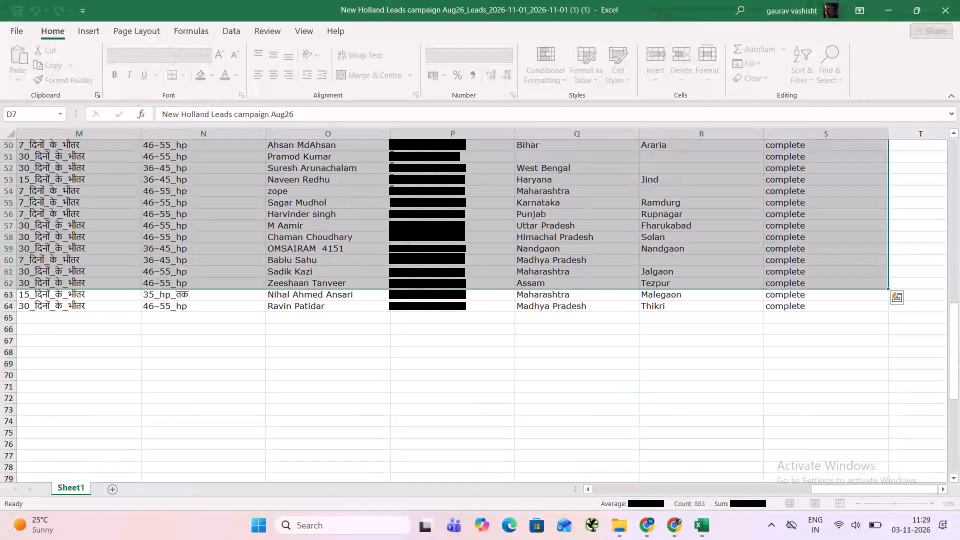
left_click(365, 300)
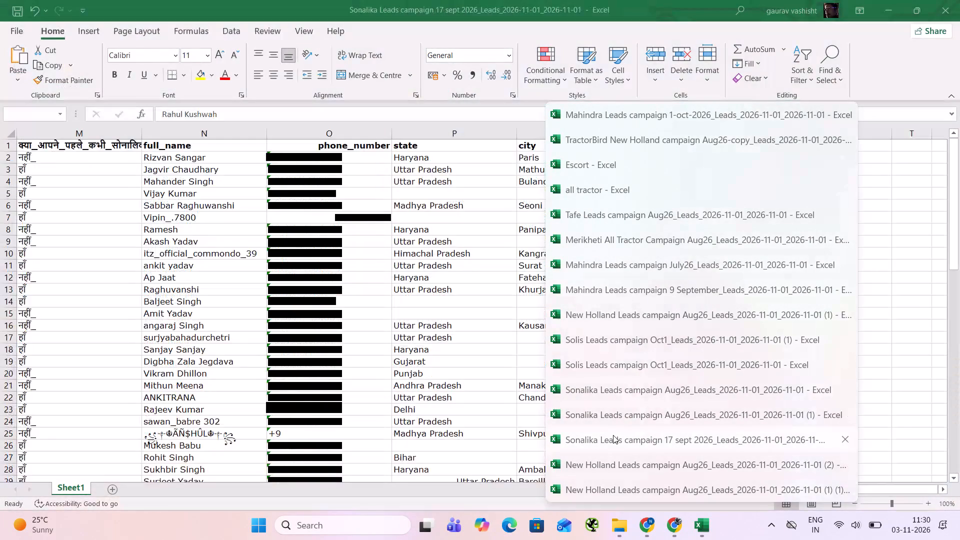
Switch to the Sonalika Leads campaign 17 sept 2026 workbook and check the selected name, phone, state and city rows.
left_click(613, 435)
scroll(436, 358, "down", 5)
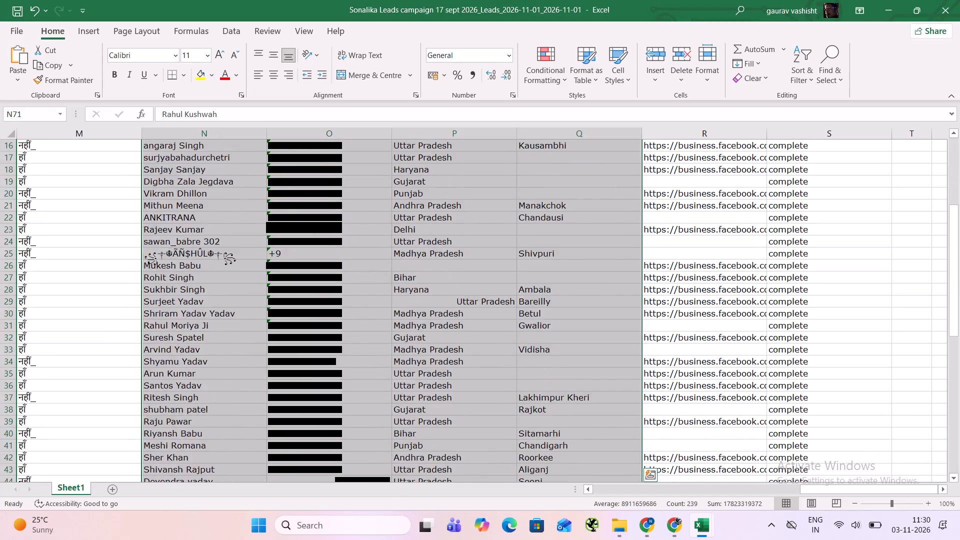
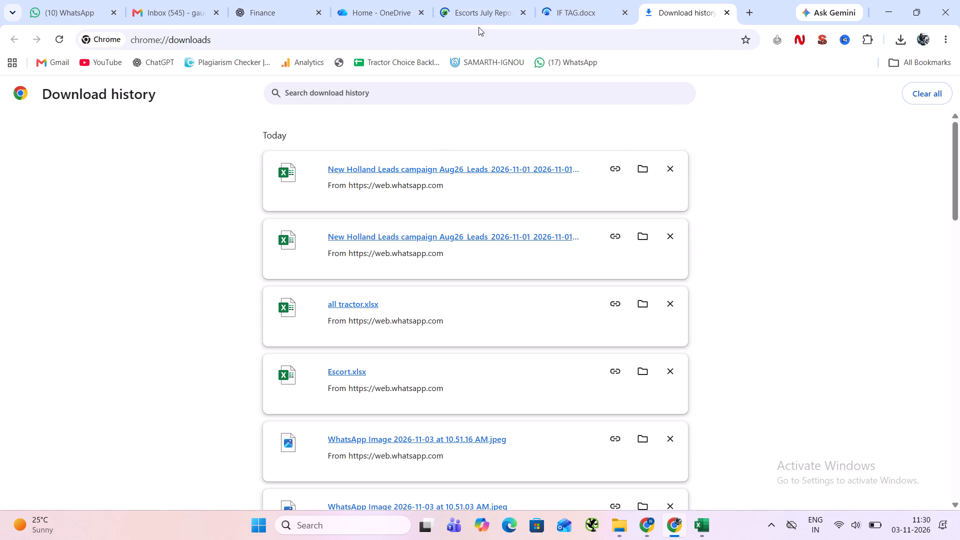
Switch to the Escorts July Report 2026 browser tab and check the Wi-Fi connection status.
left_click(475, 1)
left_click(850, 528)
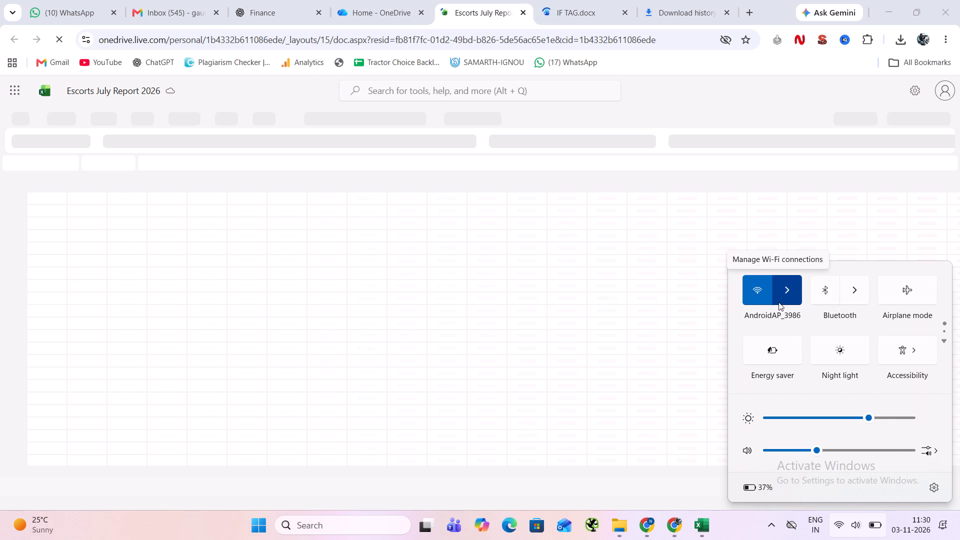
Close the Download history browser tab.
left_click(728, 13)
left_click(725, 10)
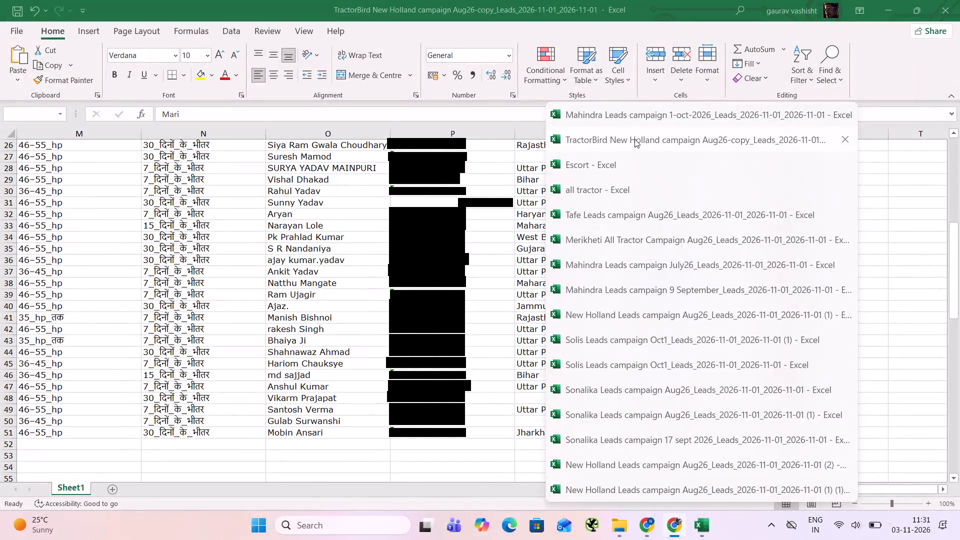
Switch to the open TractorBird New Holland campaign Aug26-copy leads workbook in Excel.
left_click(634, 139)
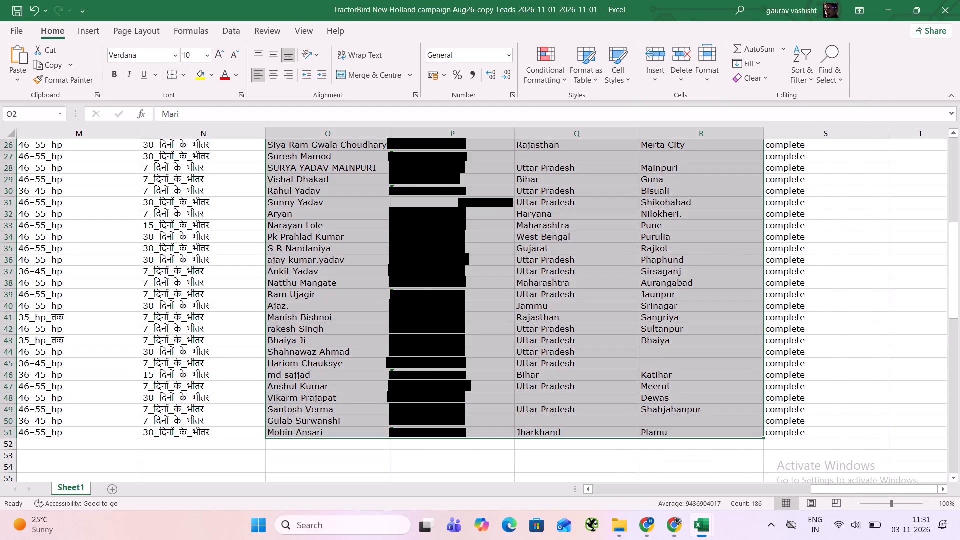
Close the New Holland and Sonalika campaign workbooks and one of the Solis campaign workbooks.
left_click(478, 291)
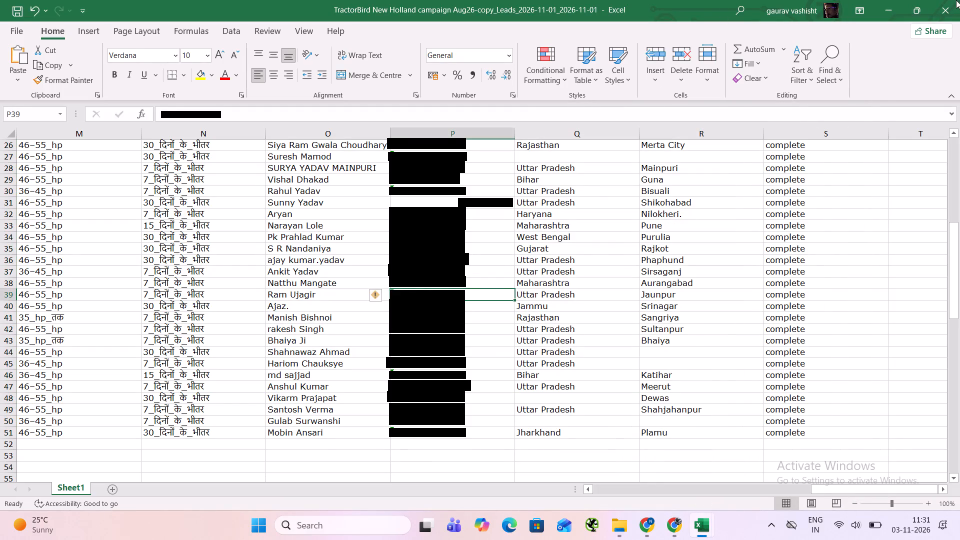
left_click(956, 0)
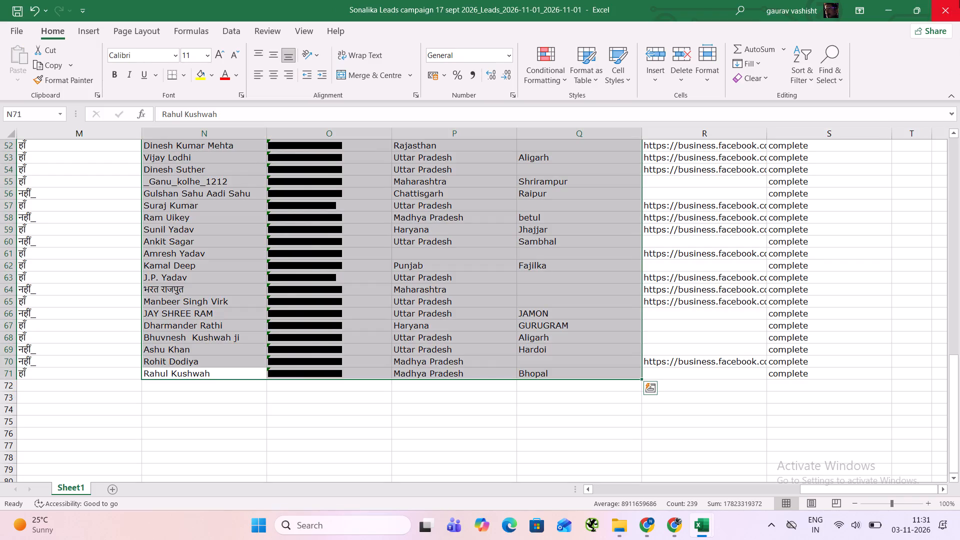
left_click(959, 0)
left_click(959, 0)
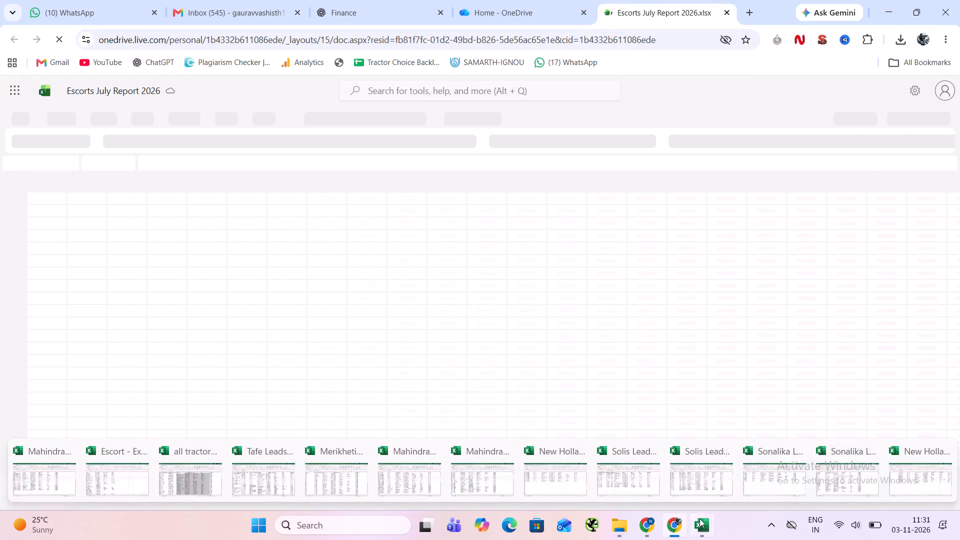
left_click(727, 452)
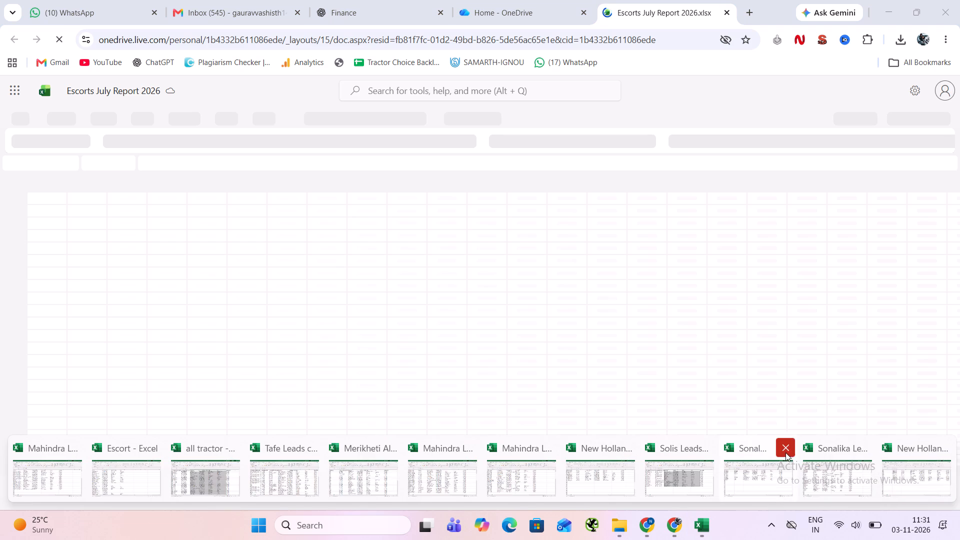
left_click(788, 451)
left_click(854, 440)
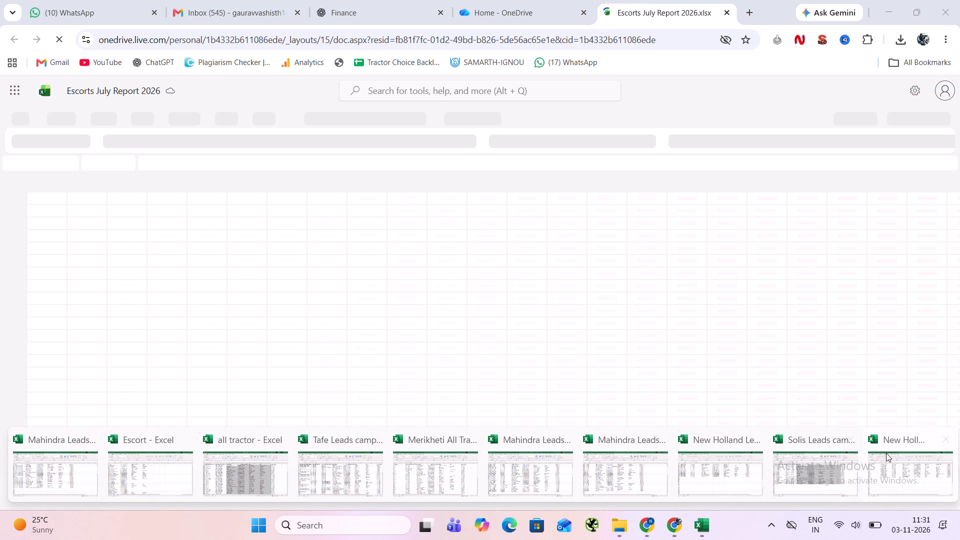
left_click(940, 434)
left_click(847, 437)
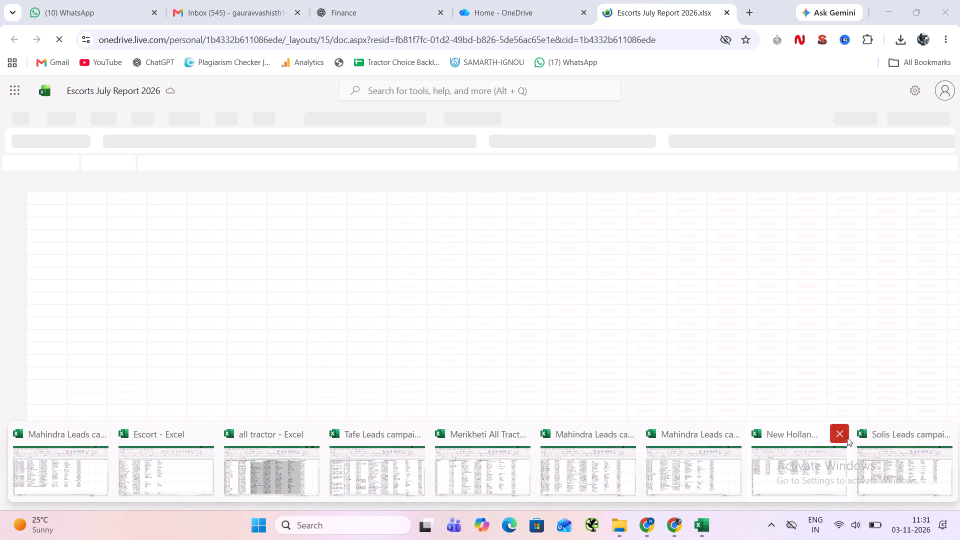
left_click(492, 278)
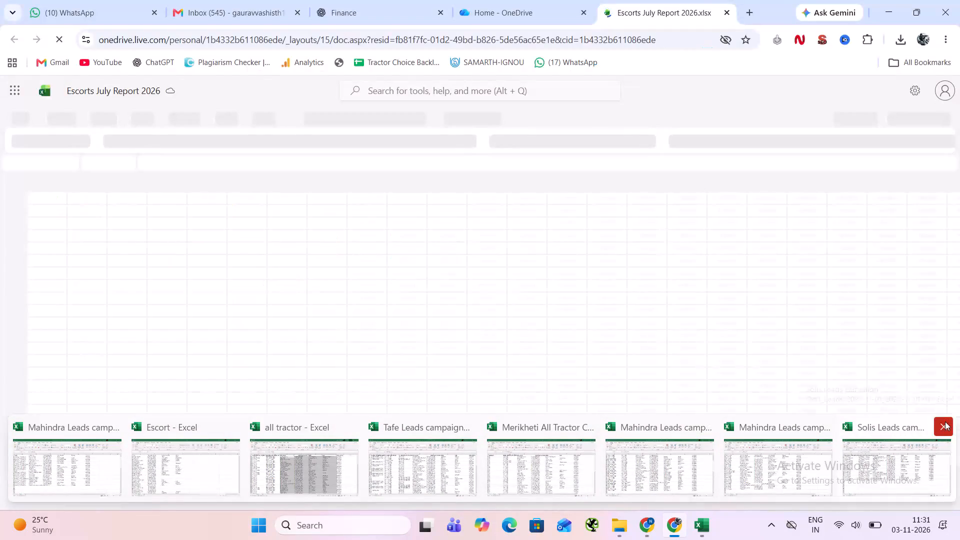
Close the remaining Solis, Mahindra, Merikheti, Tafe and all tractor workbooks, leaving only the Escort workbook open.
left_click(945, 421)
left_click(941, 417)
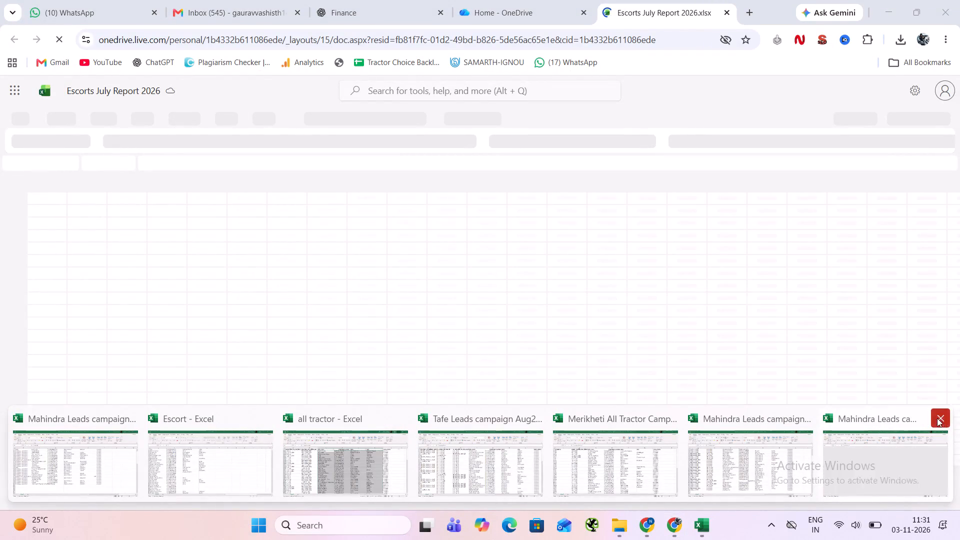
left_click(934, 416)
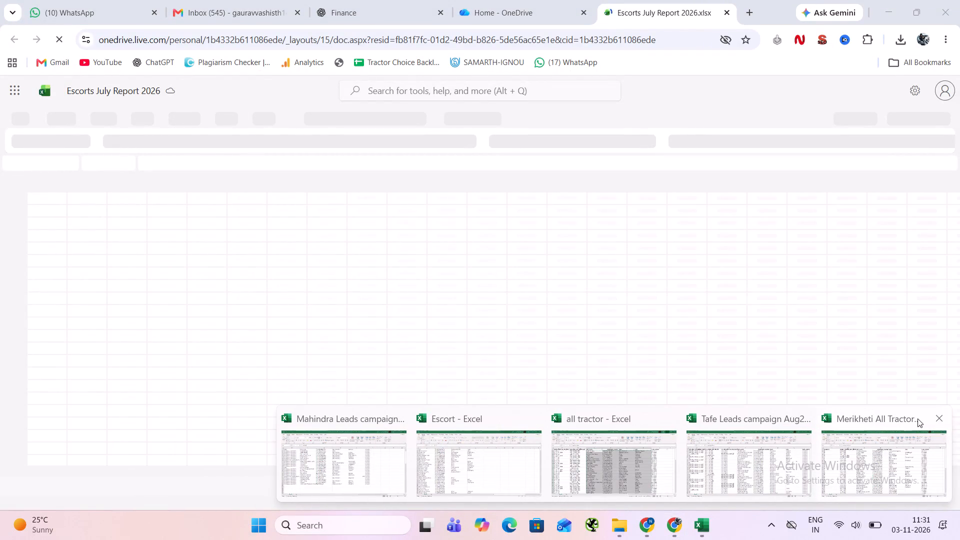
left_click(934, 418)
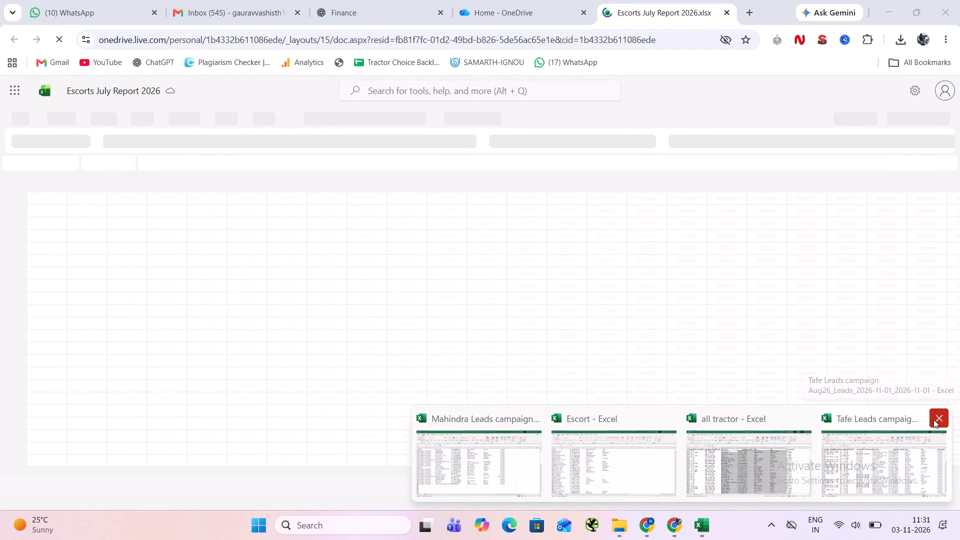
left_click(933, 419)
left_click(887, 422)
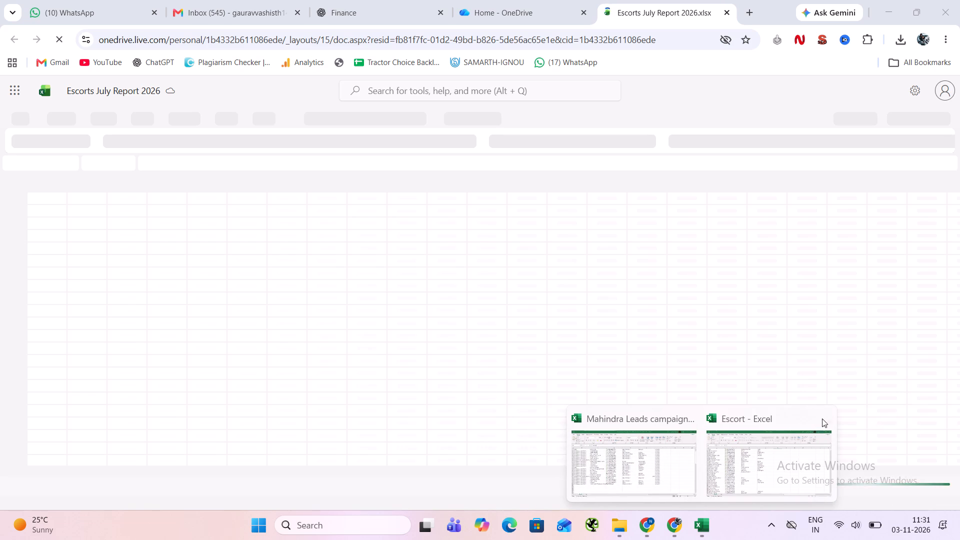
left_click(690, 422)
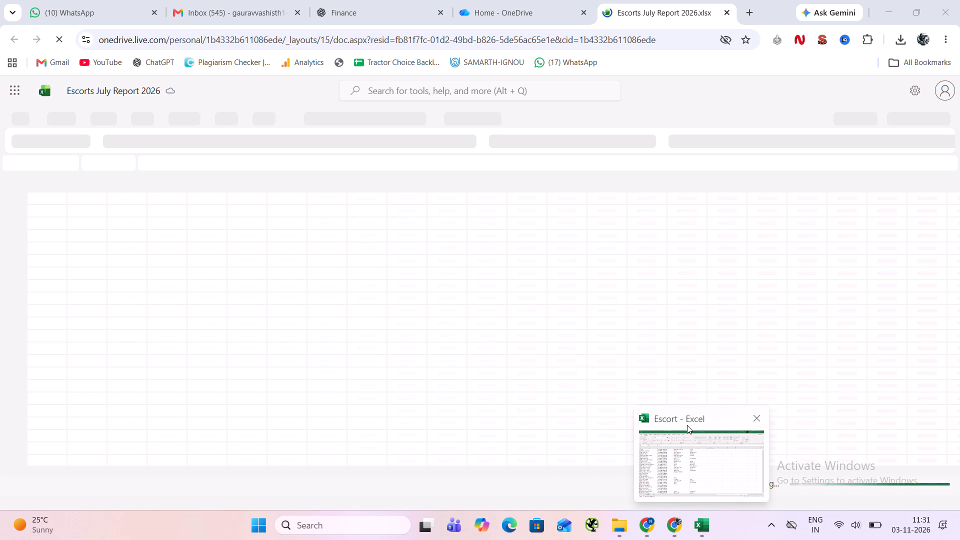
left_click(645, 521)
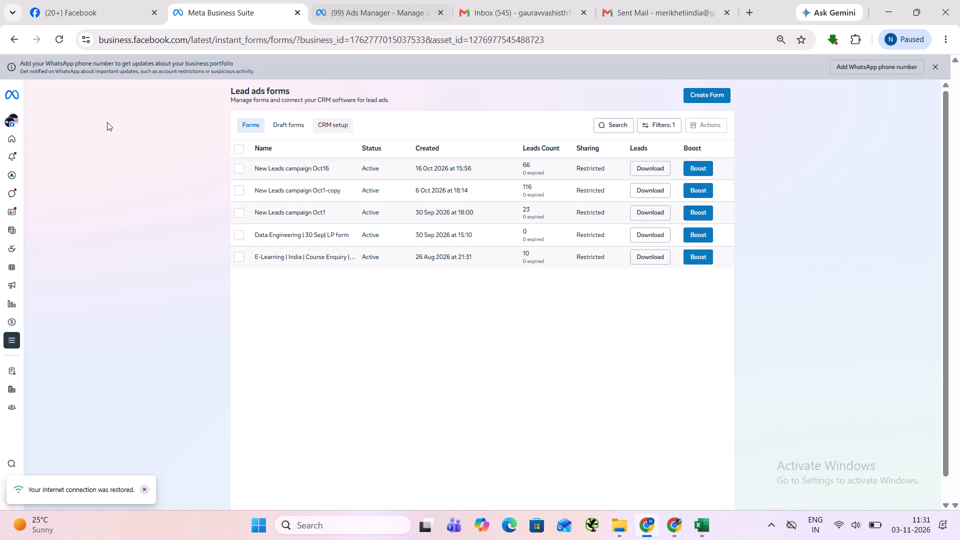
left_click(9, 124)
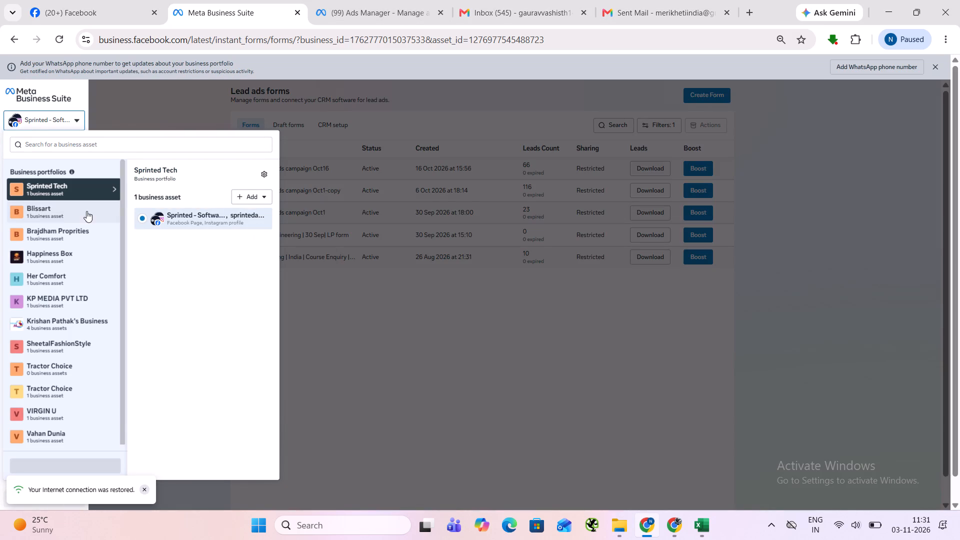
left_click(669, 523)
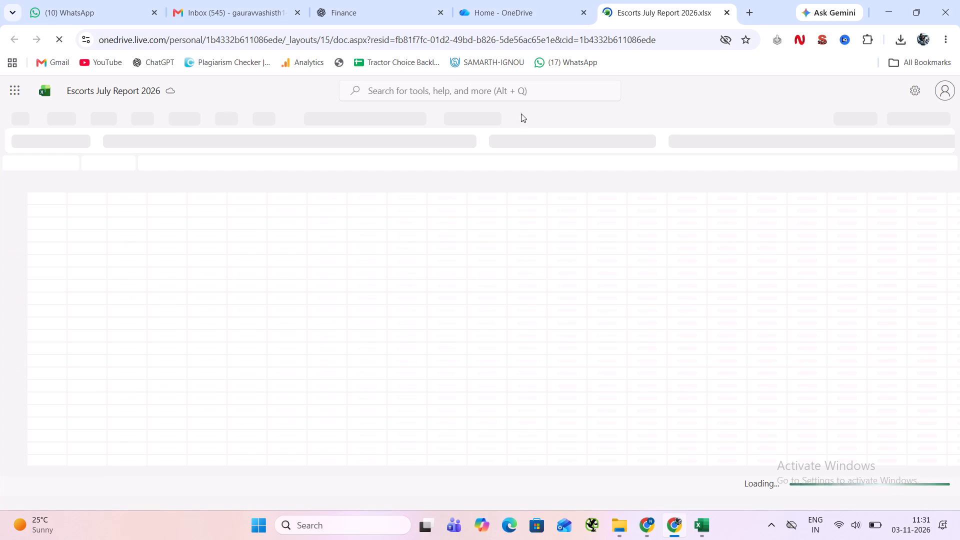
Open the IF TAG document from OneDrive and copy its formula =IF(LEN(B2)>10, RIGHT(B2,10),B2).
left_click(494, 0)
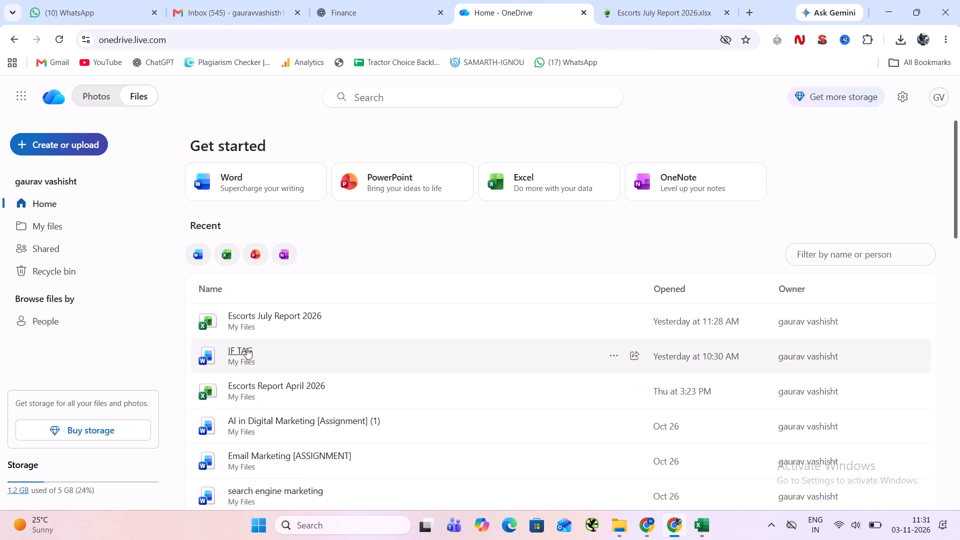
left_click(246, 348)
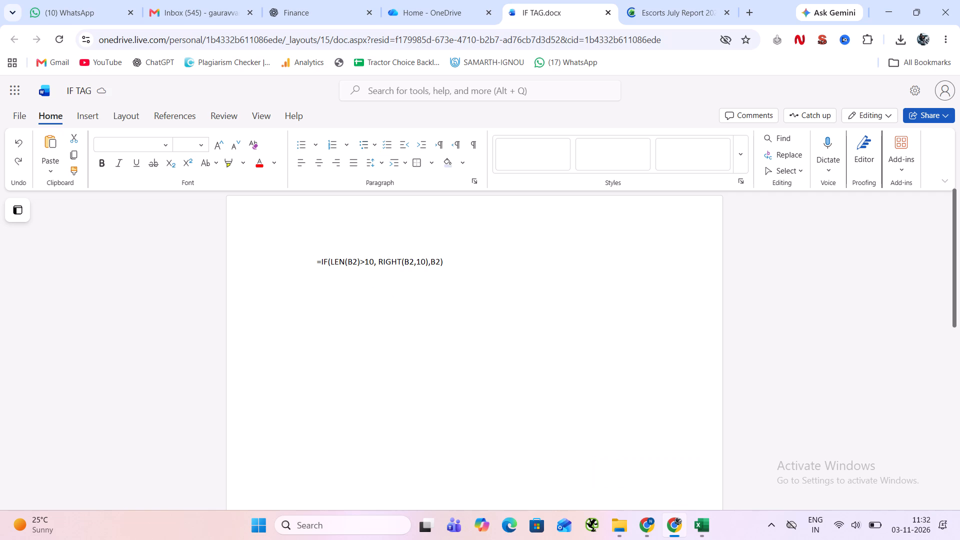
left_click_drag(314, 261, 465, 261)
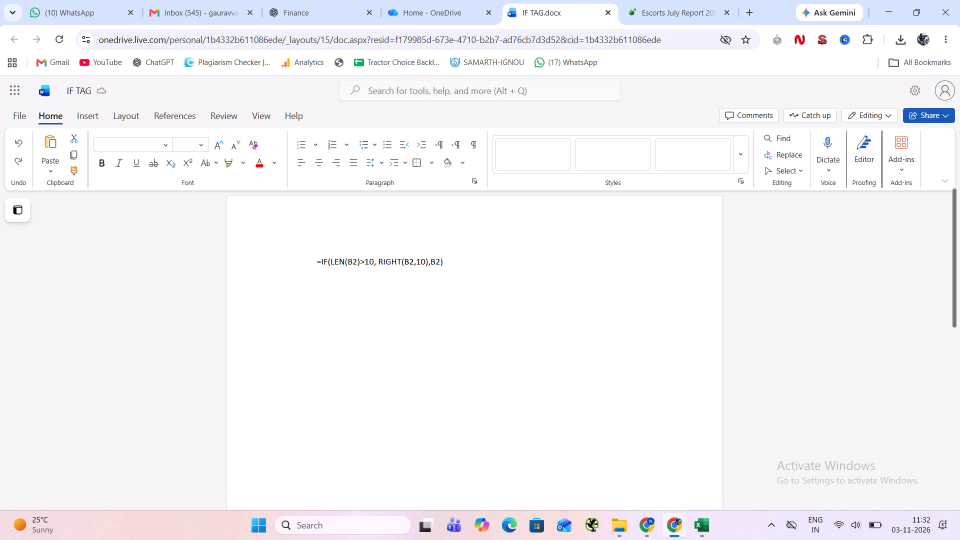
triple_click(401, 258)
key("ctrl+c")
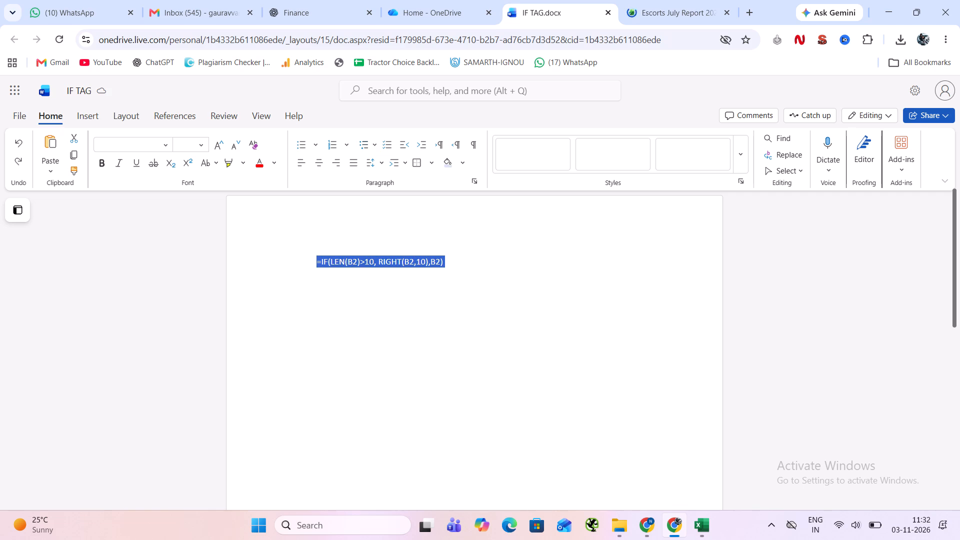
Enter =IF(LEN(B2)>10, RIGHT(B2,10),B2) in cell E2 of the Escort workbook and fill it down all lead rows.
left_click(711, 529)
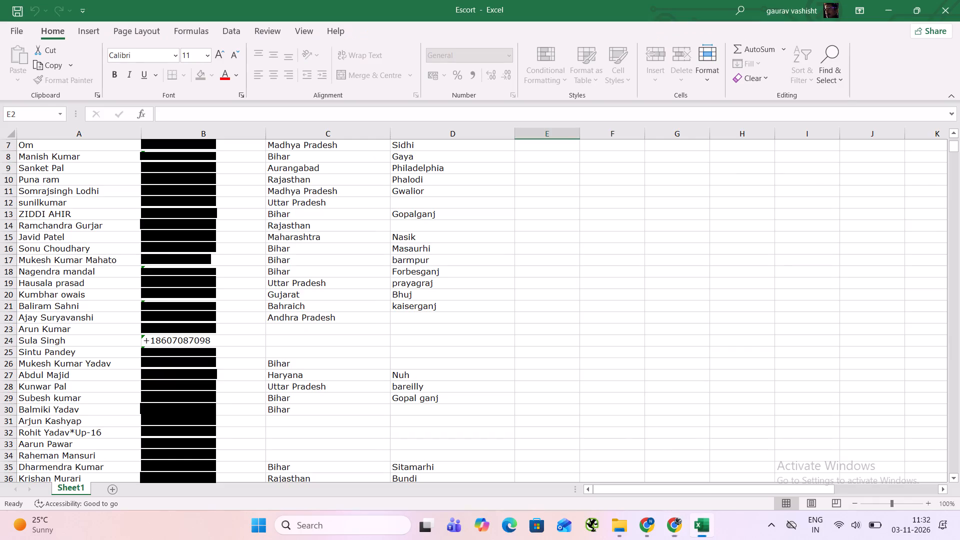
scroll(527, 262, "up", 7)
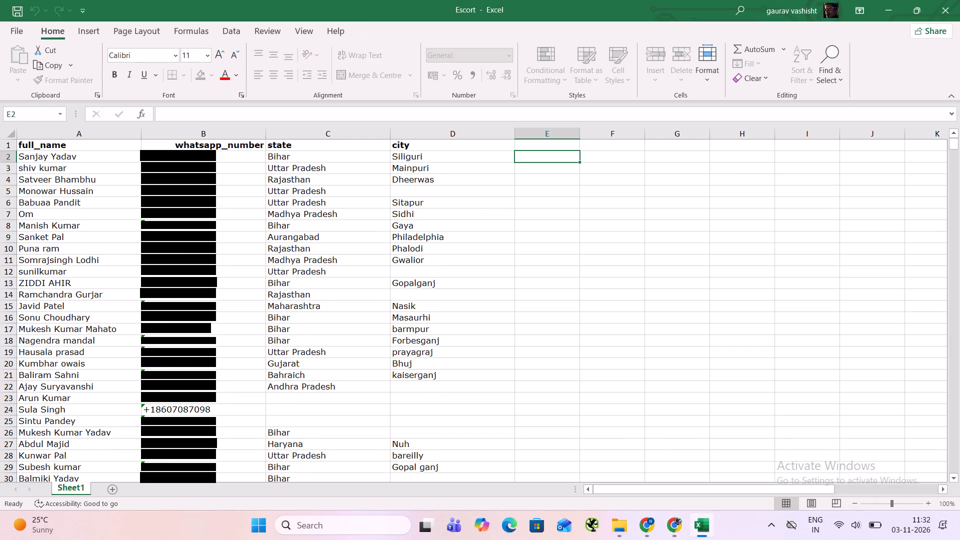
scroll(549, 193, "up", 5)
left_click(539, 204)
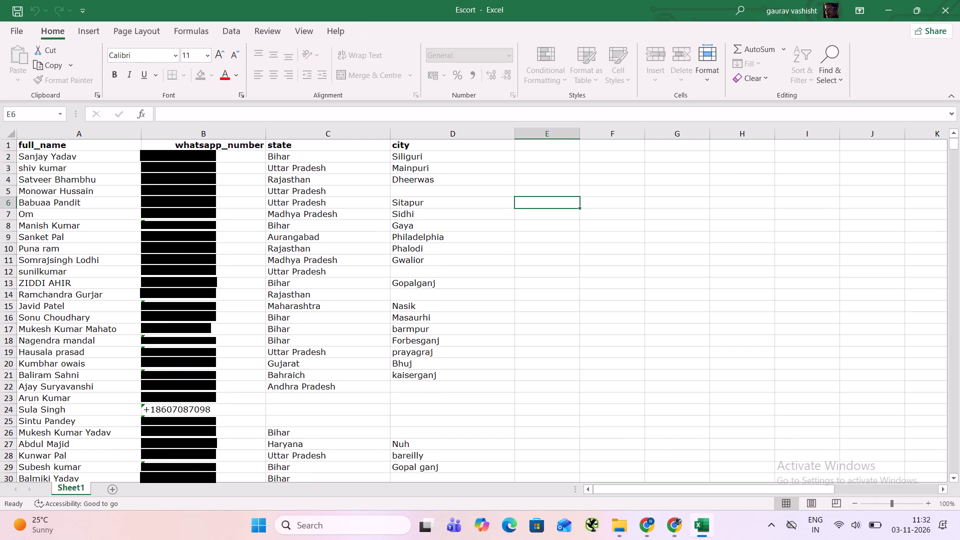
left_click(541, 158)
key("ctrl+v")
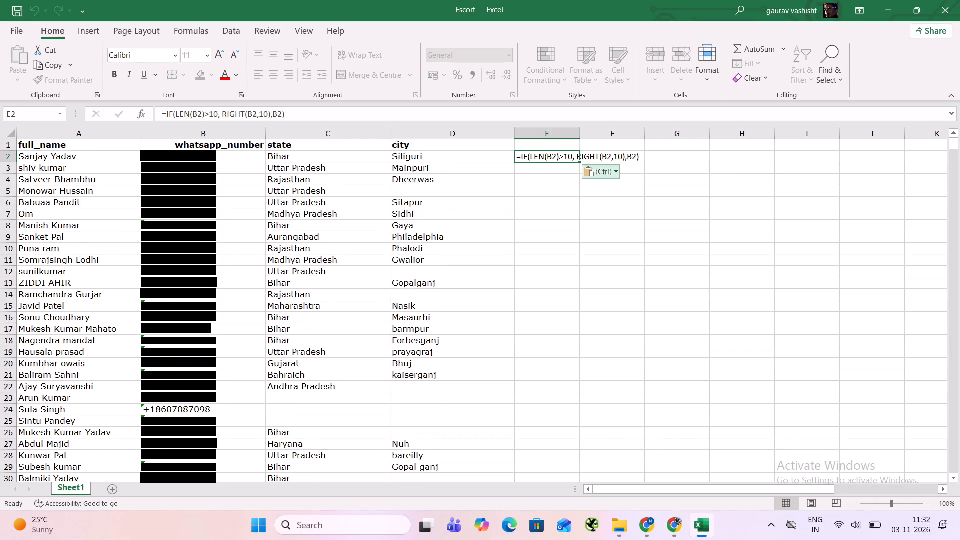
left_click(503, 111)
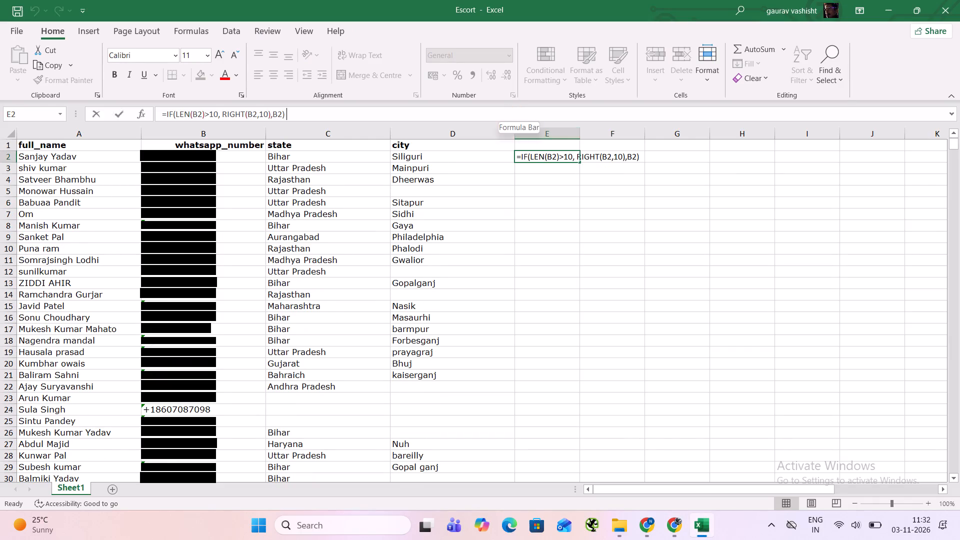
key("BackSpace")
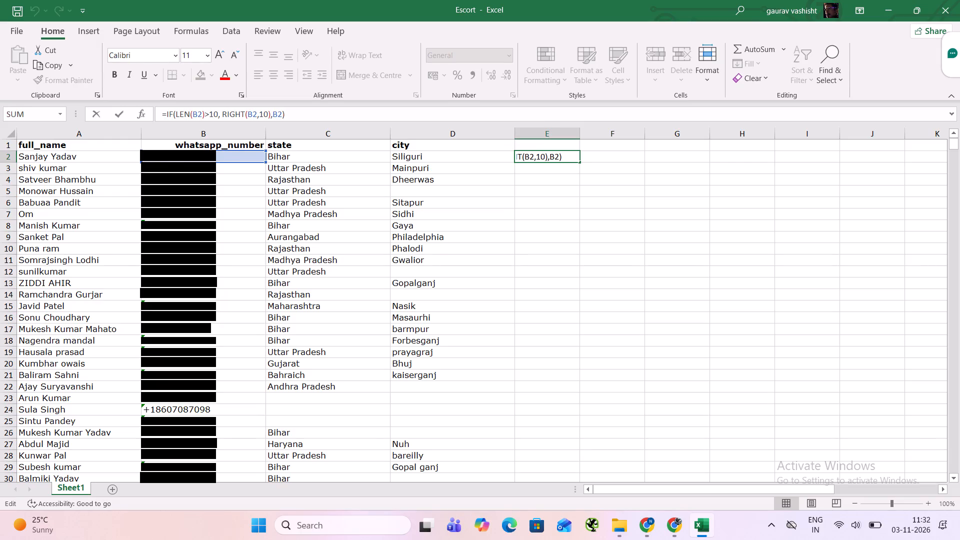
key("Return")
left_click(536, 152)
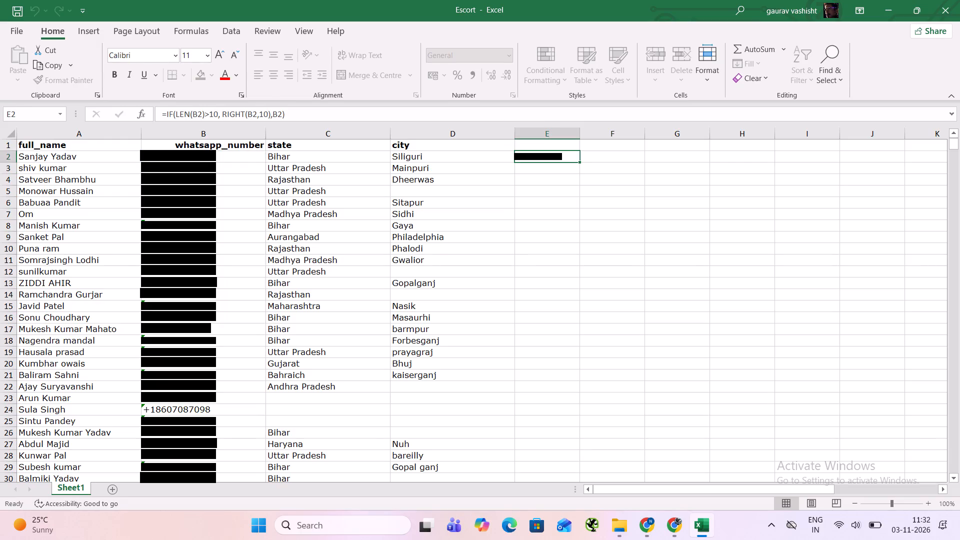
double_click(580, 160)
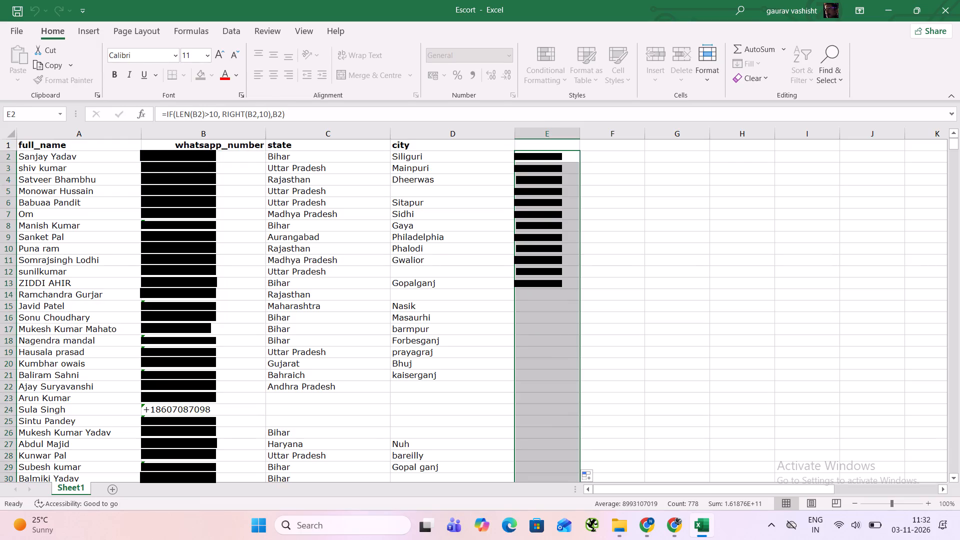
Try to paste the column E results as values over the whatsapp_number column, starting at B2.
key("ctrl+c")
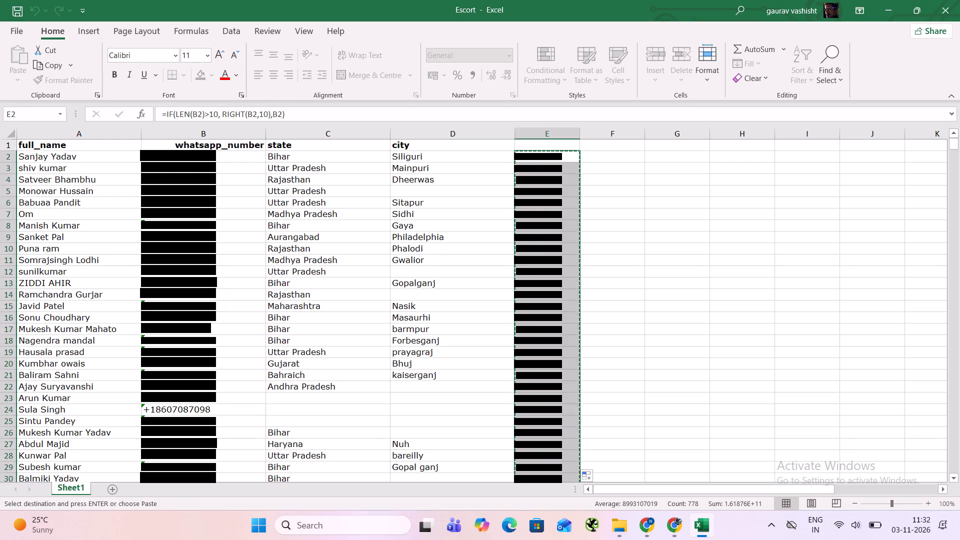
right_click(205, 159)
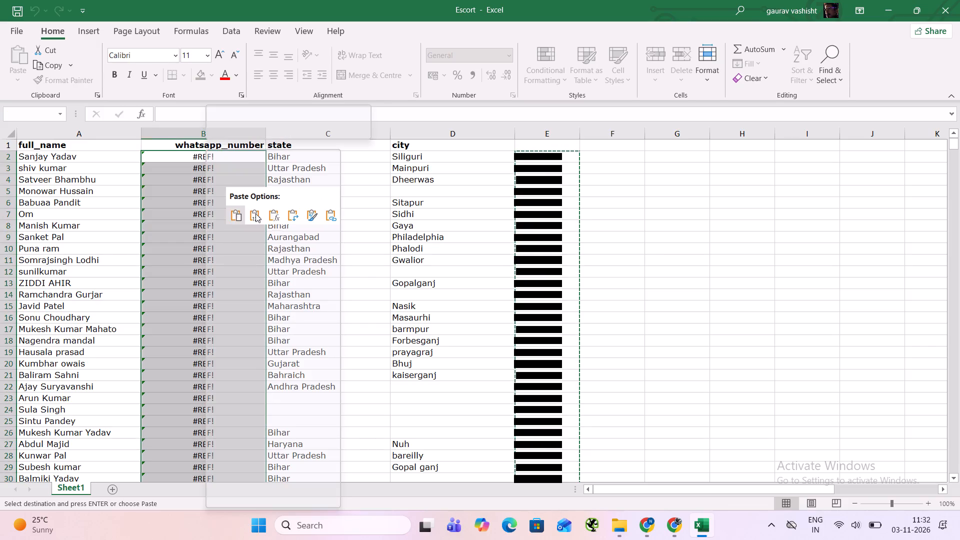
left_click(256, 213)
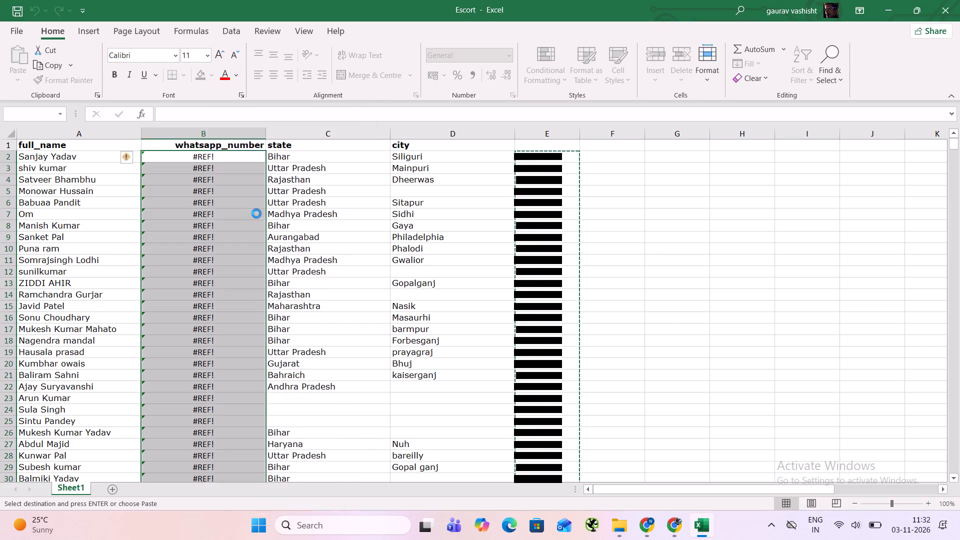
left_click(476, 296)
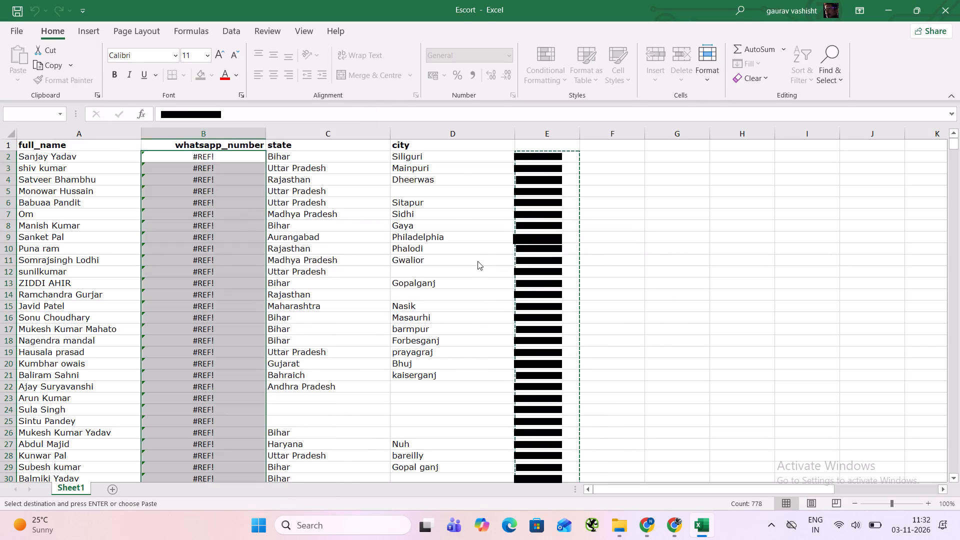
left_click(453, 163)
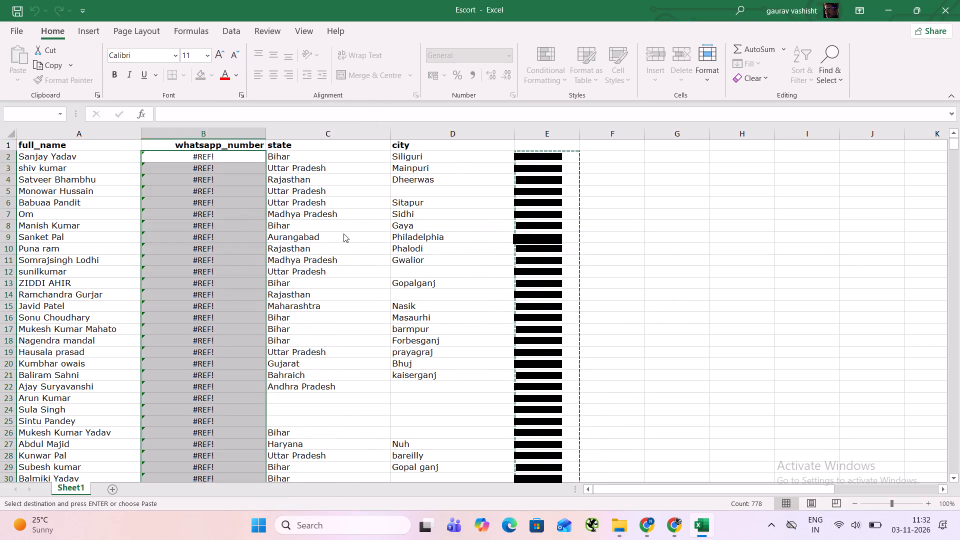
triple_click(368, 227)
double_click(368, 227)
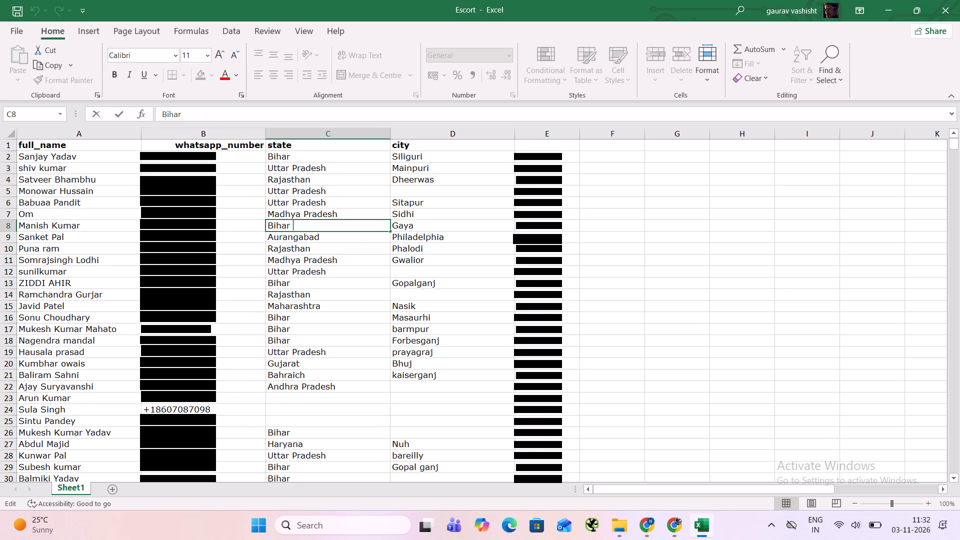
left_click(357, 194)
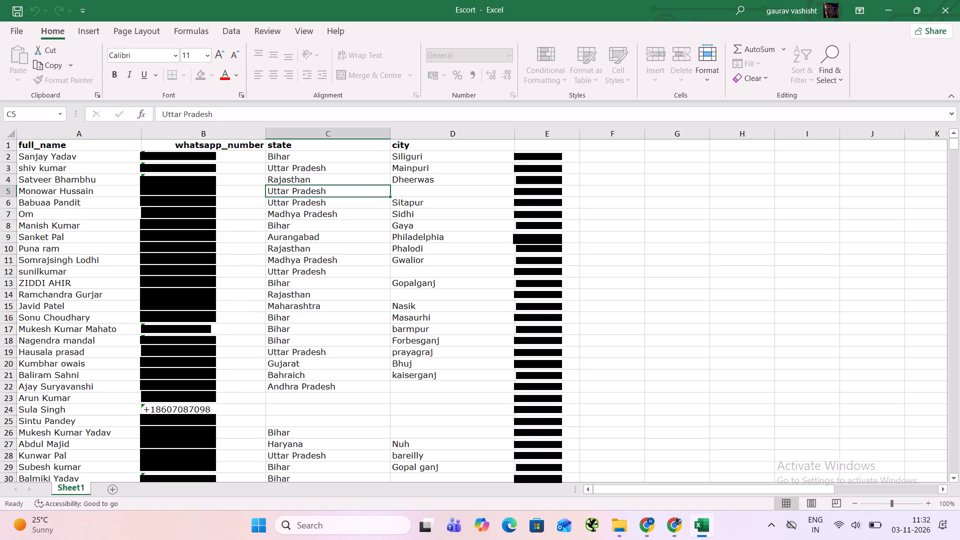
Select the full_name, whatsapp_number, state and city cells of all lead rows, from row 2 down to the last lead.
left_click_drag(453, 154, 87, 539)
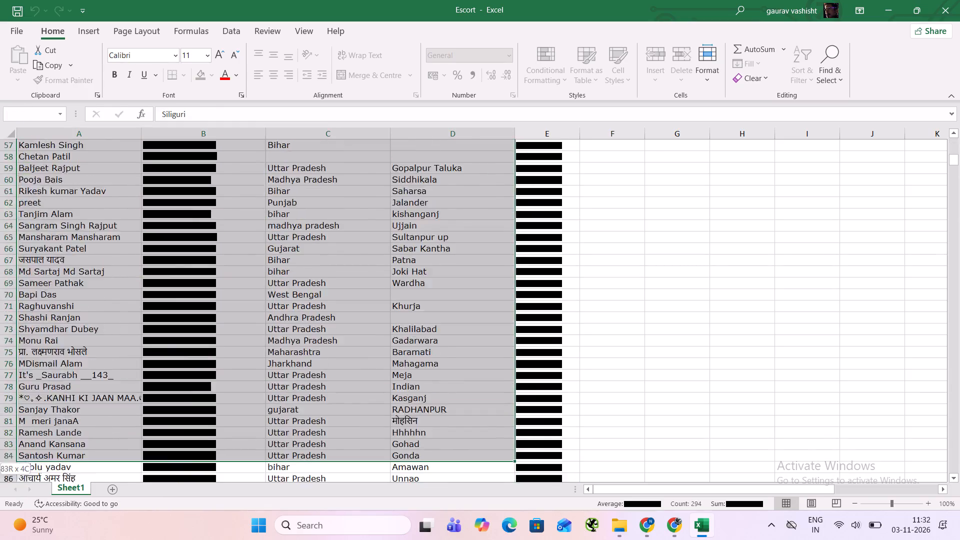
left_click_drag(87, 539, 88, 509)
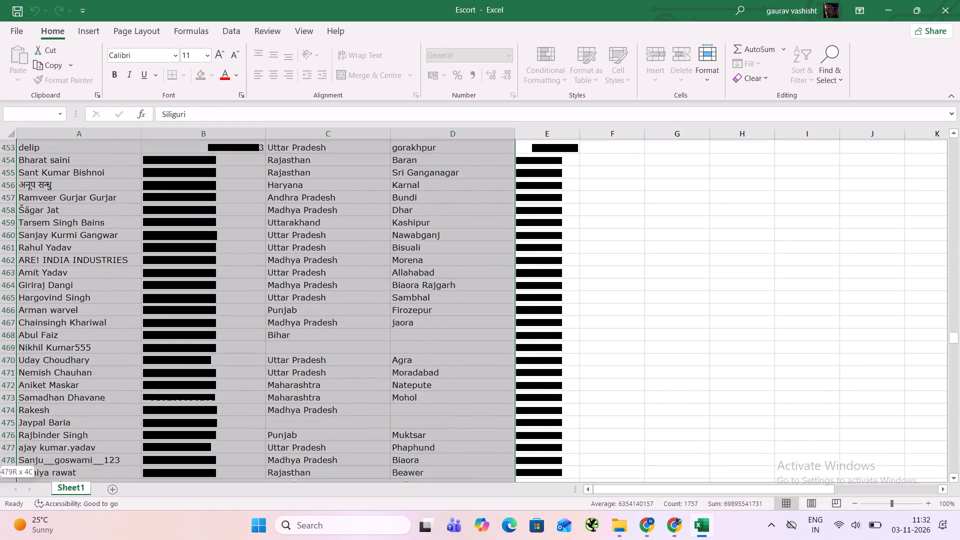
left_click_drag(88, 509, 176, 530)
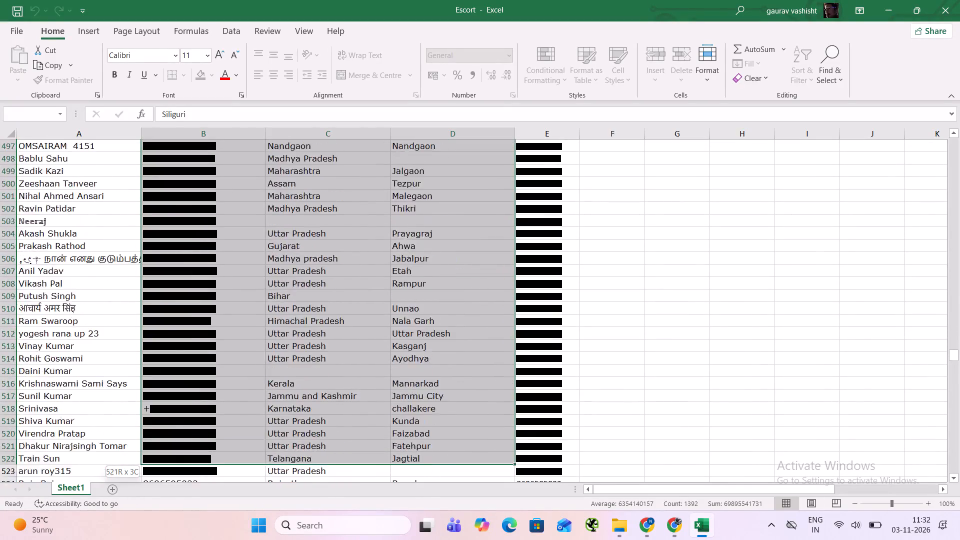
left_click_drag(176, 530, 83, 492)
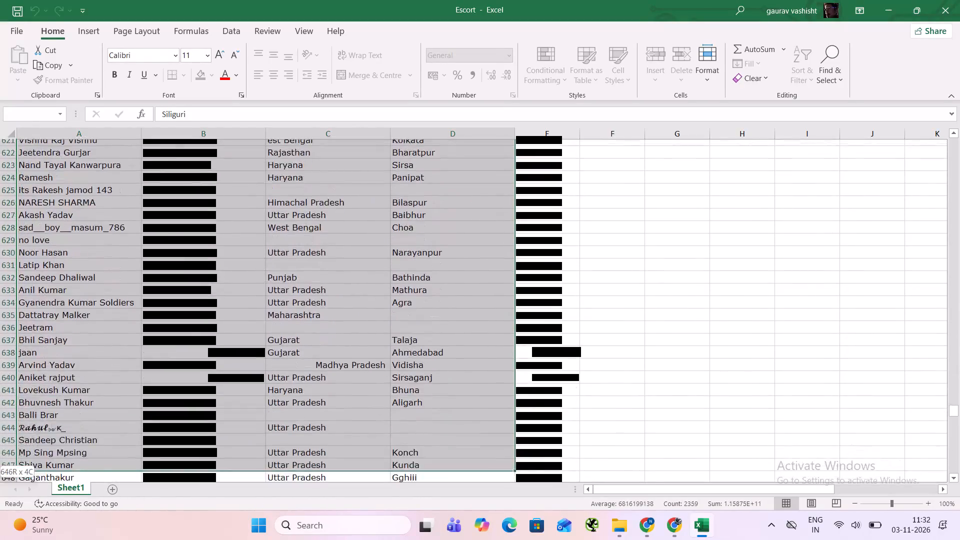
left_click_drag(83, 492, 107, 507)
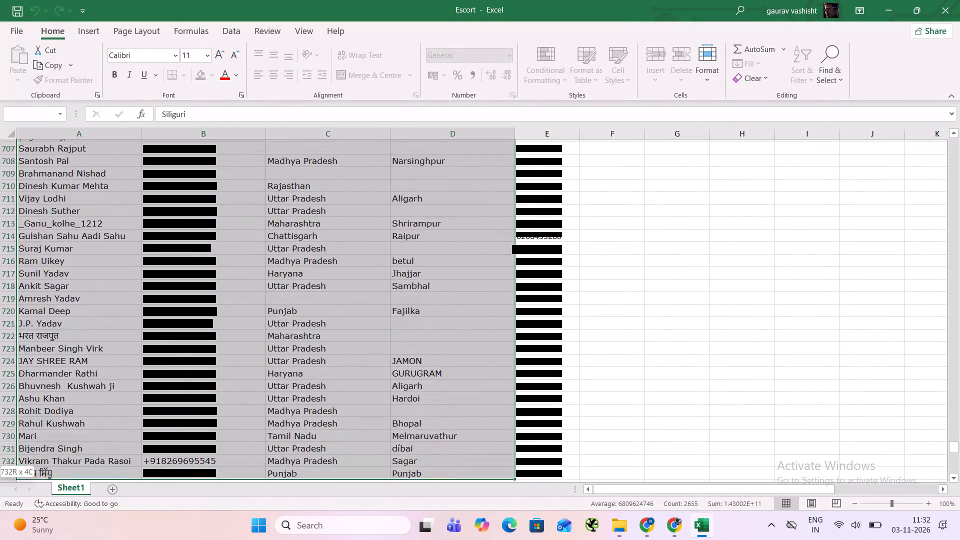
left_click_drag(107, 507, 157, 481)
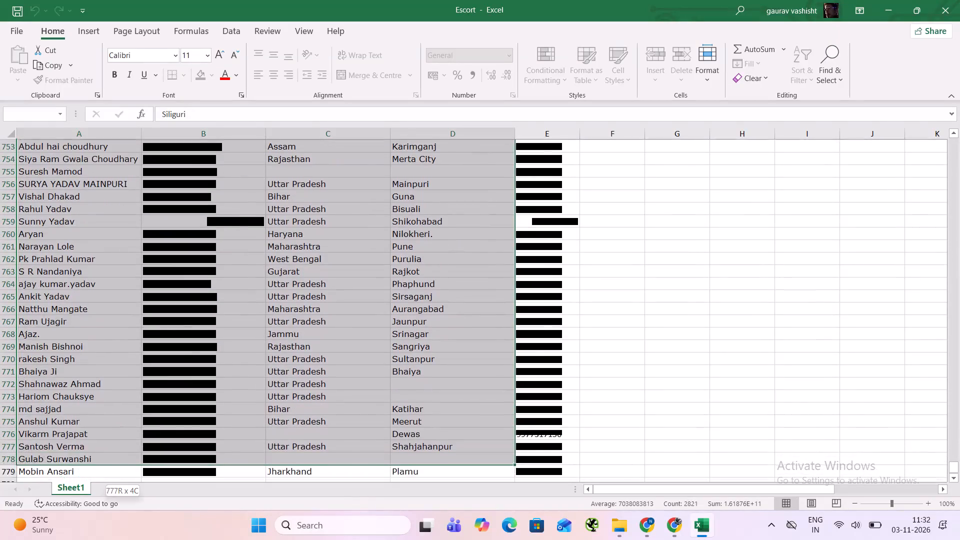
left_click_drag(157, 481, 112, 422)
Switch back to the browser window holding the IF TAG document and the Escorts July Report 2026 workbook.
left_click(673, 528)
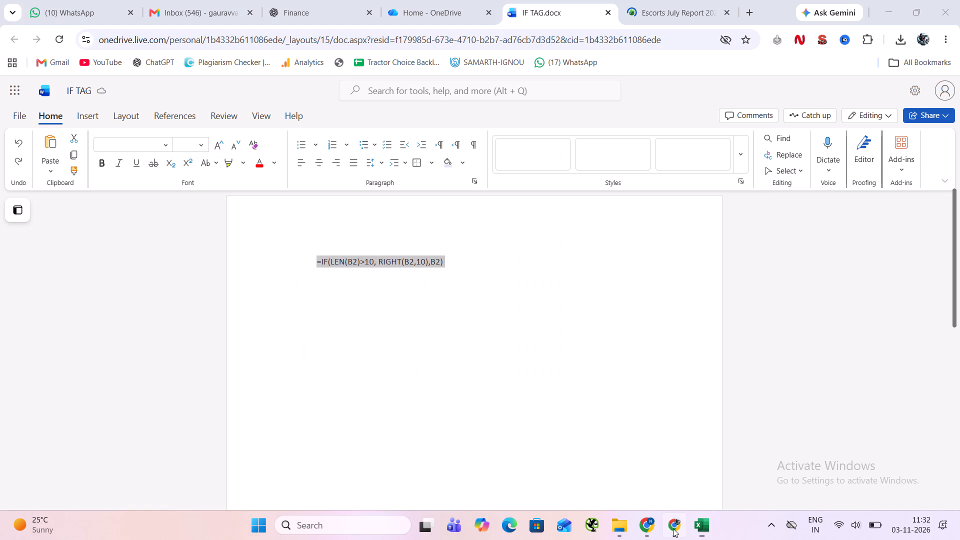
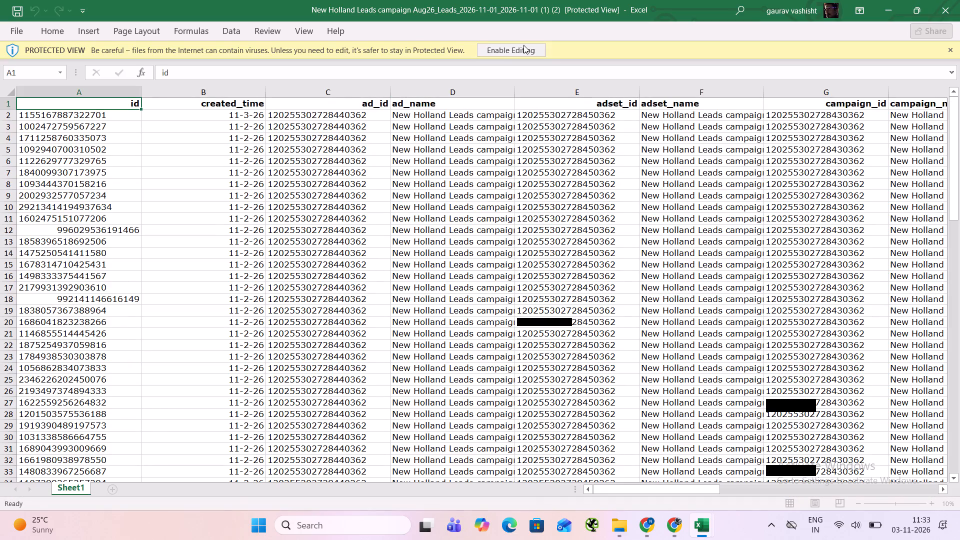
Enable editing in the New Holland Leads campaign workbook and select the lead data from cell B6 through column R, row 64.
left_click(523, 45)
left_click_drag(216, 203, 848, 515)
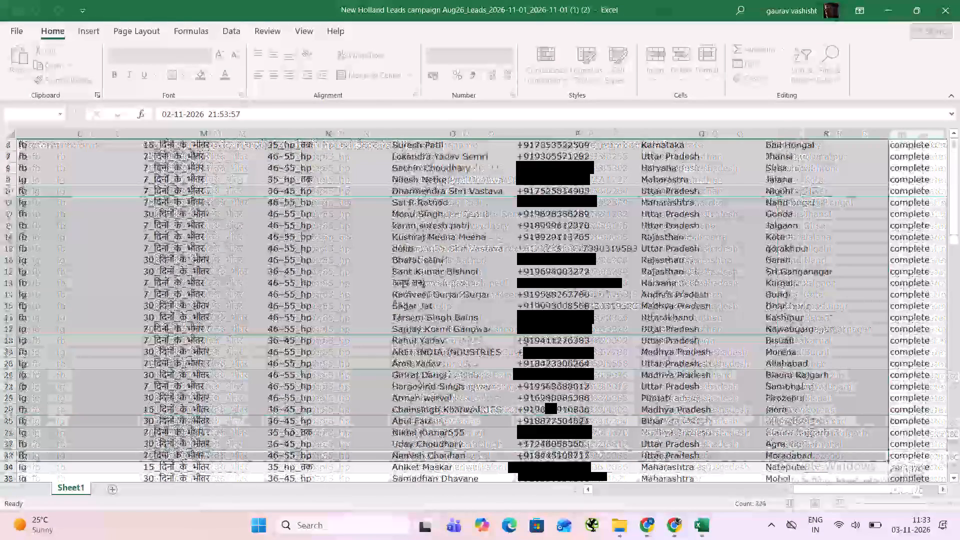
left_click_drag(848, 515, 845, 538)
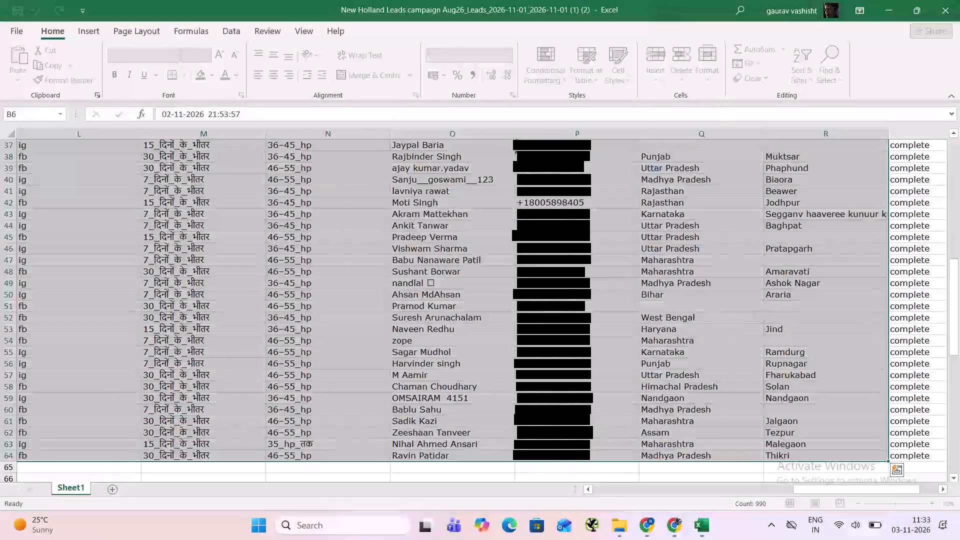
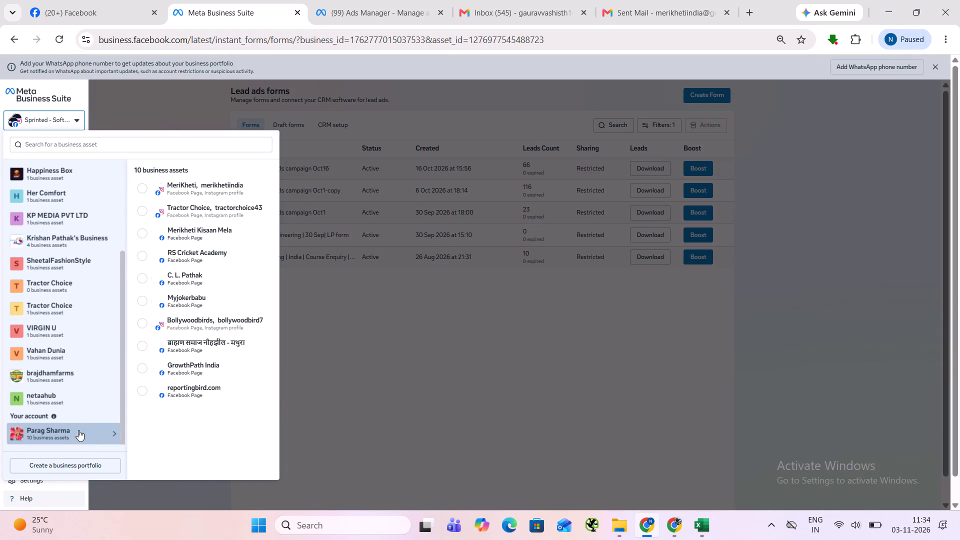
Switch to the MeriKheti asset's lead forms and view the download options for New Holland Leads campaign Aug26.
left_click(149, 194)
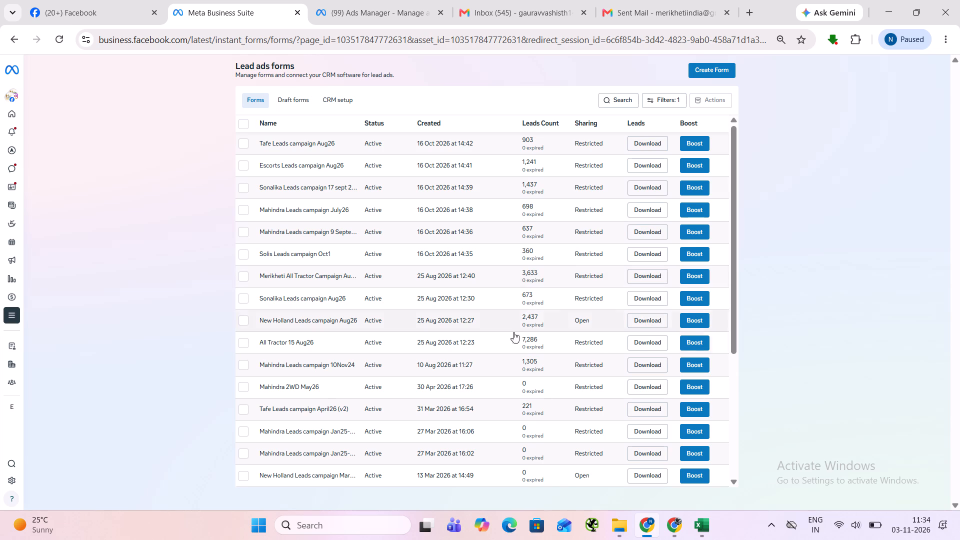
left_click(639, 321)
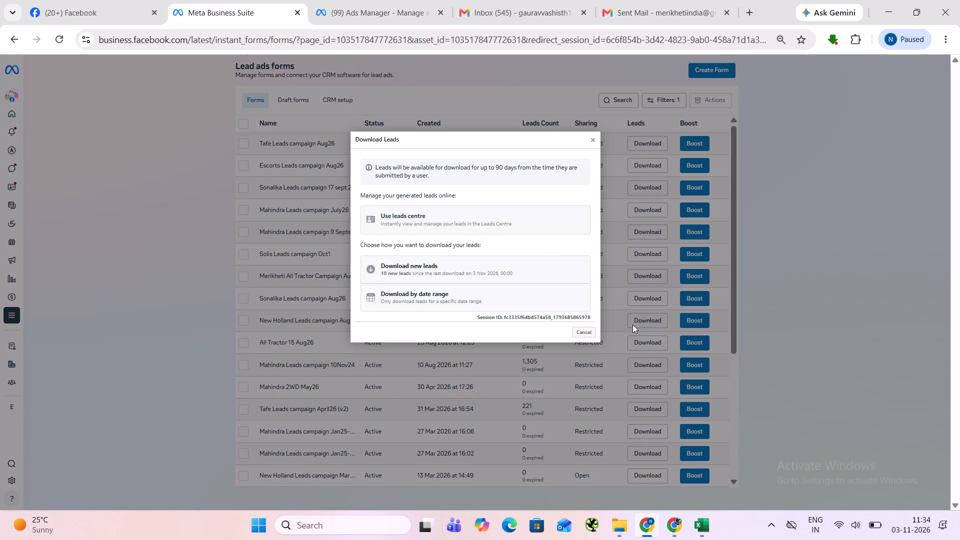
left_click(631, 324)
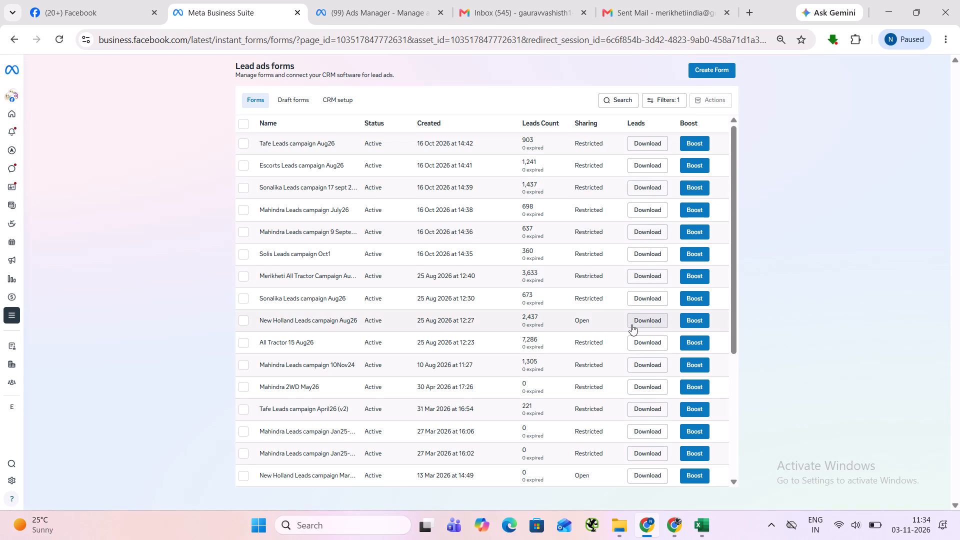
In File Explorer's Nov - 2 folder, open the 15 KB New Holland leads workbook modified at 11:29 and examine its lead rows through row 64.
left_click(618, 530)
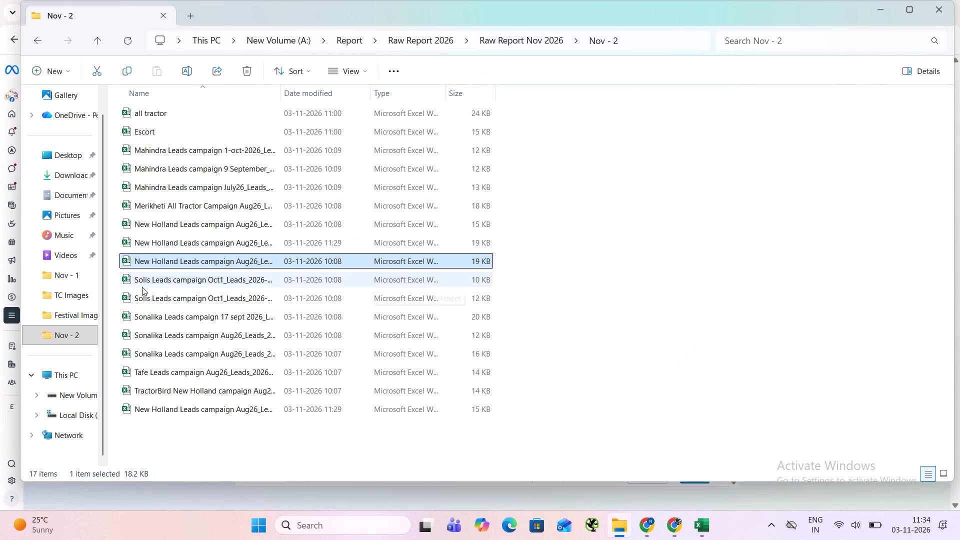
left_click(92, 330)
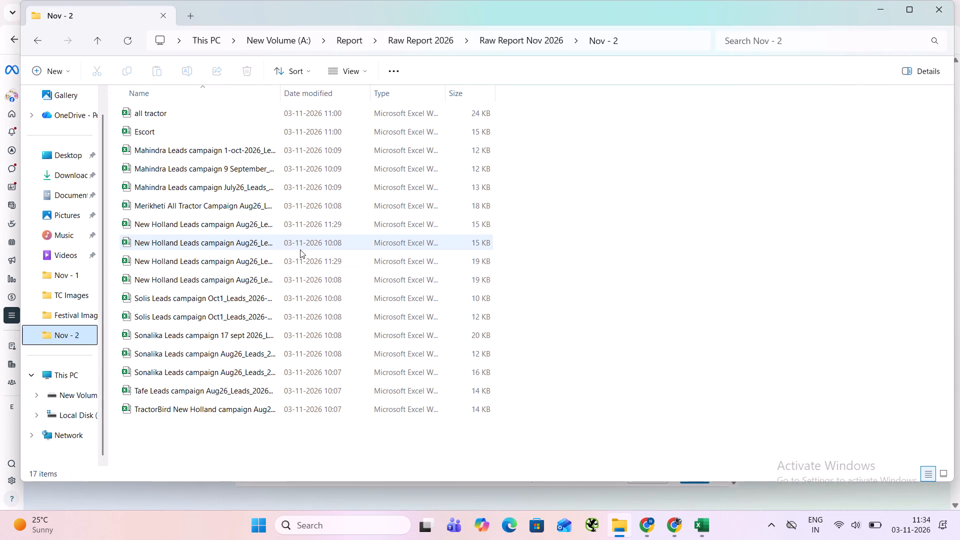
left_click(337, 228)
left_click(337, 228)
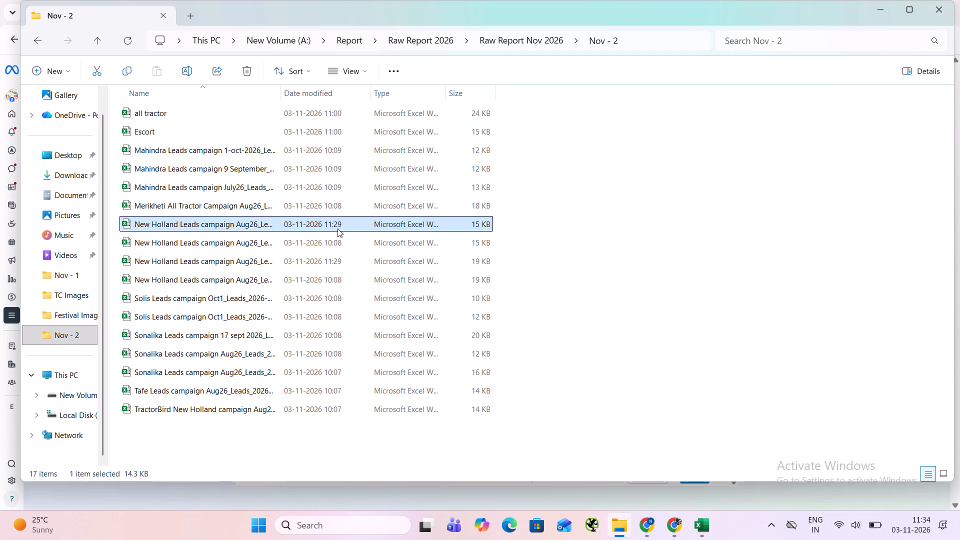
left_click(684, 364)
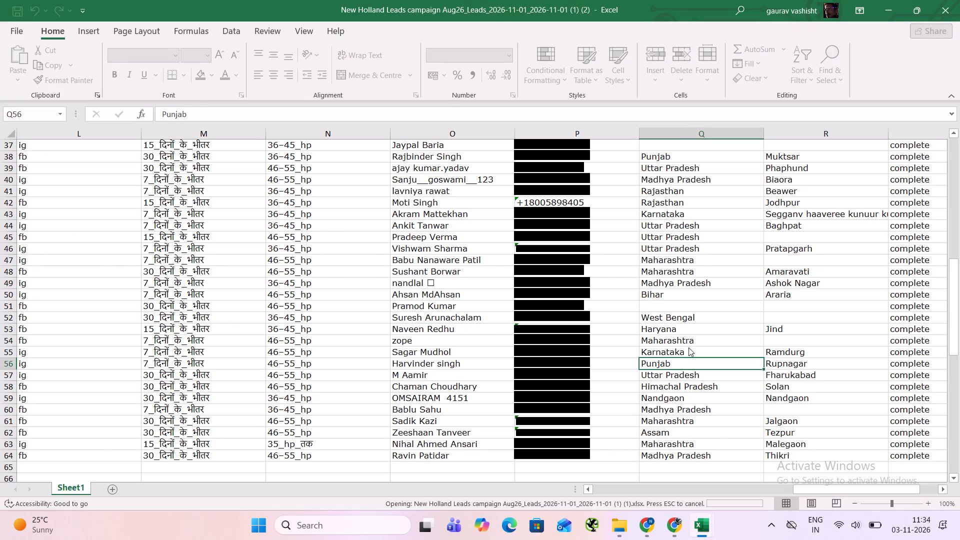
left_click_drag(566, 320, 959, 384)
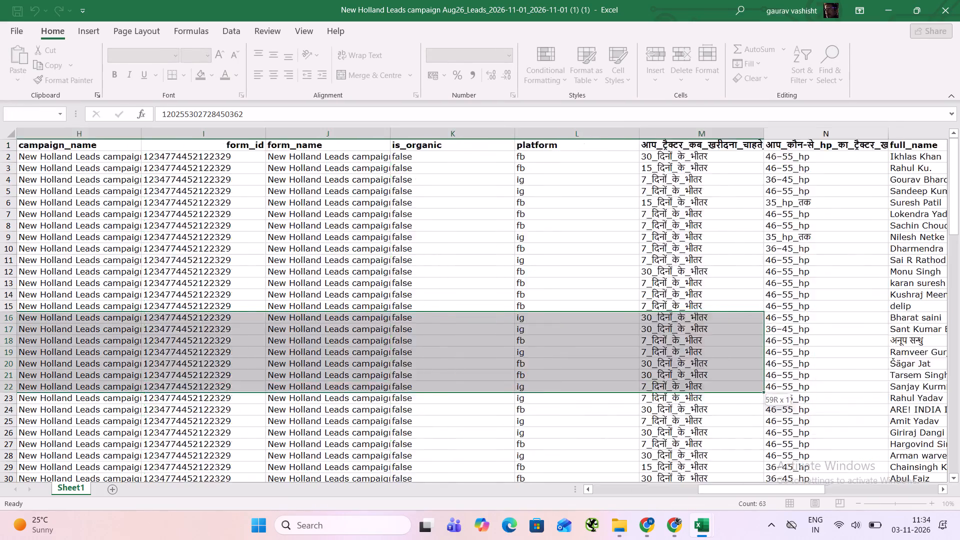
left_click_drag(959, 384, 838, 518)
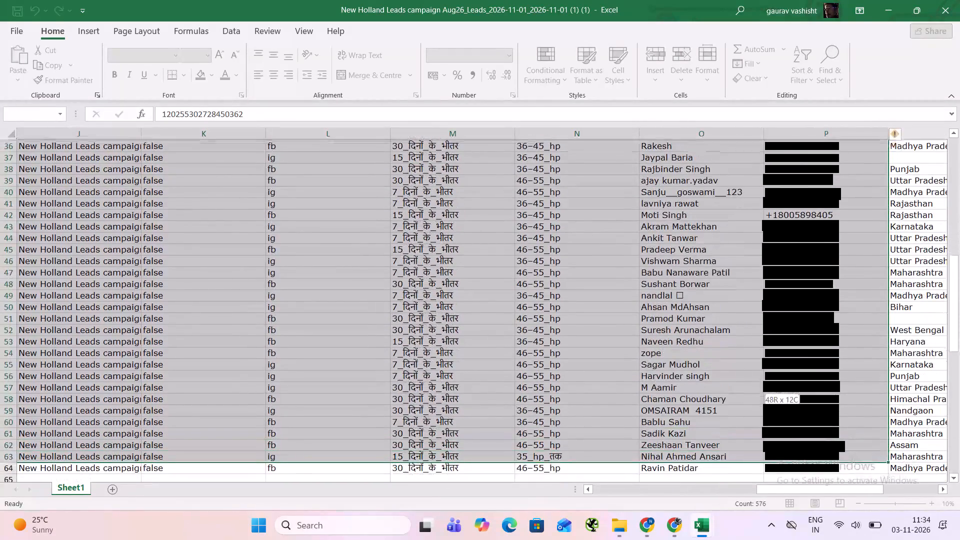
left_click_drag(838, 518, 950, 451)
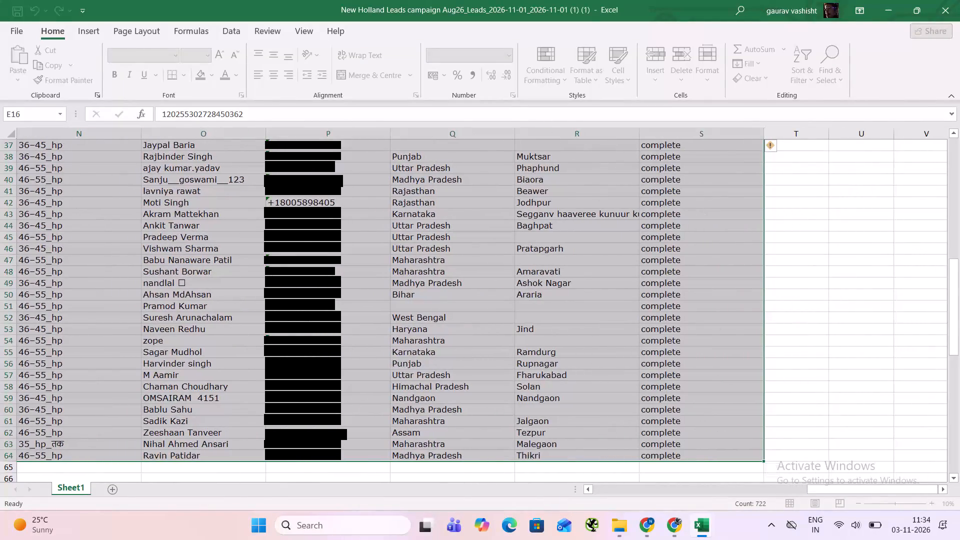
scroll(365, 331, "down", 1)
left_click(331, 321)
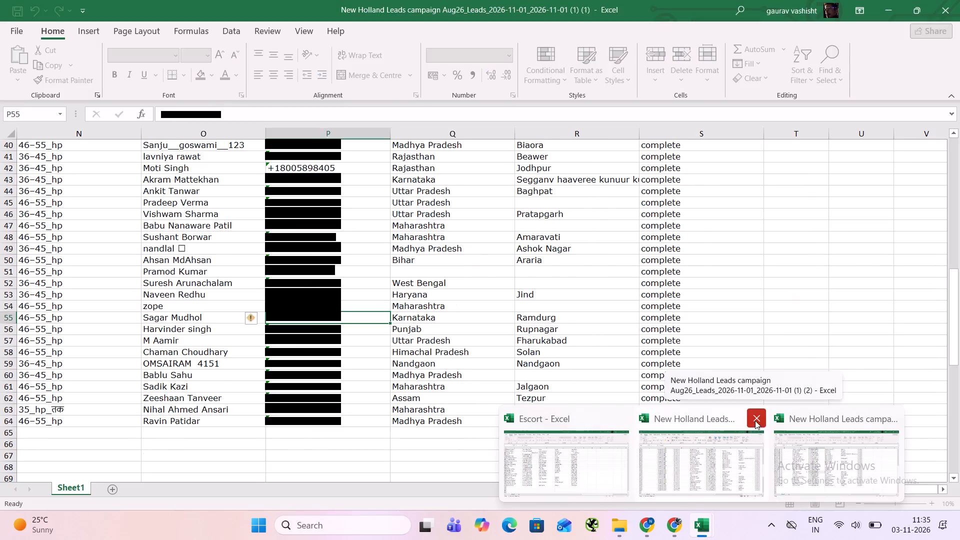
Close both open New Holland Leads campaign workbooks, keeping the Escort workbook open.
left_click(755, 420)
left_click(817, 414)
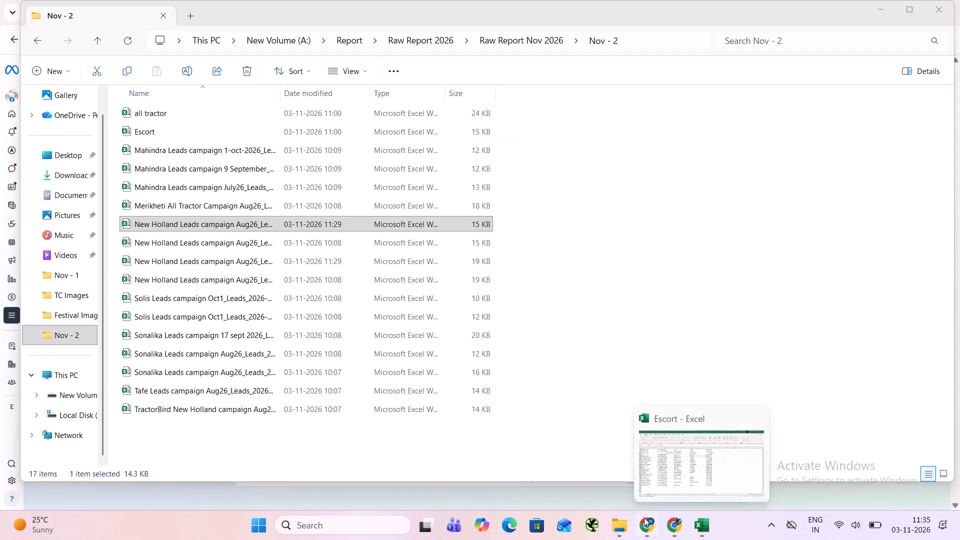
In Chrome, download the New Holland Leads campaign Aug26 leads for Yesterday, 2 Nov 2026, as an XLS file.
left_click(645, 522)
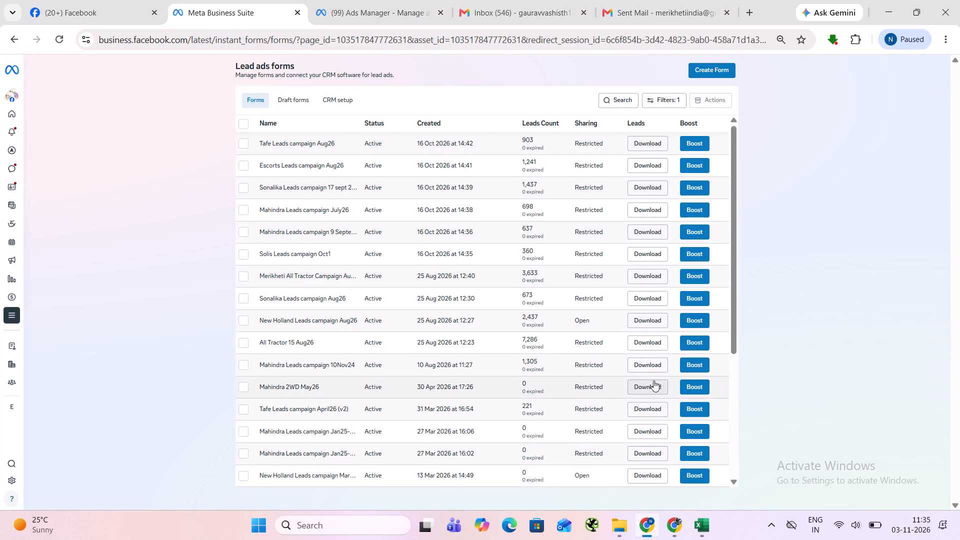
left_click(638, 319)
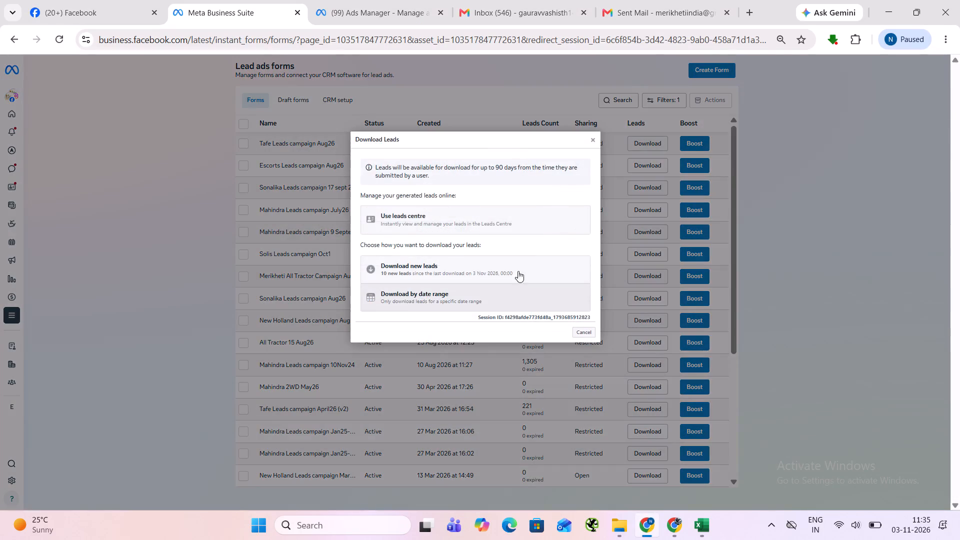
left_click(423, 299)
left_click(458, 228)
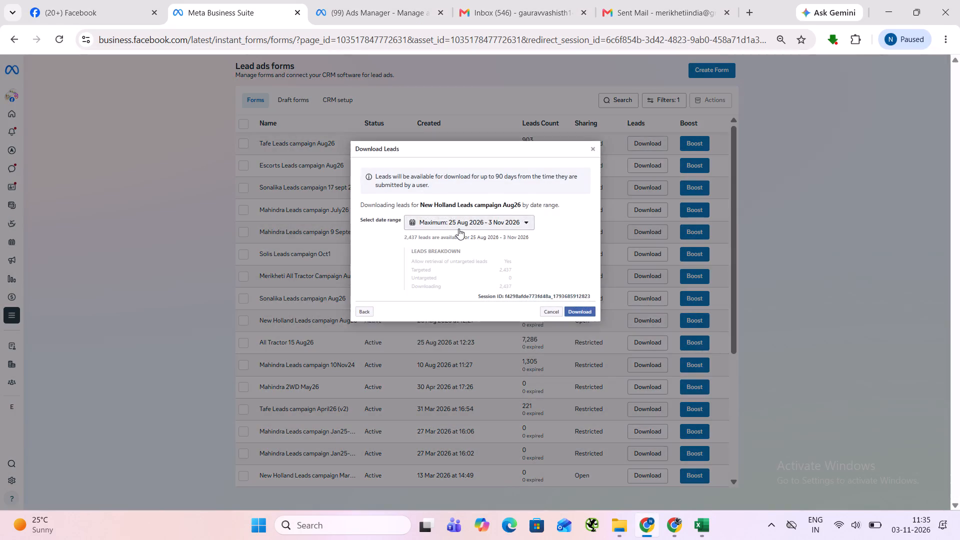
left_click(428, 268)
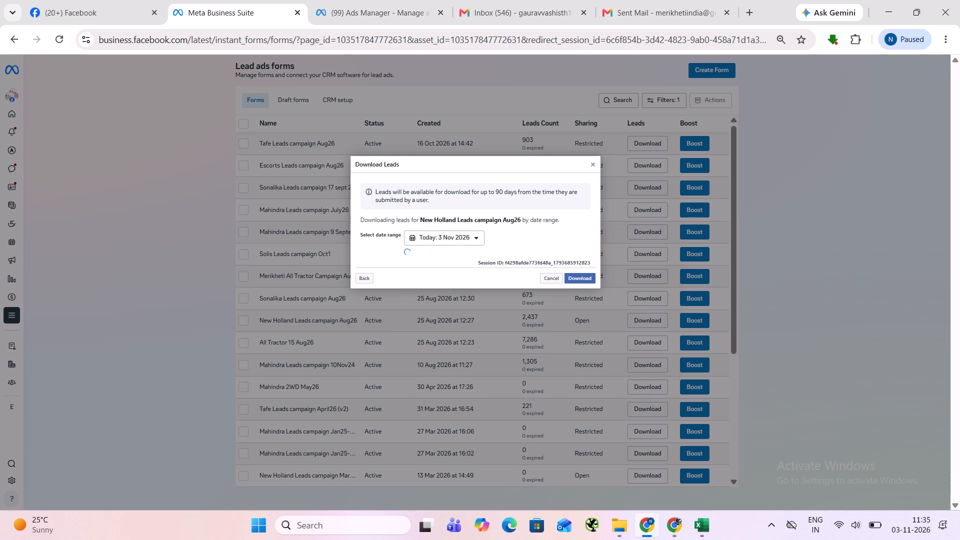
left_click(457, 231)
left_click(465, 223)
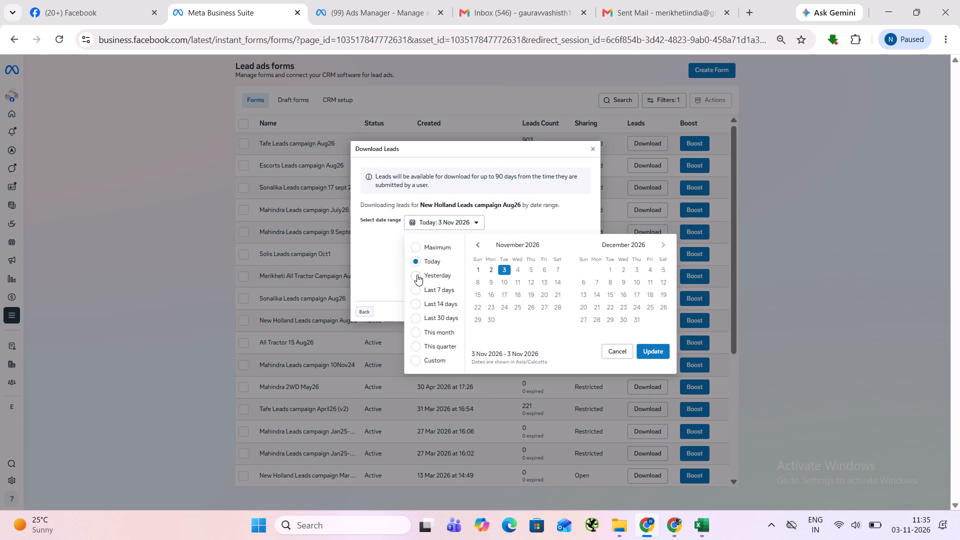
left_click(417, 274)
left_click(573, 309)
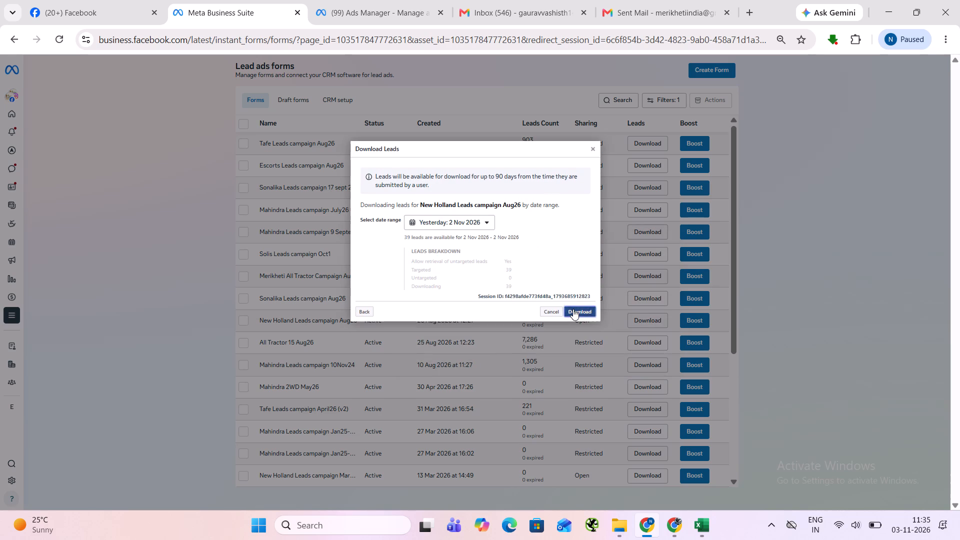
left_click(569, 227)
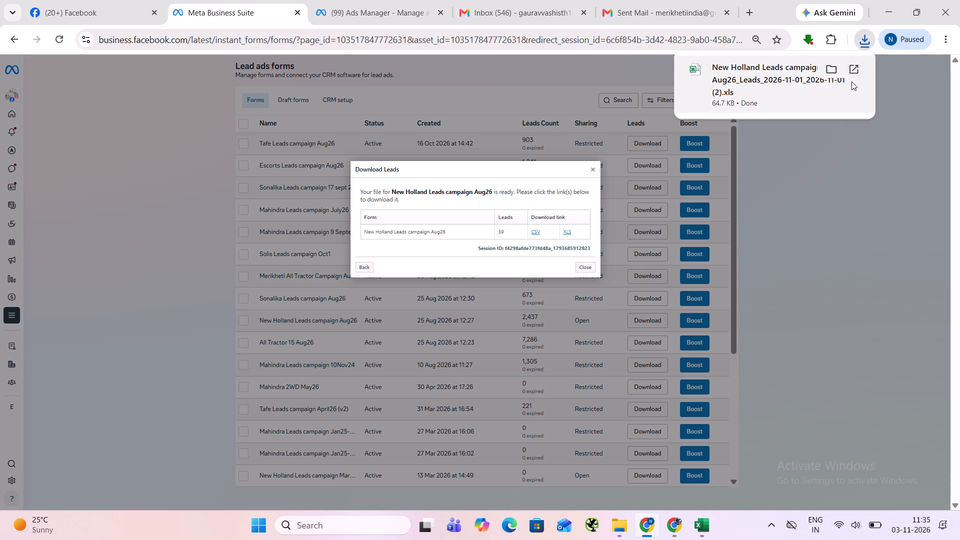
Open the downloaded New Holland leads file in Excel and enable editing.
left_click(857, 64)
left_click(519, 248)
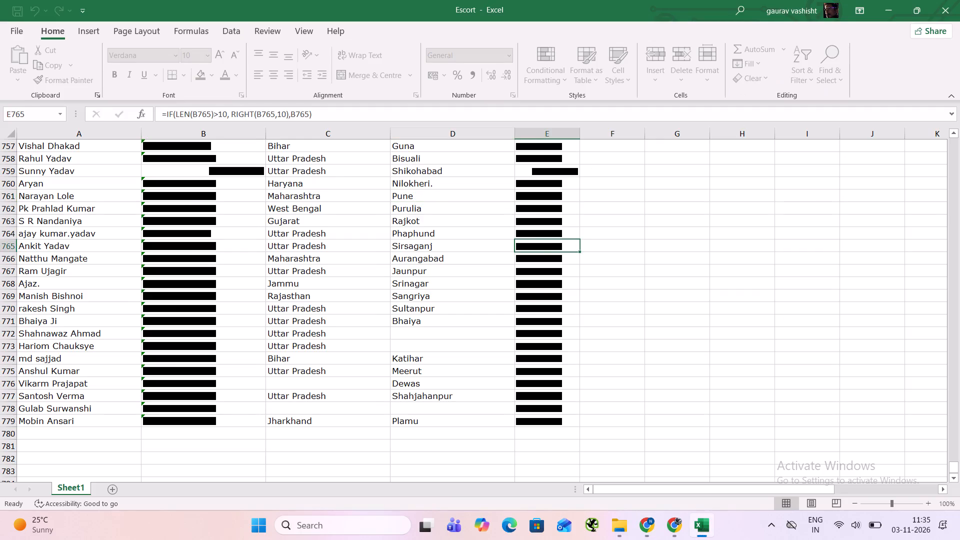
left_click(379, 248)
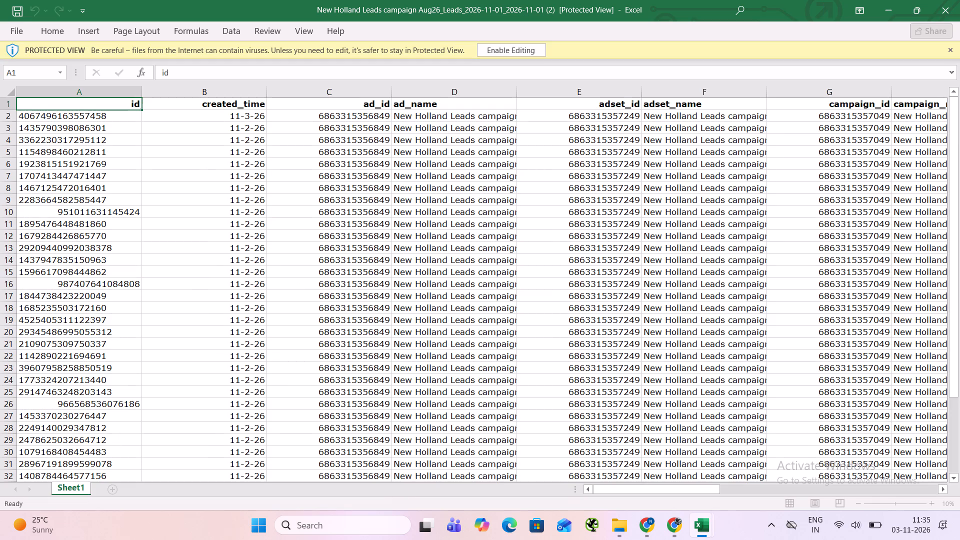
left_click(516, 44)
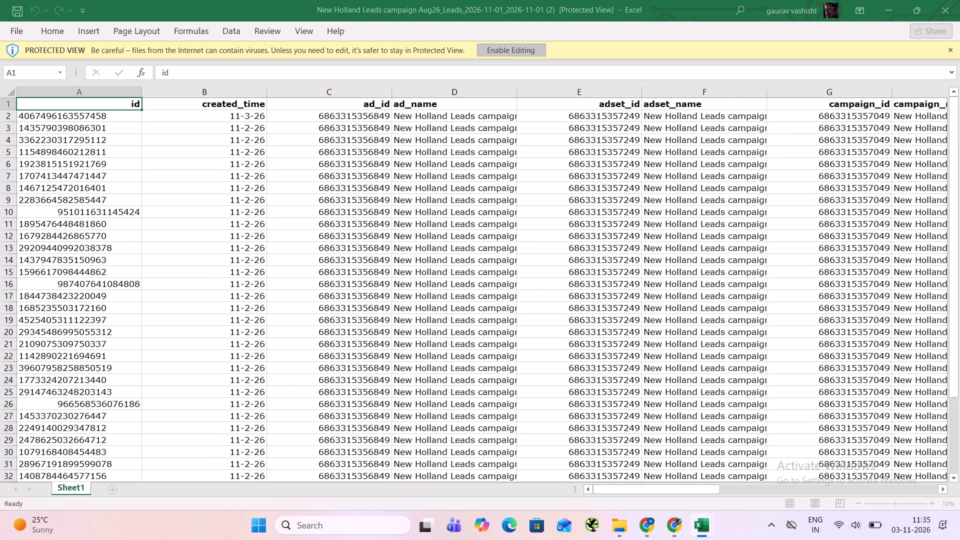
Examine the purchase timing, budget, name, WhatsApp number, state and city columns of the New Holland leads down to row 40.
left_click_drag(211, 218, 959, 294)
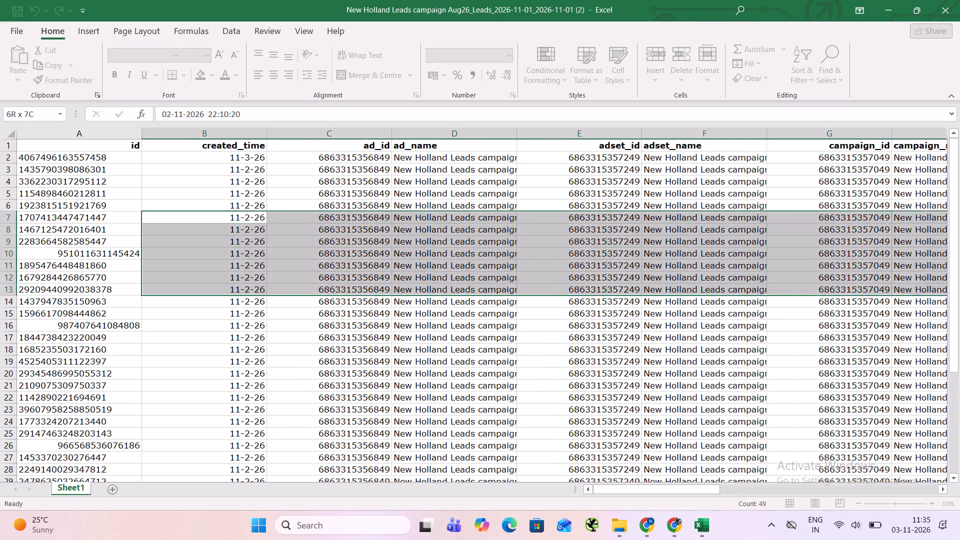
left_click_drag(959, 294, 959, 341)
scroll(544, 278, "down", 9)
left_click(316, 293)
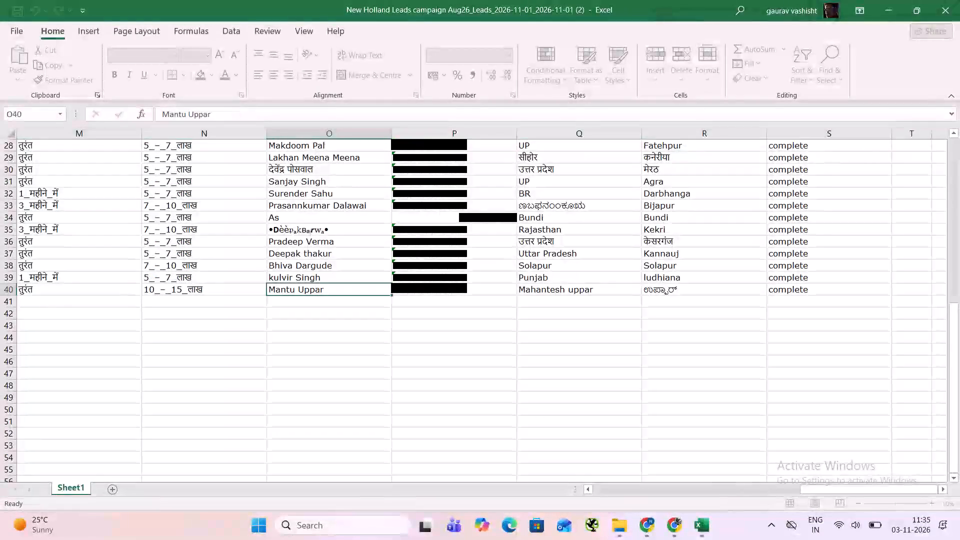
scroll(317, 309, "up", 5)
scroll(317, 309, "down", 2)
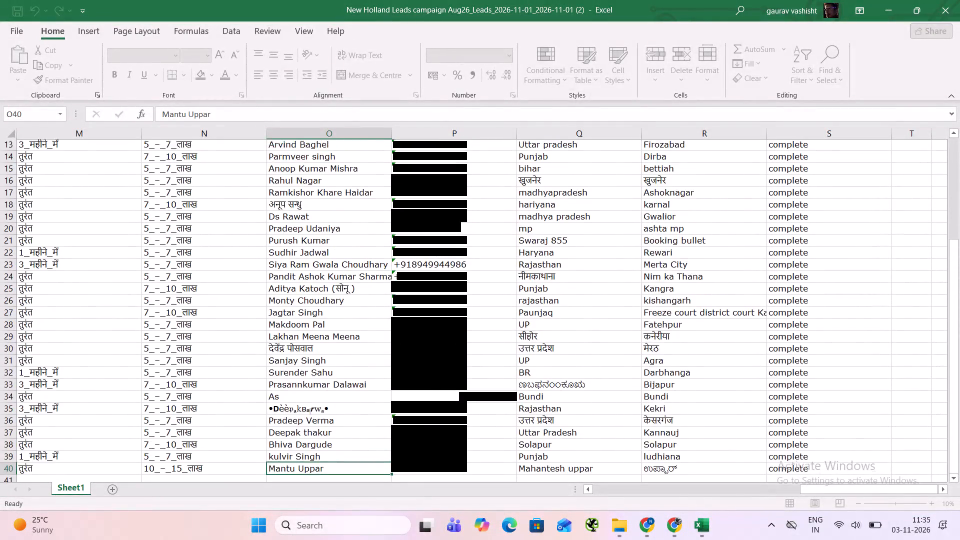
scroll(317, 309, "down", 2)
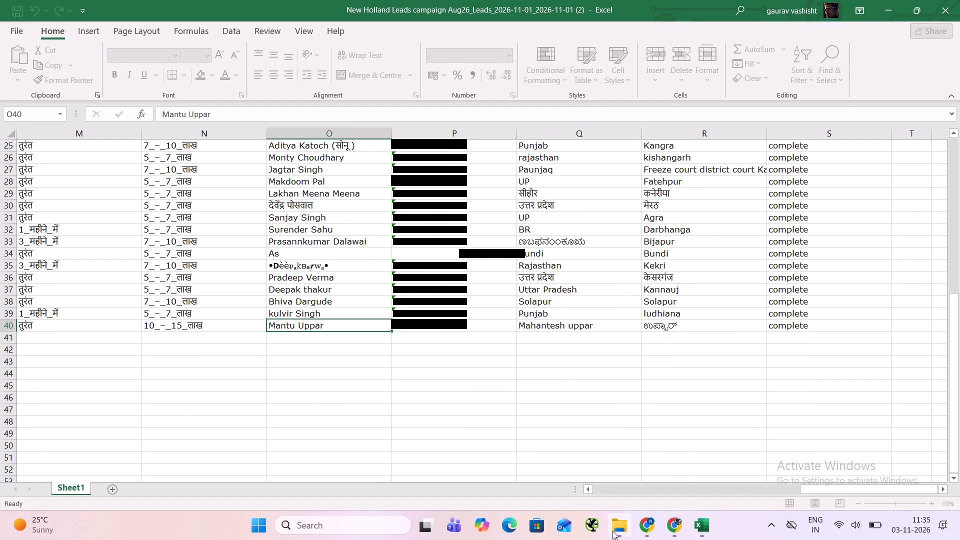
scroll(540, 356, "up", 10)
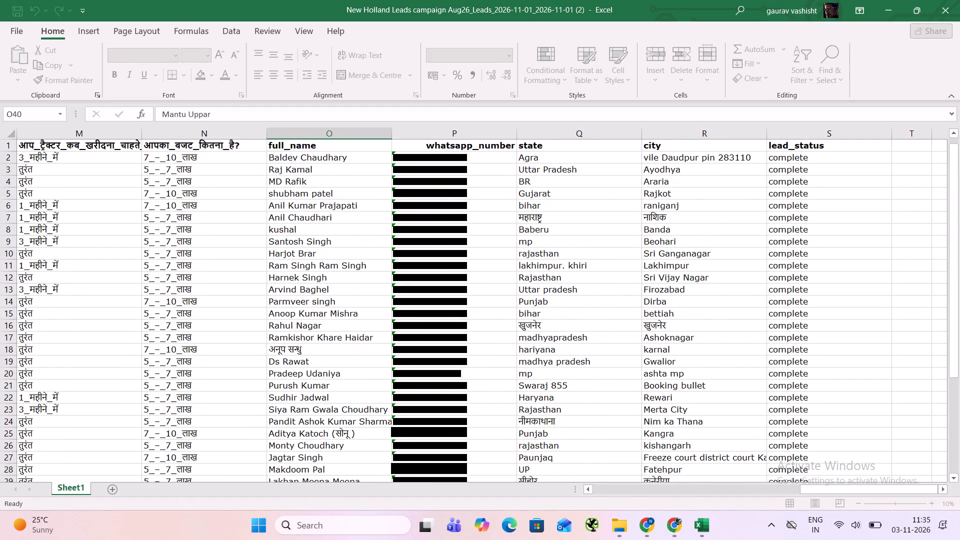
scroll(545, 357, "down", 6)
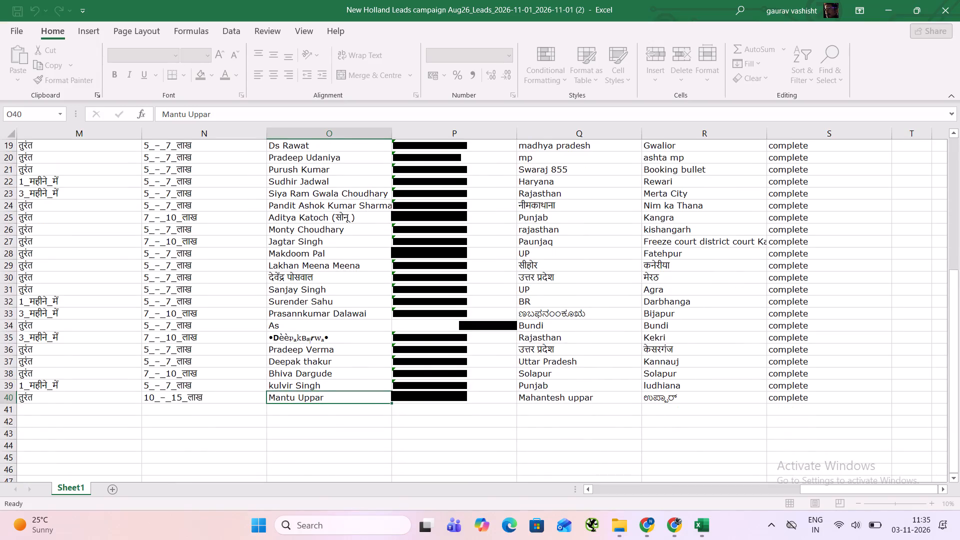
scroll(550, 365, "up", 10)
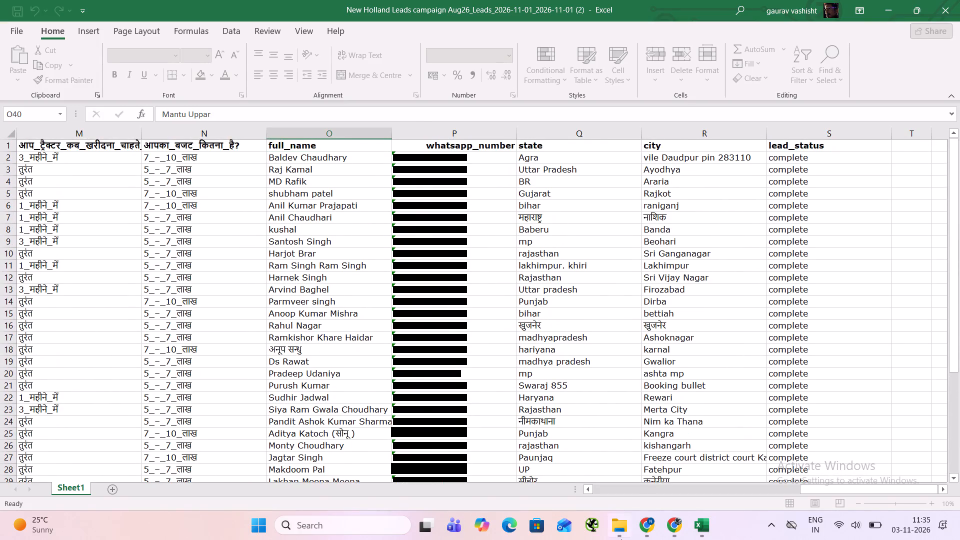
Close the Nov - 2 folder window and the downloaded New Holland leads workbook.
left_click(621, 539)
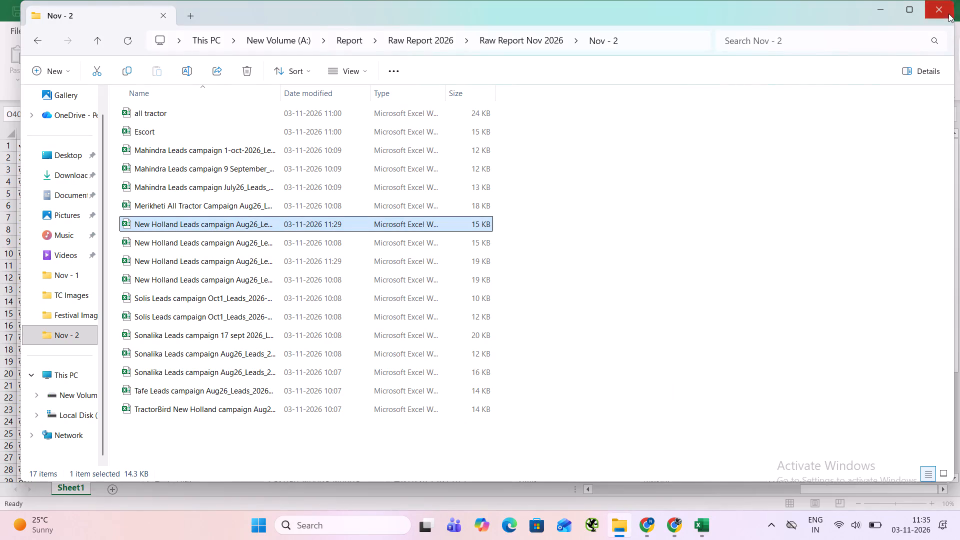
left_click(948, 12)
left_click(948, 11)
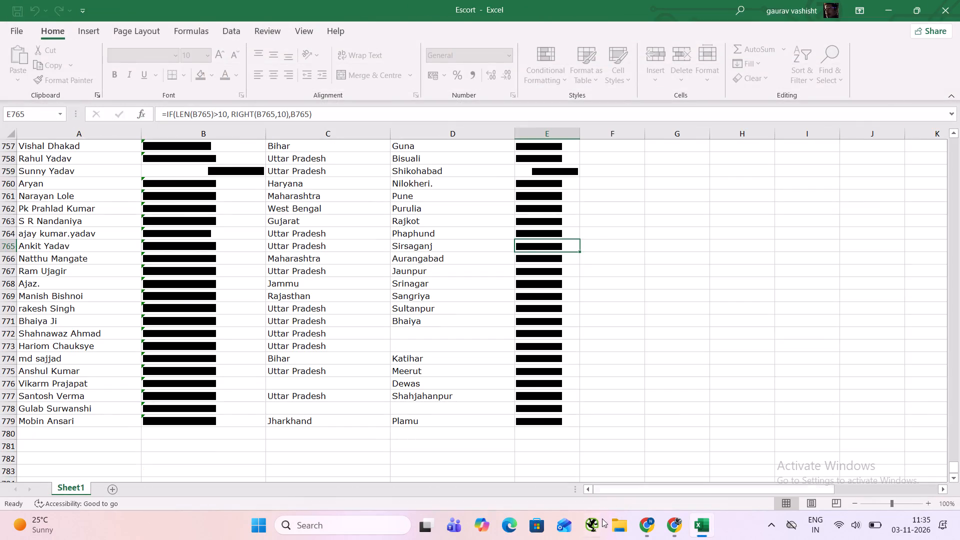
Delete the two 15 KB New Holland Leads campaign Aug26 workbooks from the Nov - 2 folder.
left_click(618, 533)
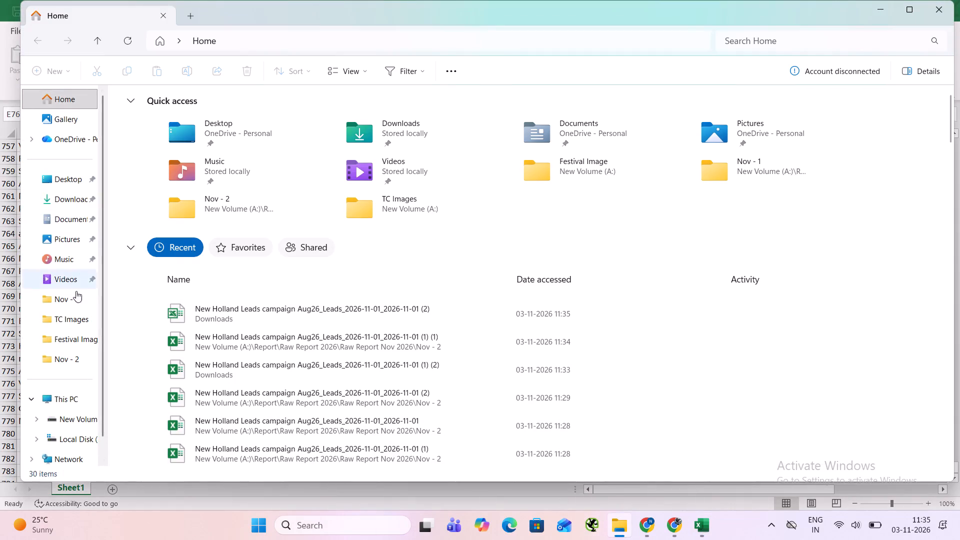
left_click(61, 363)
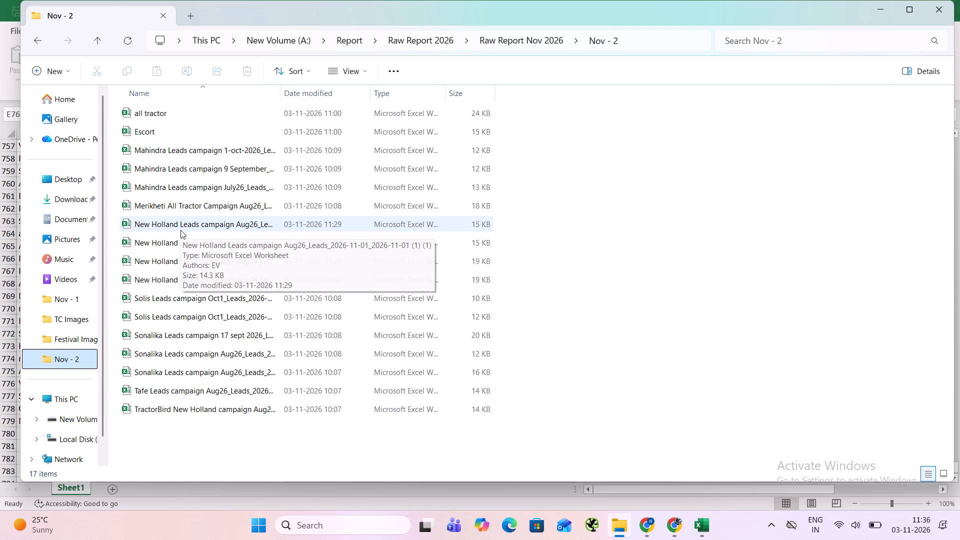
left_click(327, 227, "ctrl")
left_click(330, 245, "ctrl")
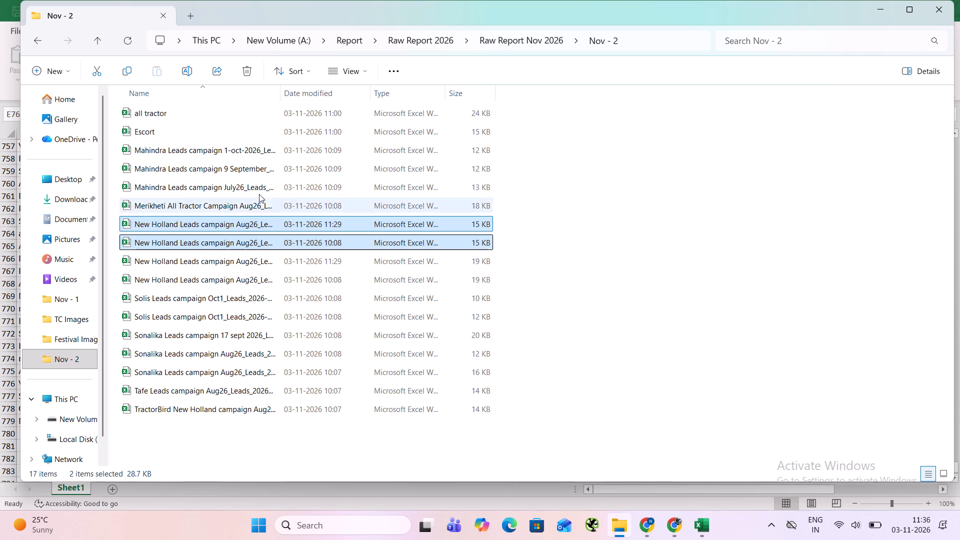
left_click(245, 73)
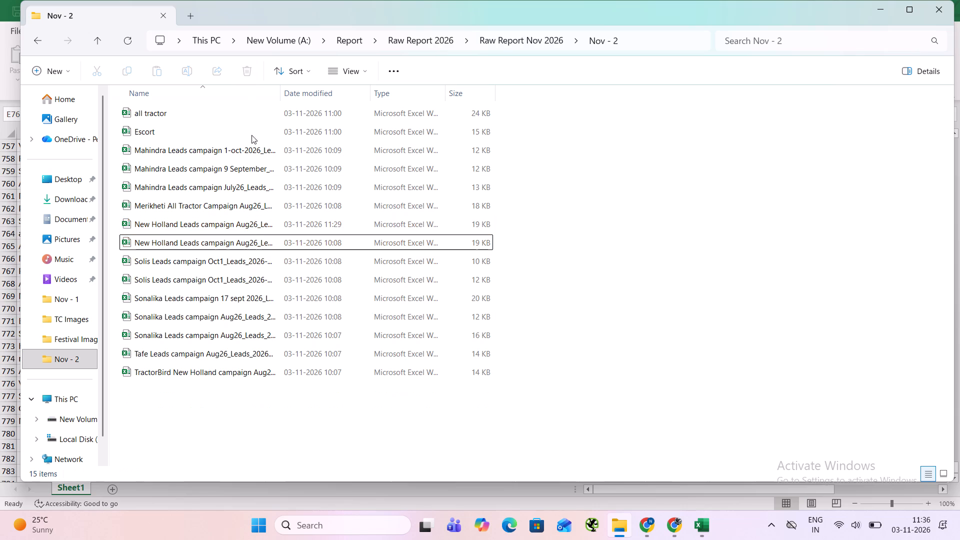
Open the New Holland Leads campaign Aug26 workbook modified at 11:29 and examine its purchase timing, horsepower, name, phone, state and city columns down to row 64.
double_click(262, 225)
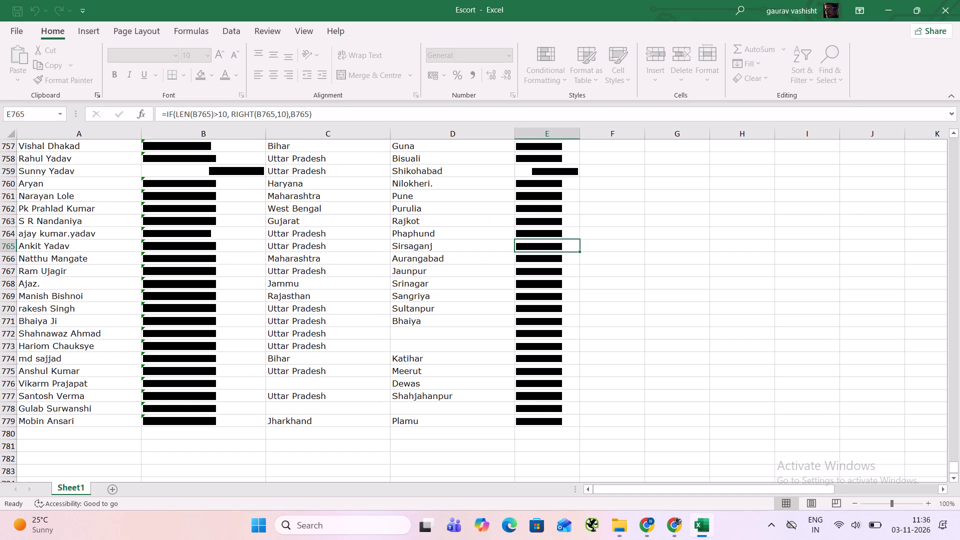
left_click(288, 236)
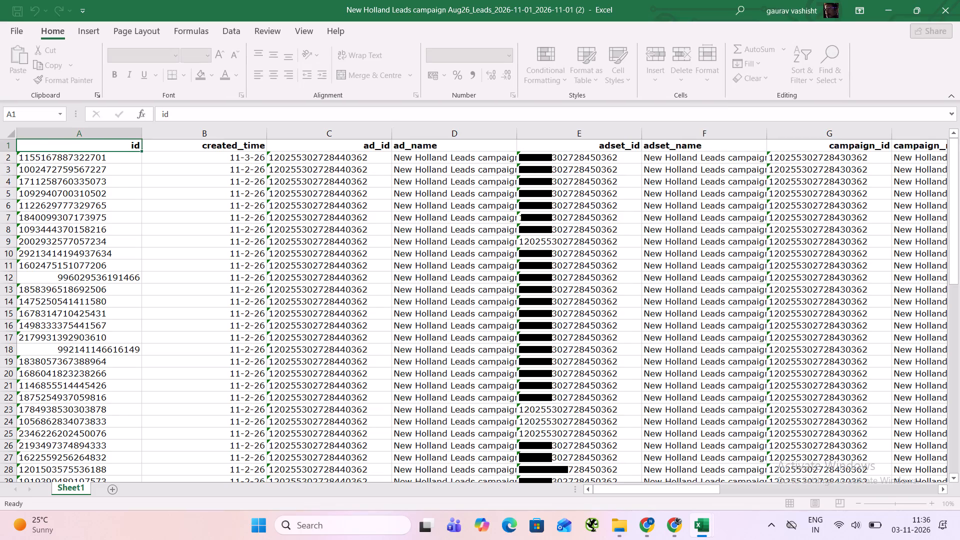
scroll(332, 223, "down", 5)
left_click_drag(248, 241, 959, 481)
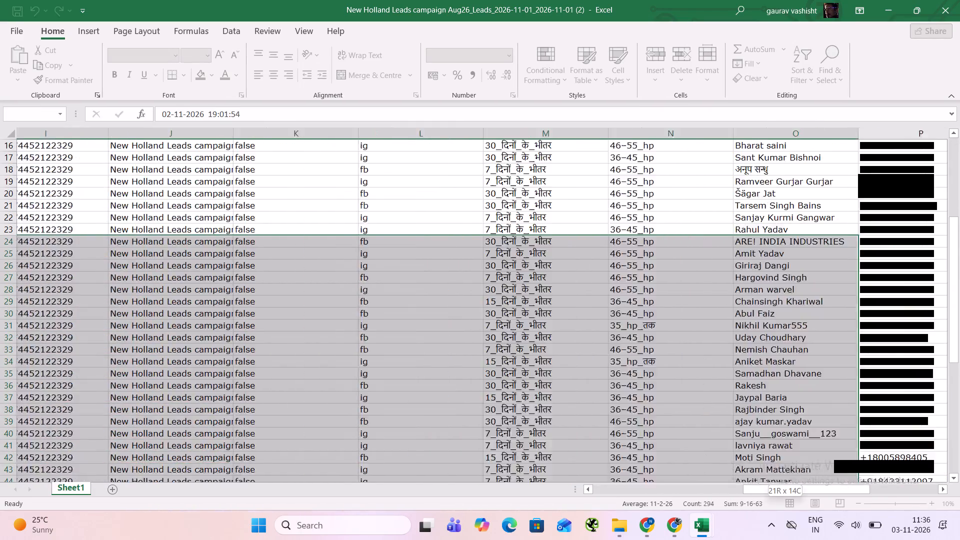
left_click_drag(959, 481, 937, 477)
scroll(612, 388, "down", 3)
scroll(499, 369, "down", 6)
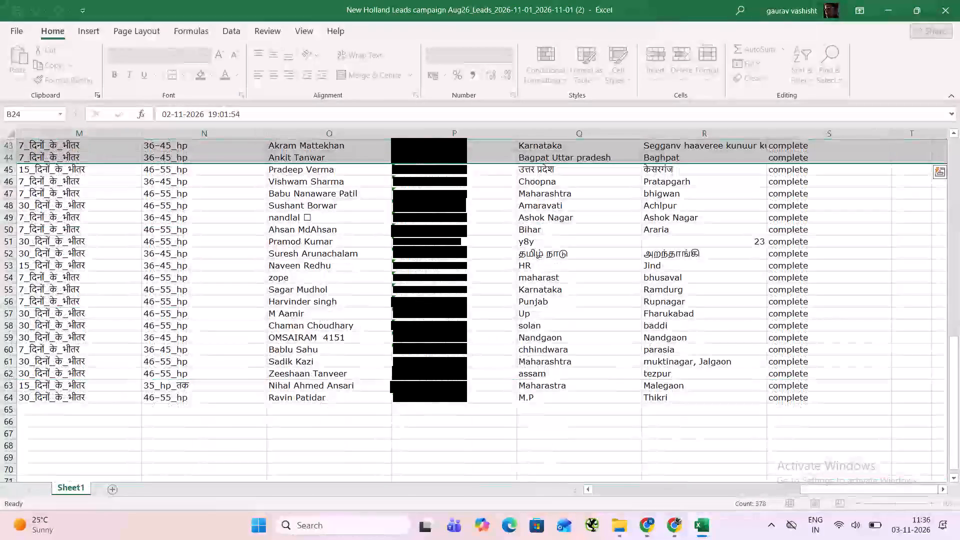
scroll(447, 374, "up", 10)
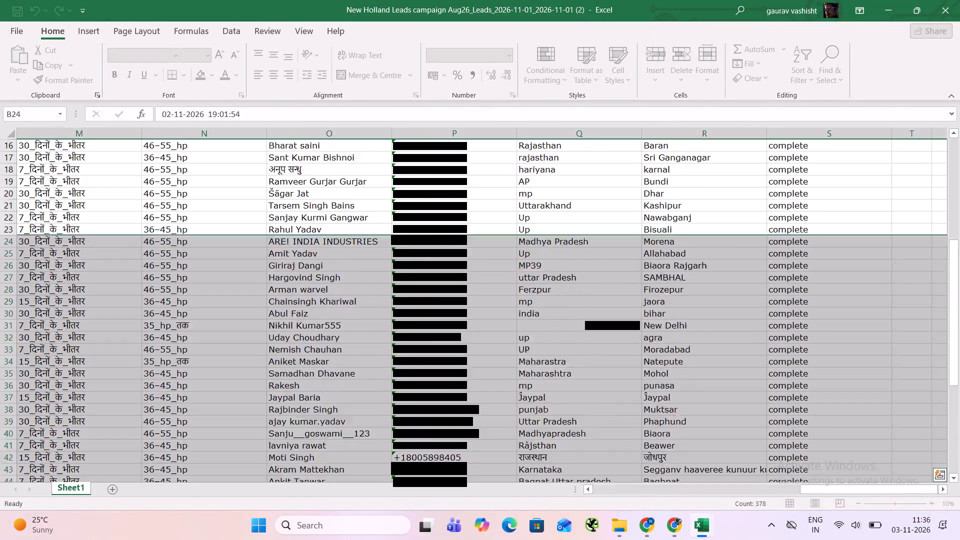
scroll(458, 372, "up", 2)
scroll(482, 416, "up", 11)
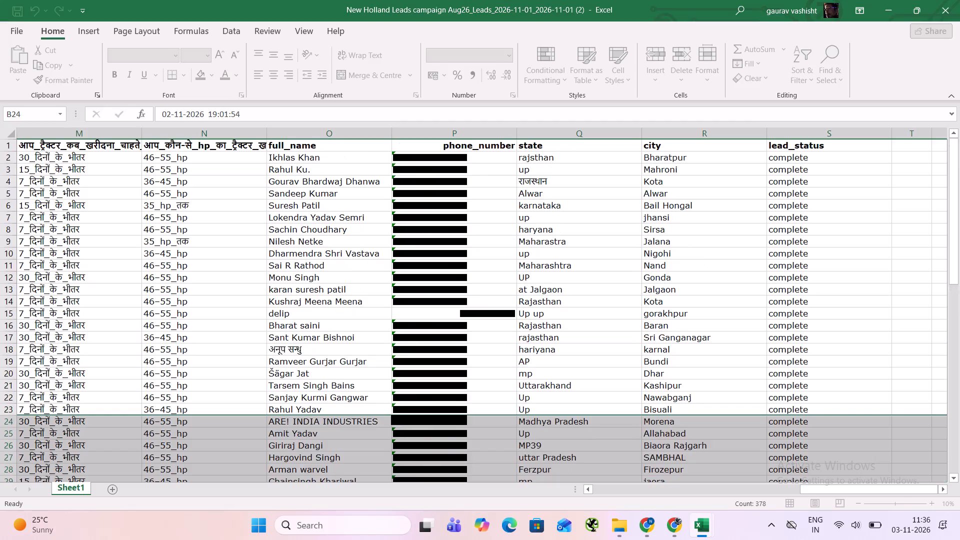
left_click(600, 197)
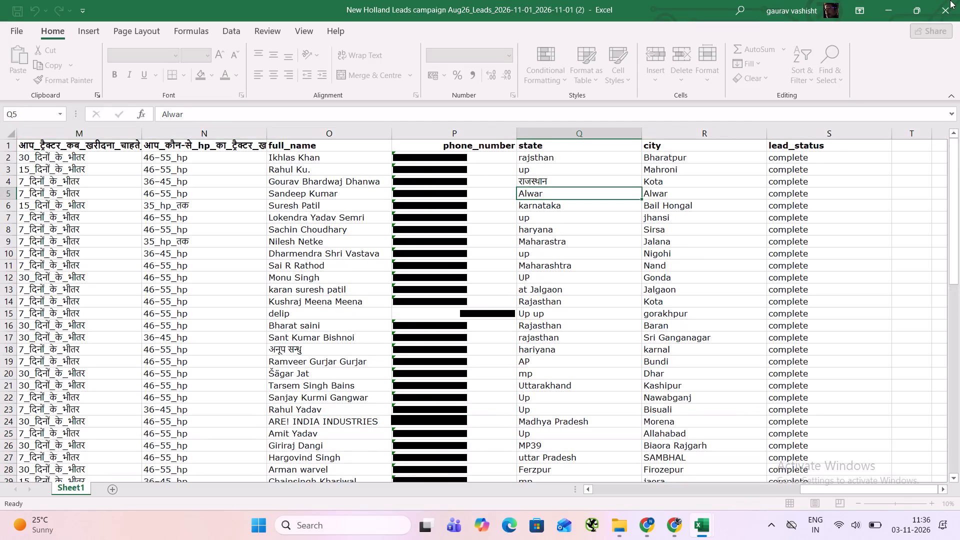
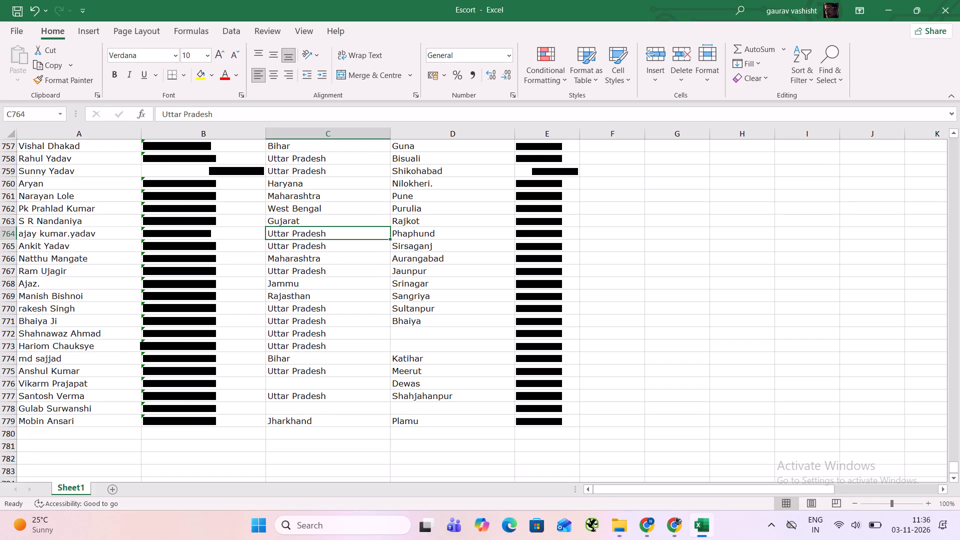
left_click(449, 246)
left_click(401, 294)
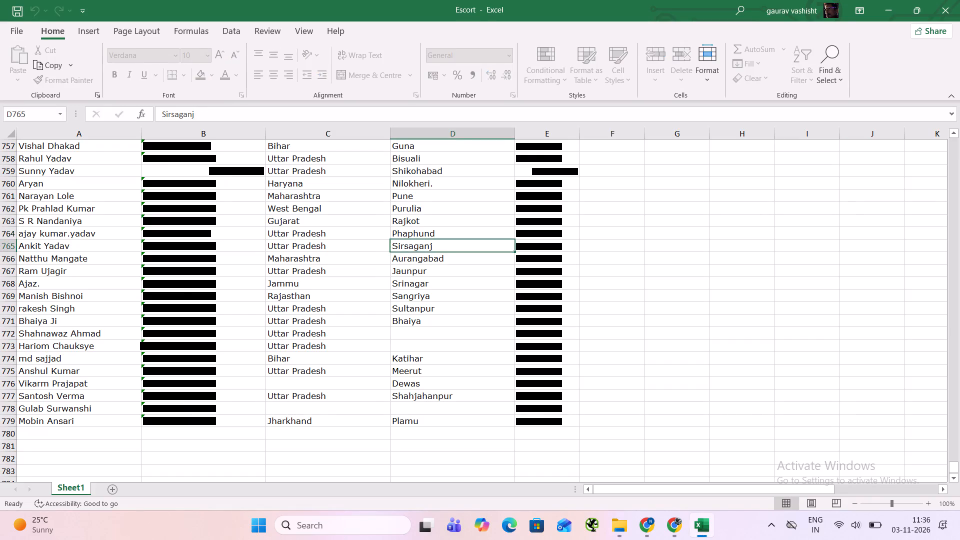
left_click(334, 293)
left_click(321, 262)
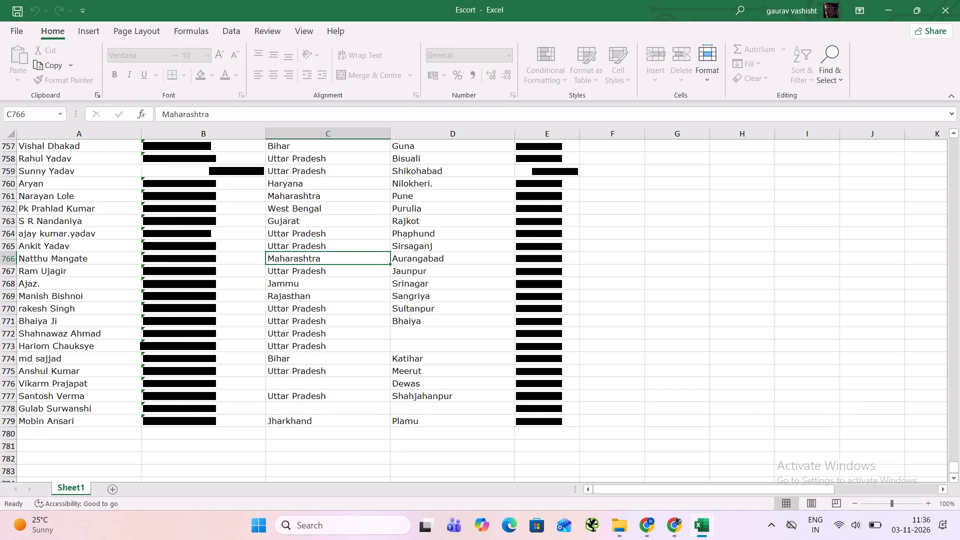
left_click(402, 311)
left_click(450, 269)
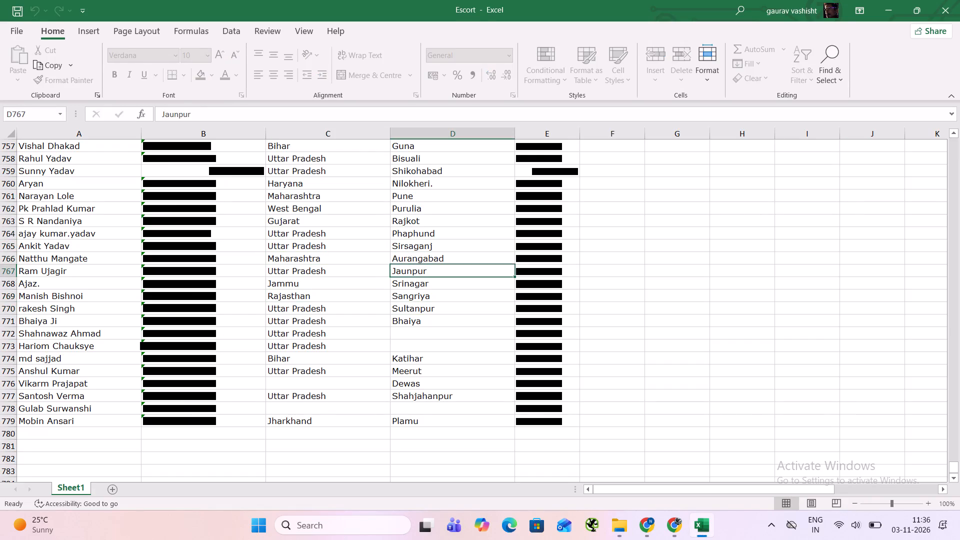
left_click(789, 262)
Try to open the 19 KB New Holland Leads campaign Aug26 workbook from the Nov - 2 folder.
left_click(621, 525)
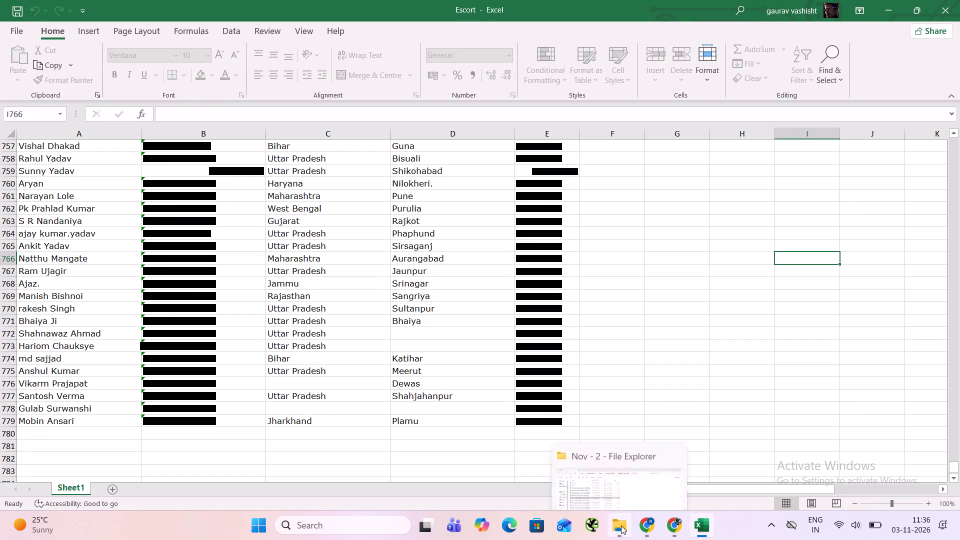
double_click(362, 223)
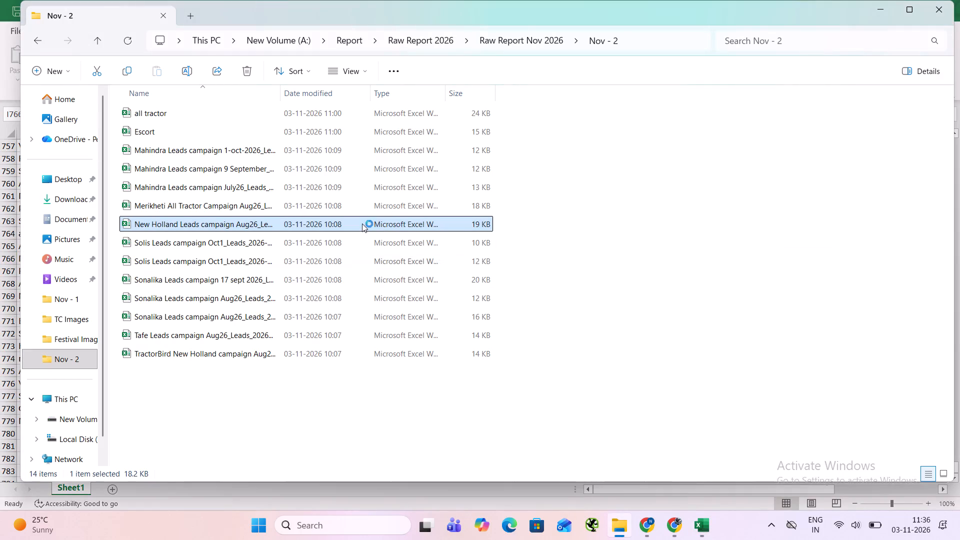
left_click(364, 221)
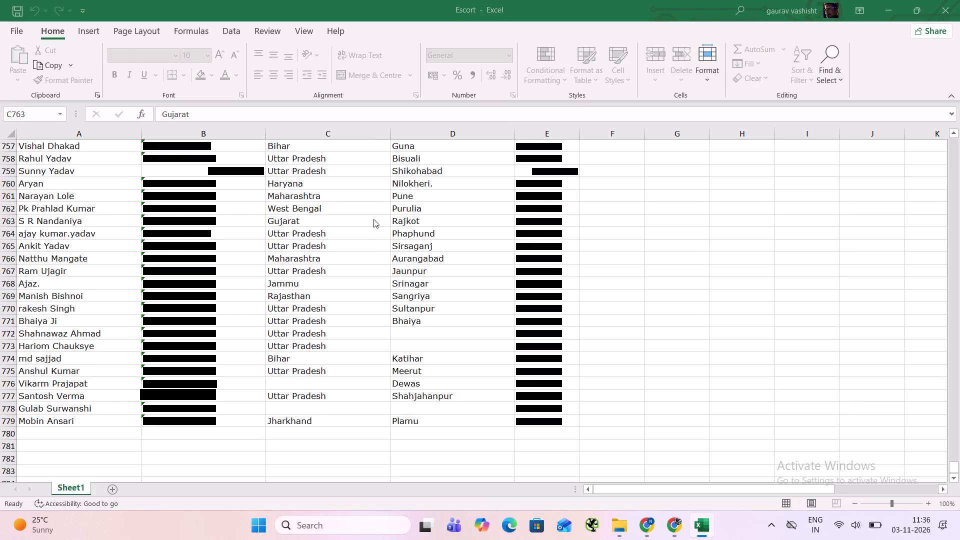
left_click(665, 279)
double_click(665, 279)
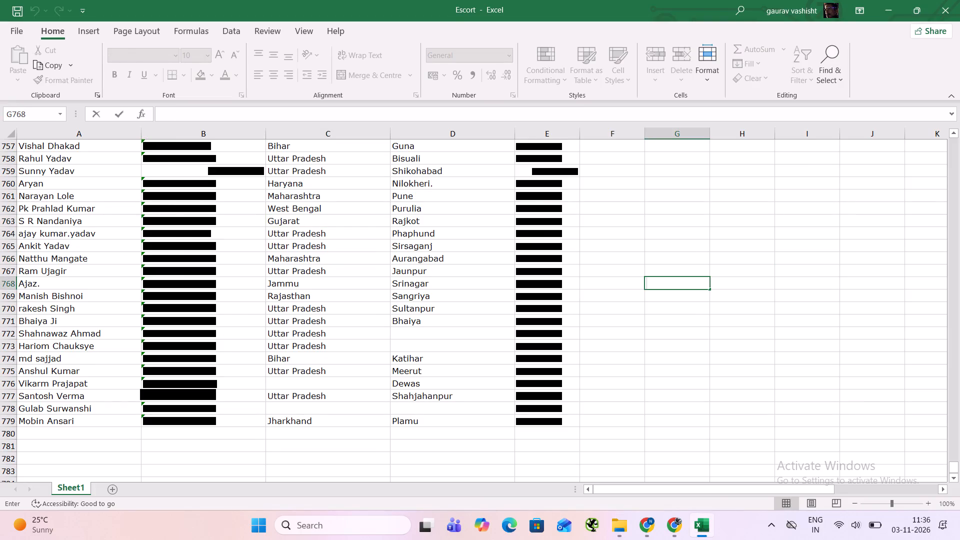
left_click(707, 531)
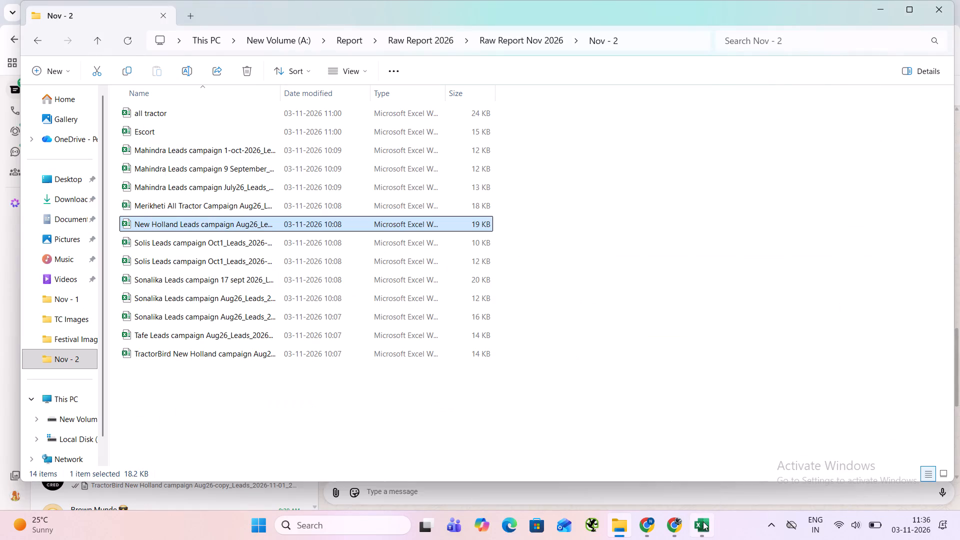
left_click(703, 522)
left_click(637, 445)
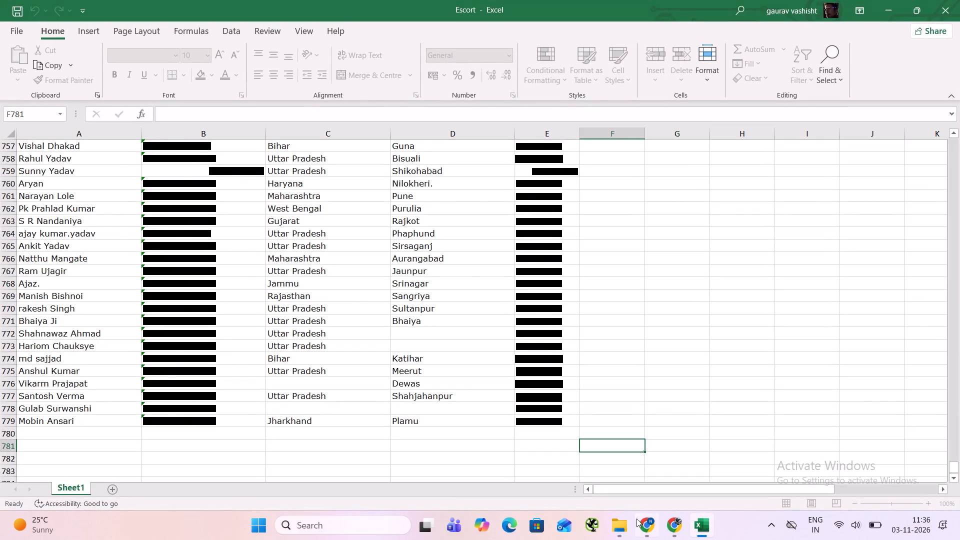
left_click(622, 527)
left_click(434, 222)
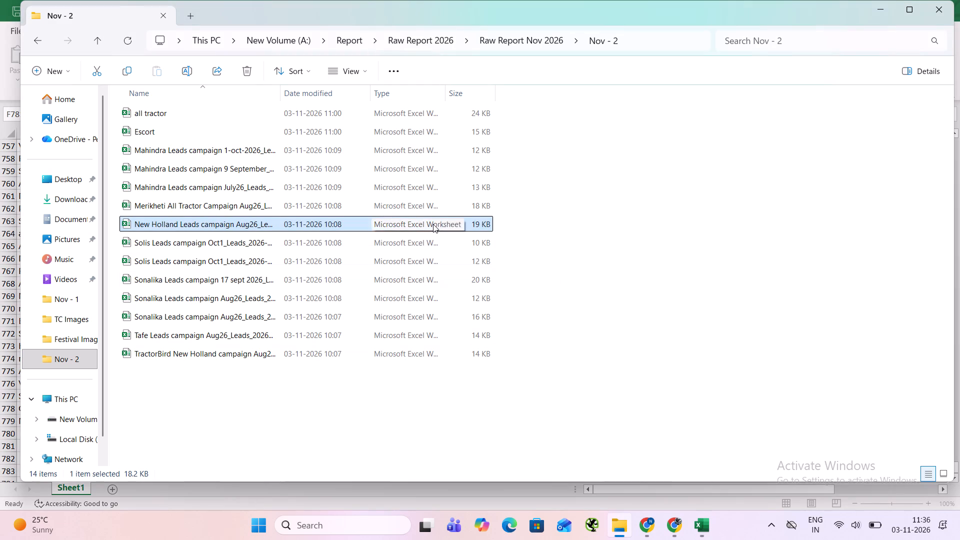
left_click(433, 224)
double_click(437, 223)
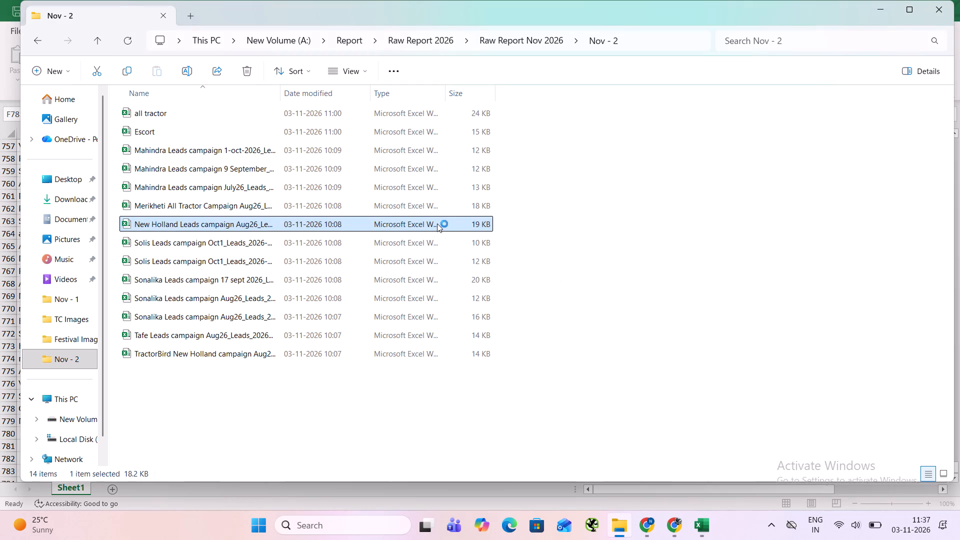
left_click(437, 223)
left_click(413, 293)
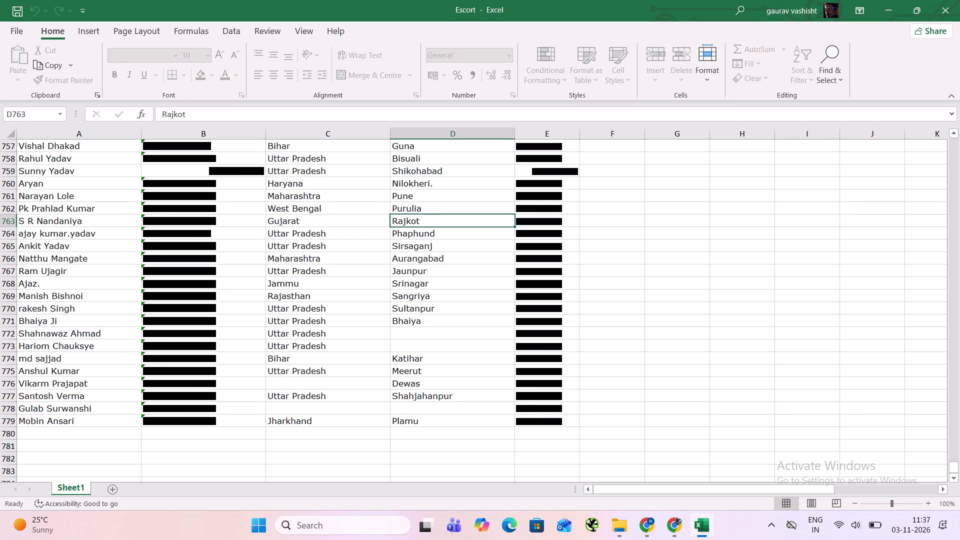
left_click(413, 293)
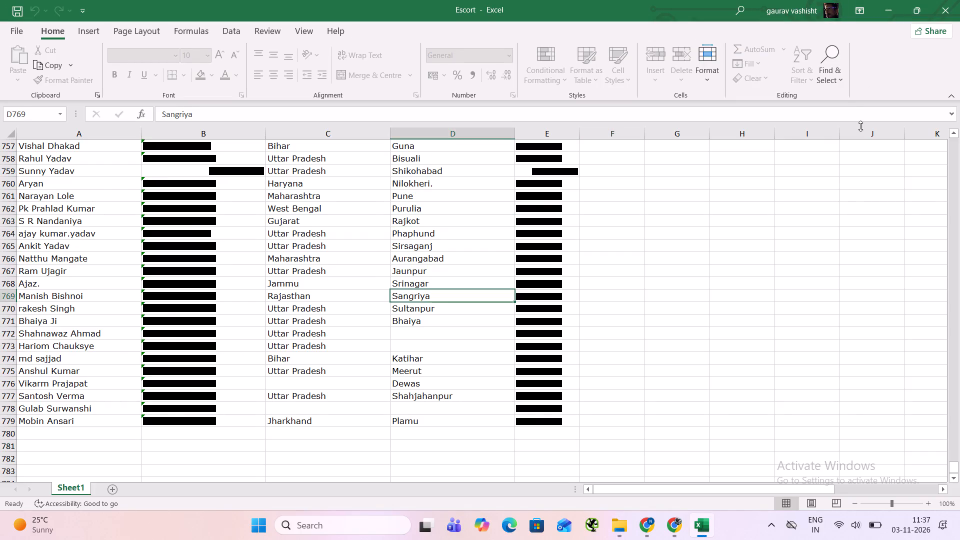
Save and close the Escort workbook.
key("ctrl+s")
left_click(952, 0)
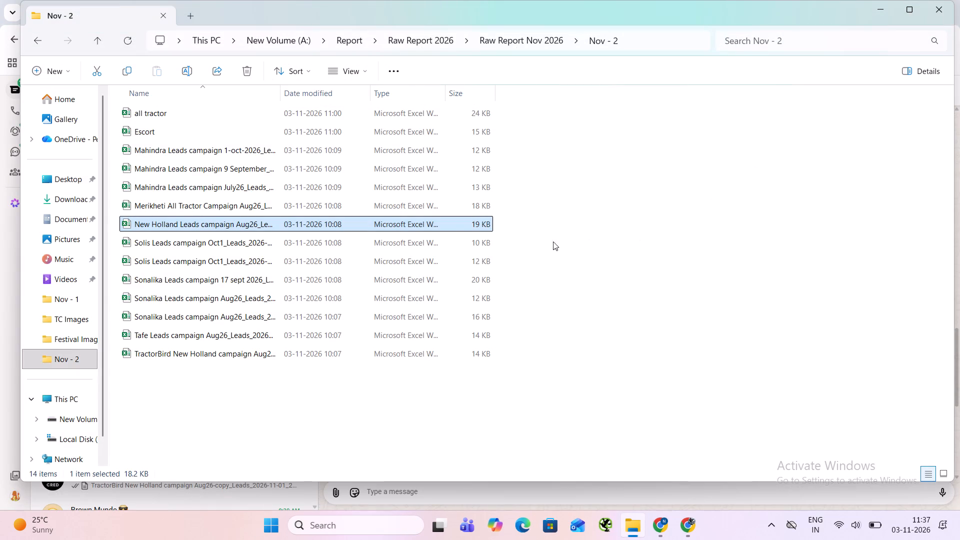
Open the 19 KB New Holland Leads campaign Aug26 workbook from the Nov - 2 folder and enable editing.
double_click(400, 229)
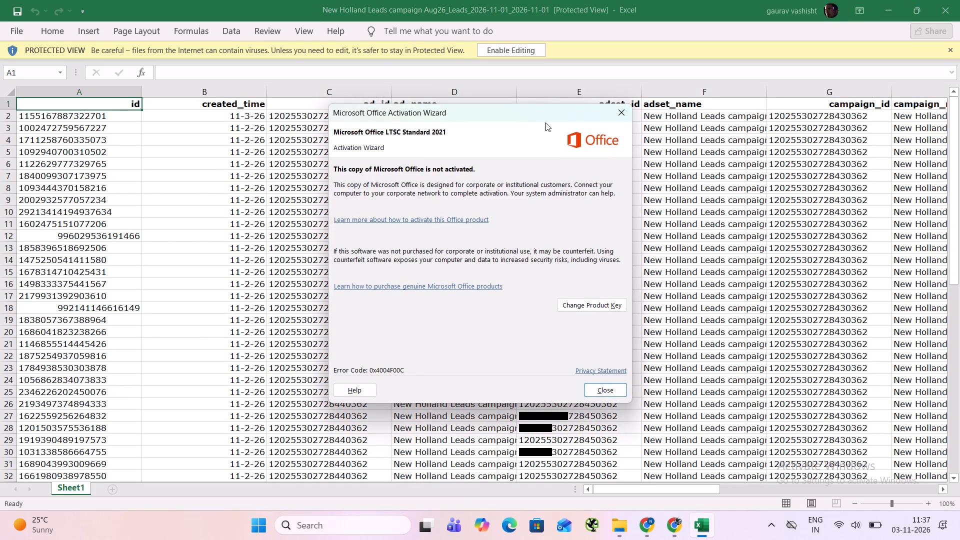
left_click(613, 112)
left_click(512, 45)
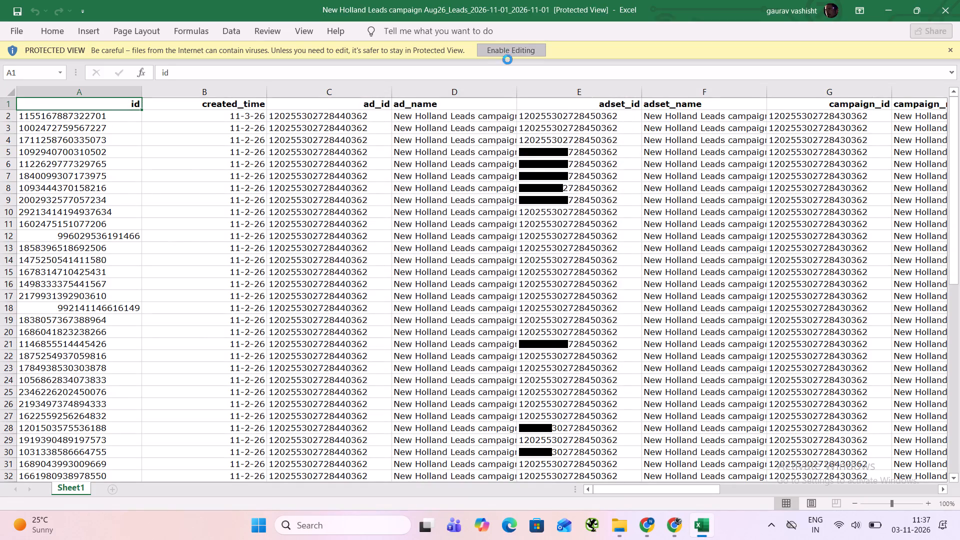
Examine the purchase timing, horsepower, name, phone number, state and city columns of the New Holland leads down to row 55.
left_click_drag(344, 198, 594, 208)
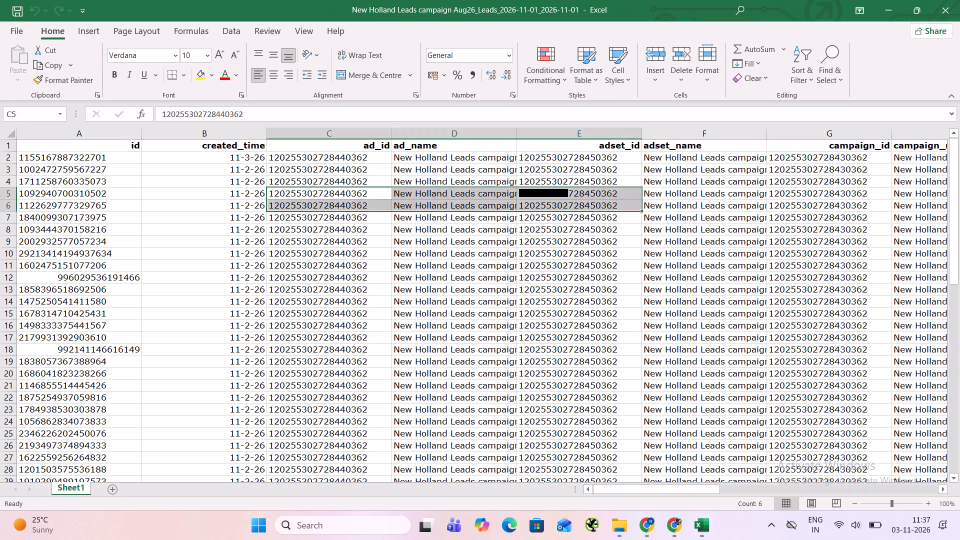
left_click_drag(428, 253, 956, 268)
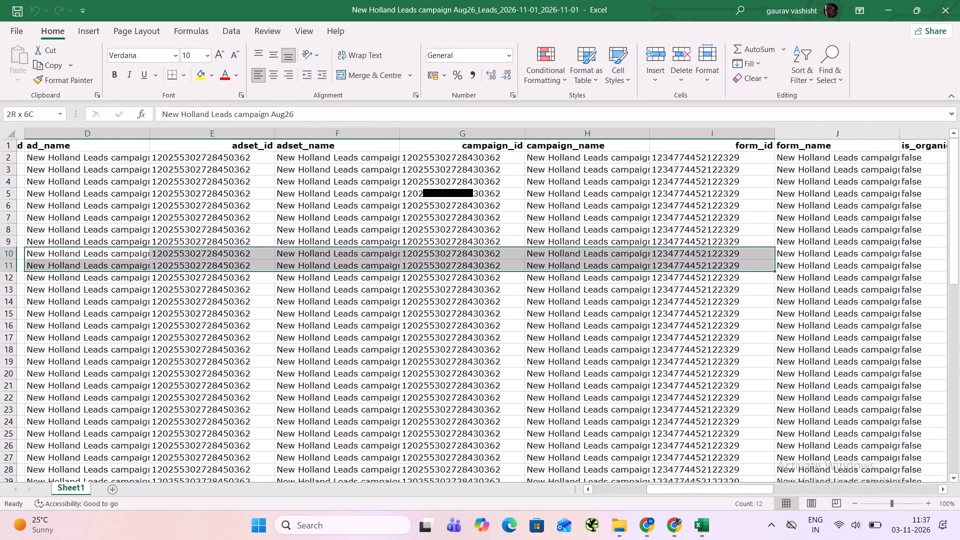
left_click_drag(956, 268, 956, 268)
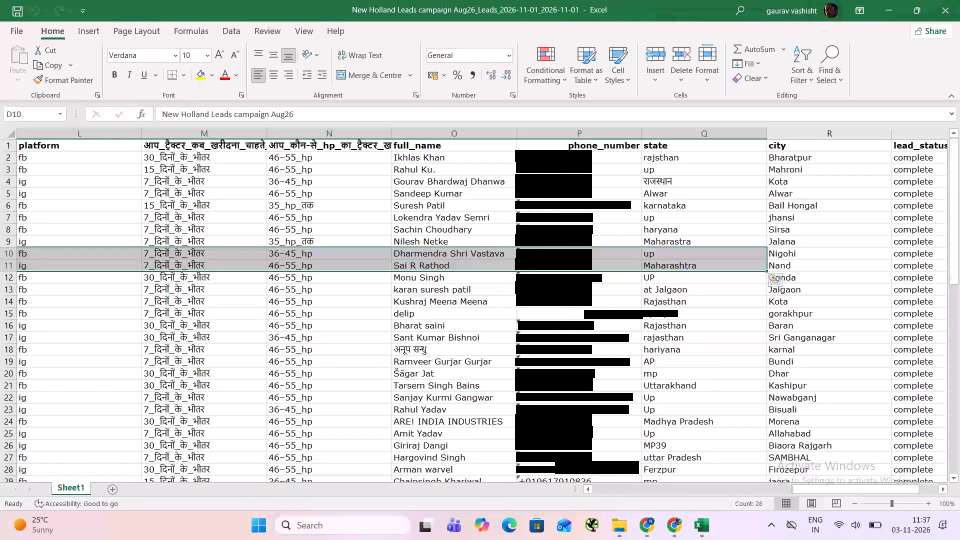
left_click_drag(621, 214, 947, 215)
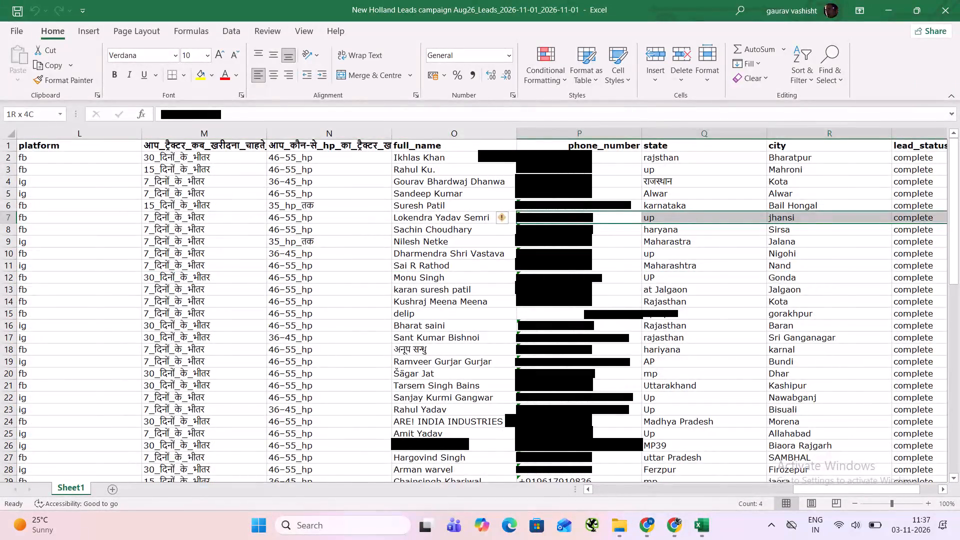
left_click_drag(947, 215, 950, 216)
scroll(511, 194, "down", 5)
scroll(669, 232, "down", 4)
scroll(549, 303, "down", 5)
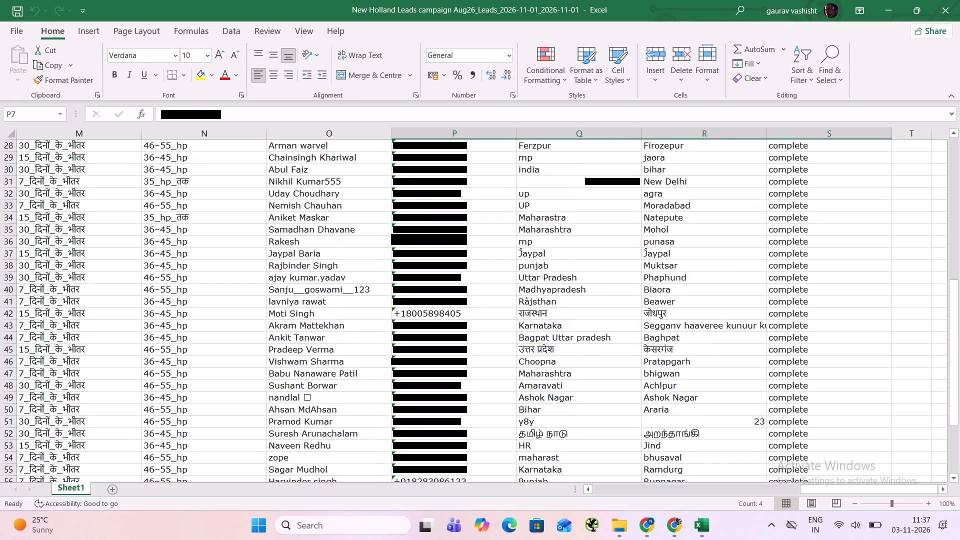
Close the New Holland Leads campaign Aug26 workbook.
scroll(560, 296, "down", 6)
left_click(959, 0)
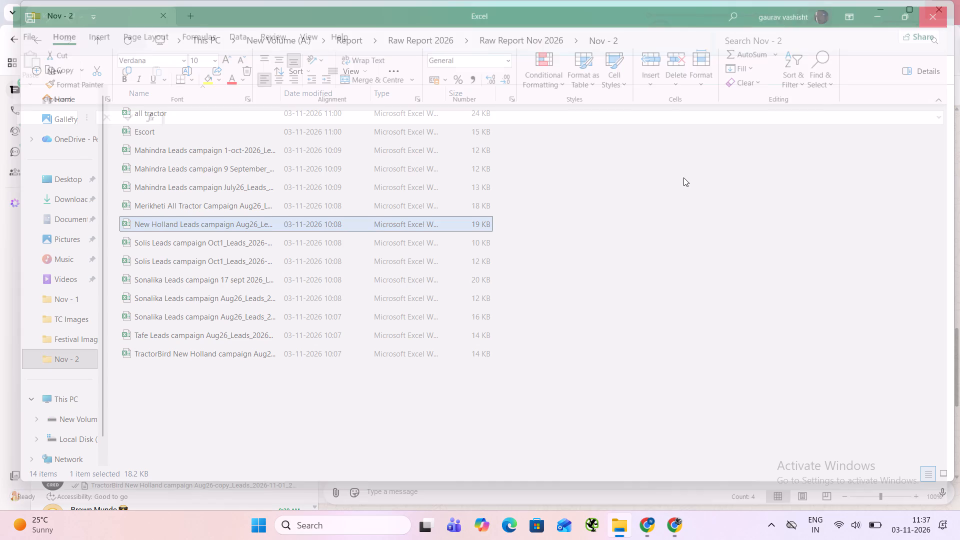
Select the 19 KB New Holland Leads campaign Aug26 workbook in the Nov - 2 folder.
left_click(296, 222, "ctrl")
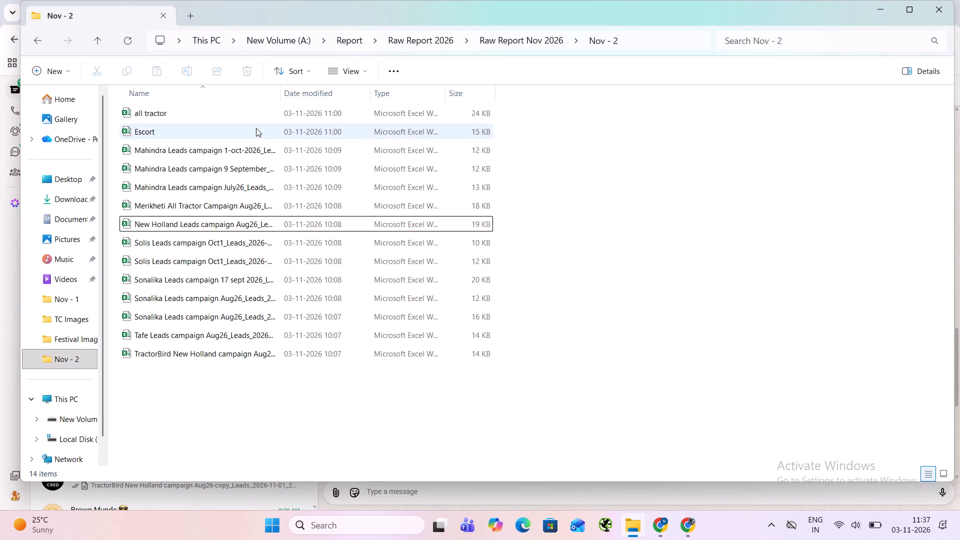
left_click(243, 218, "ctrl")
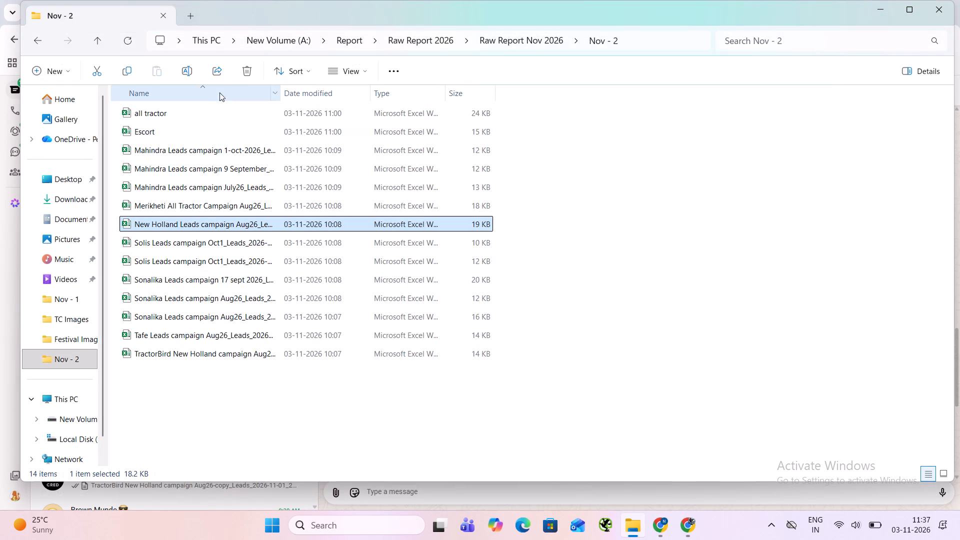
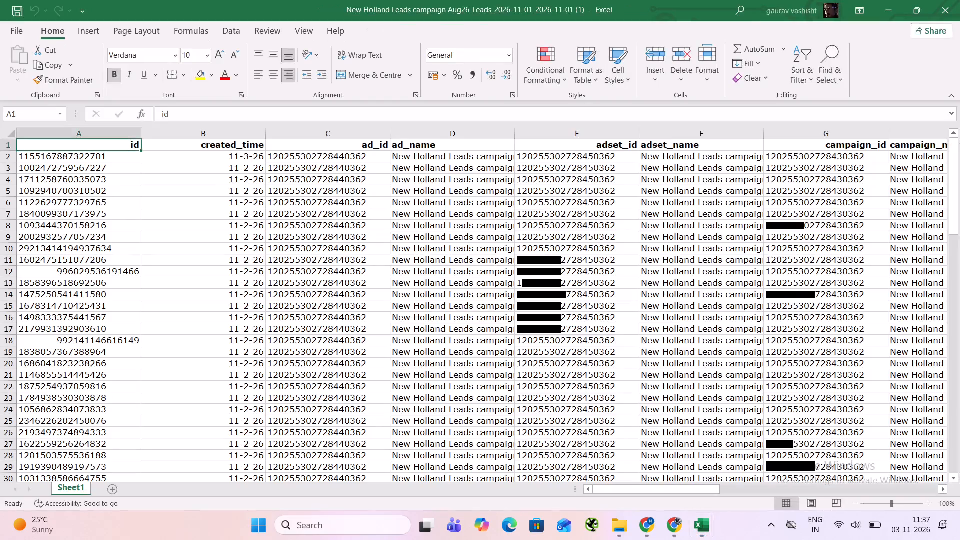
Examine the horsepower, name, phone number, state and city columns of the New Holland leads down to row 60.
left_click_drag(239, 188, 632, 204)
left_click_drag(495, 240, 959, 251)
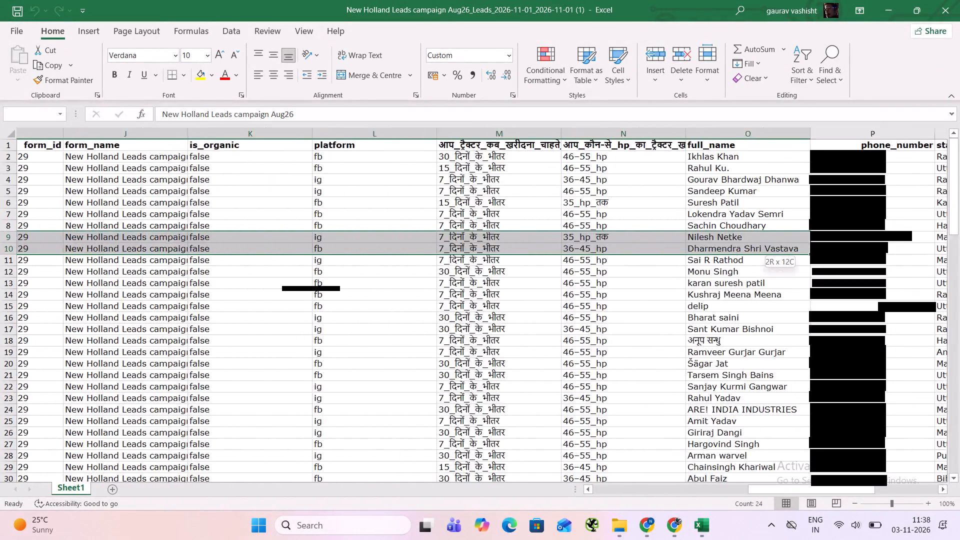
left_click_drag(959, 251, 959, 252)
left_click_drag(433, 180, 459, 539)
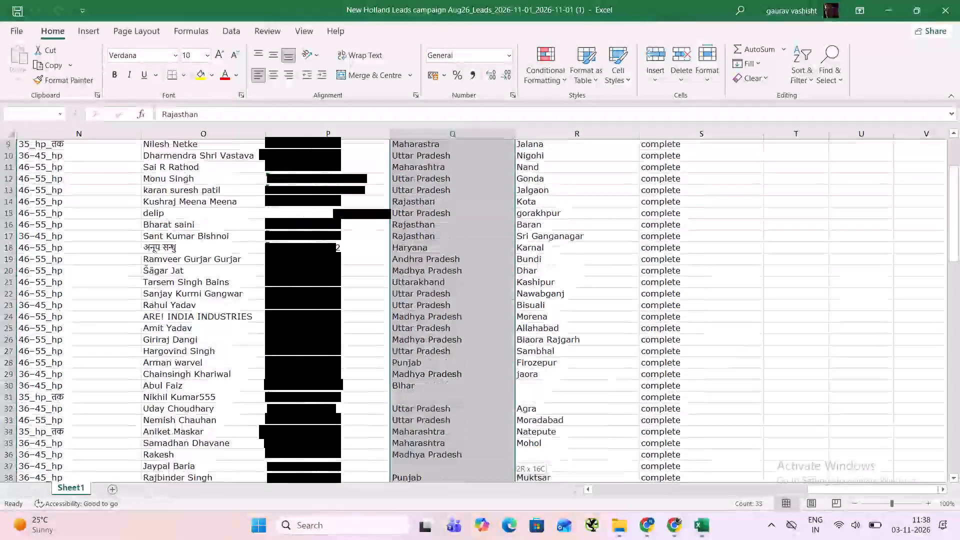
left_click_drag(459, 539, 457, 529)
scroll(378, 371, "up", 2)
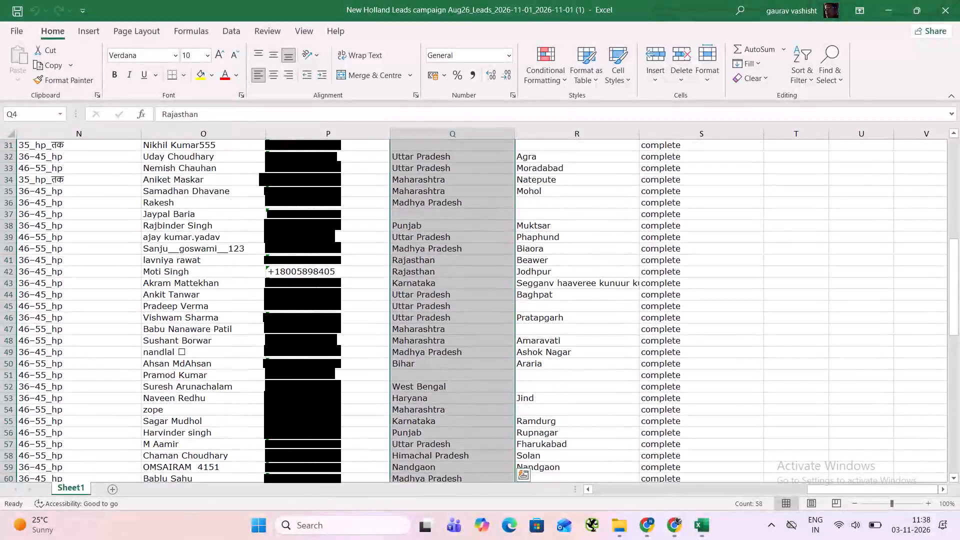
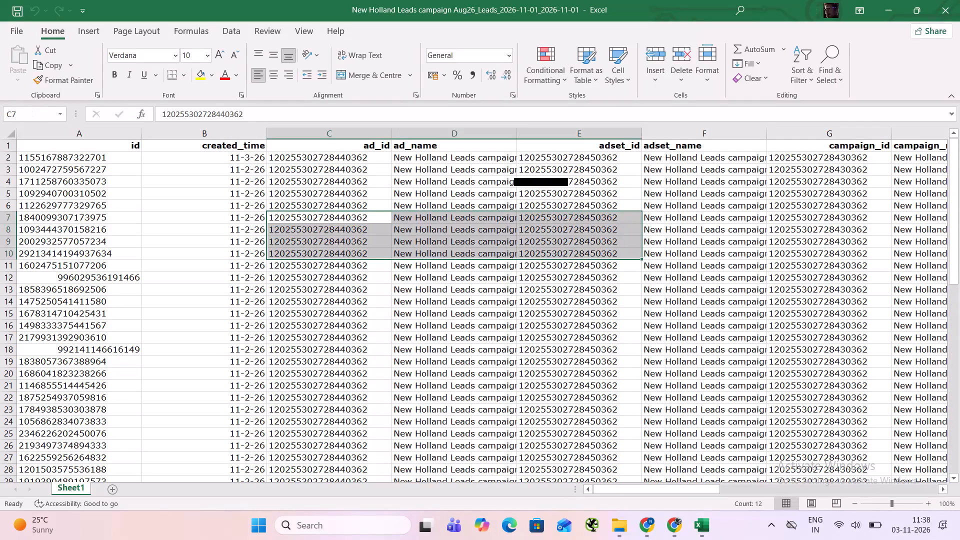
Examine the remaining New Holland leads down to row 64, including the name, state and city columns.
left_click_drag(547, 249, 912, 494)
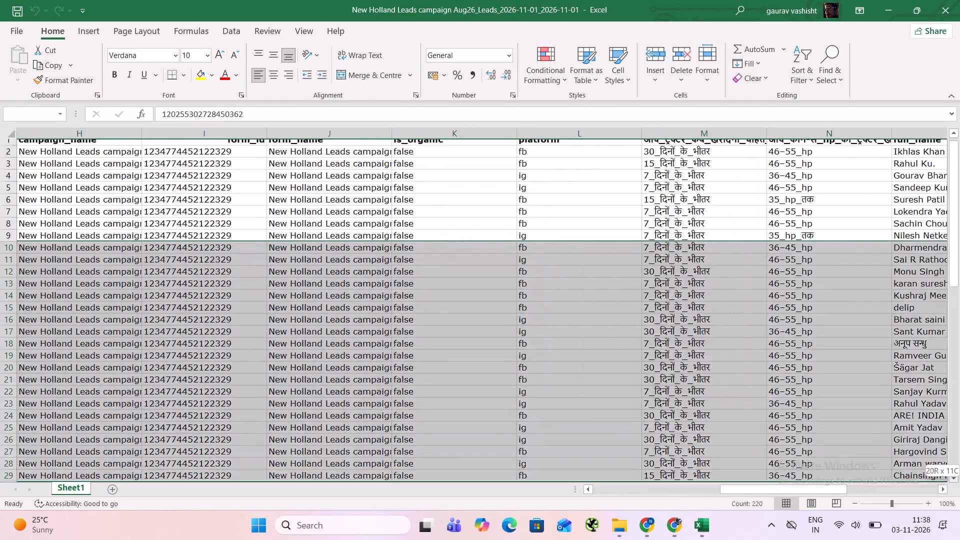
left_click_drag(912, 494, 911, 505)
left_click_drag(845, 400, 959, 498)
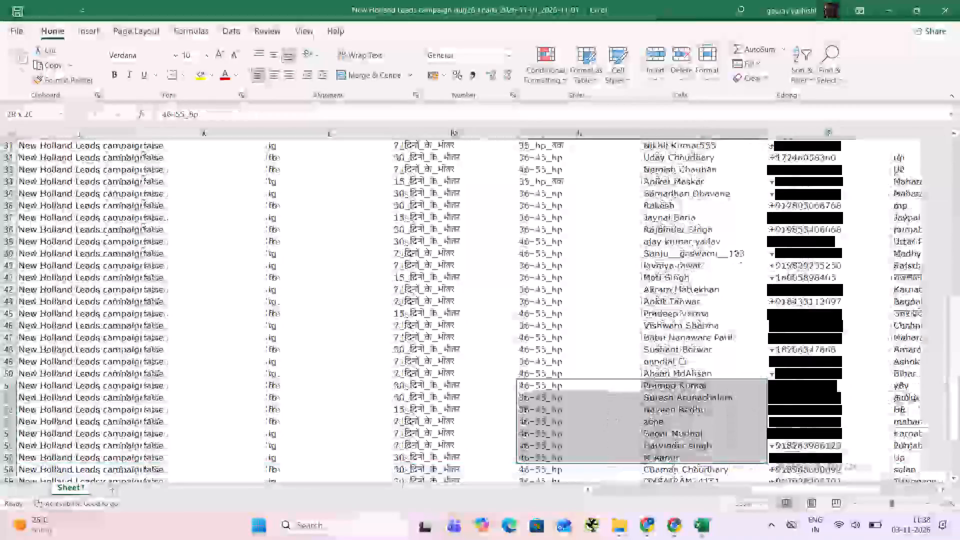
left_click_drag(959, 498, 917, 497)
left_click_drag(625, 385, 605, 502)
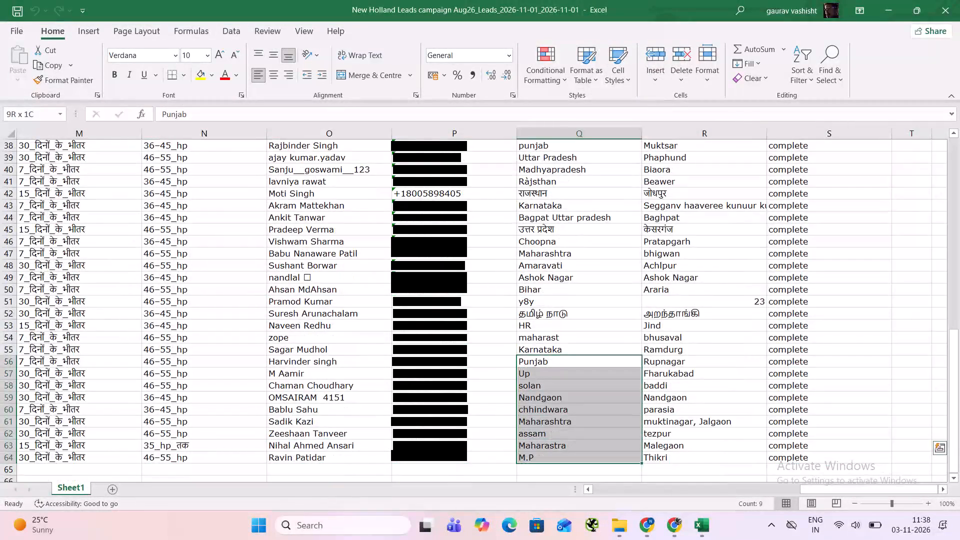
left_click(654, 278)
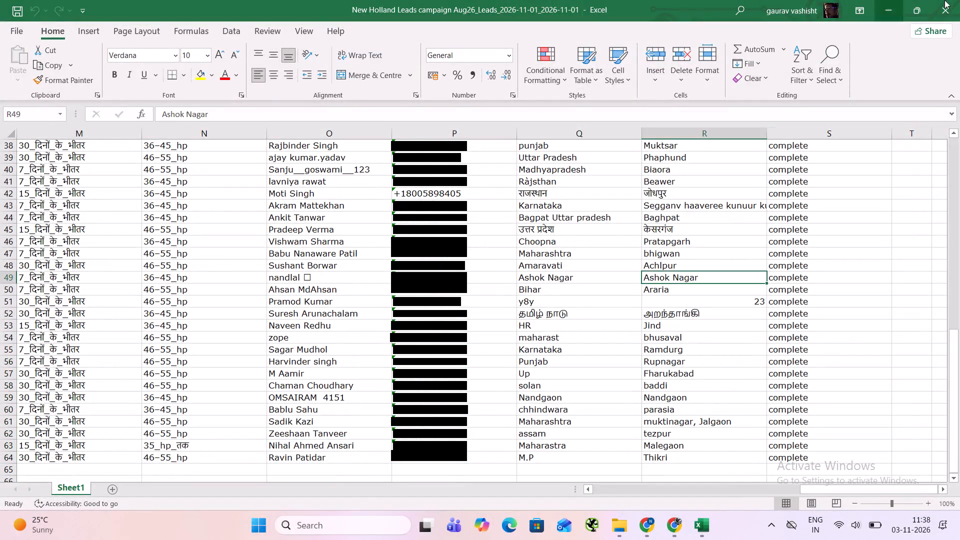
Close the New Holland Leads campaign Aug26 workbook and return to the copy numbered (1).
left_click(959, 0)
left_click(690, 280)
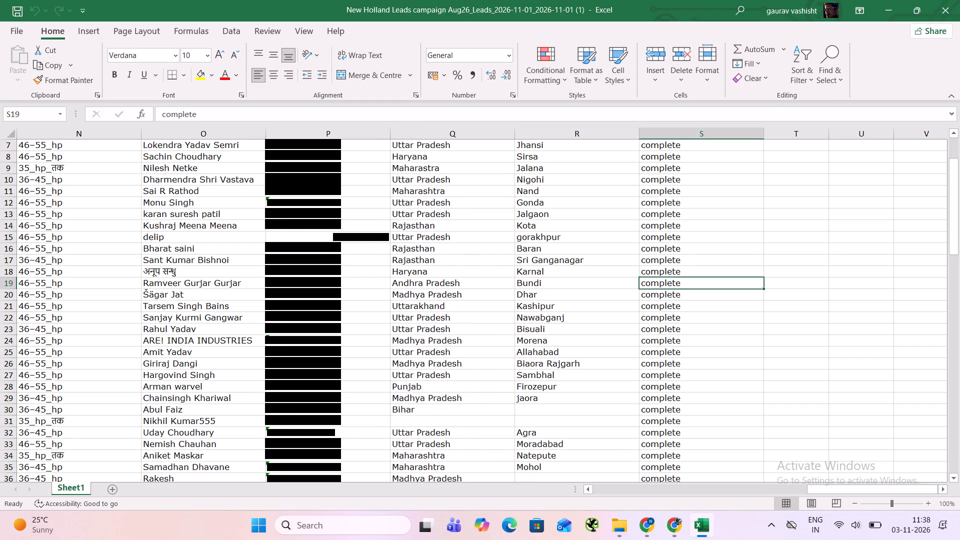
Switch to Chrome and download the New Holland Leads campaign Aug26 leads as XLS from Meta Business Suite.
left_click(655, 524)
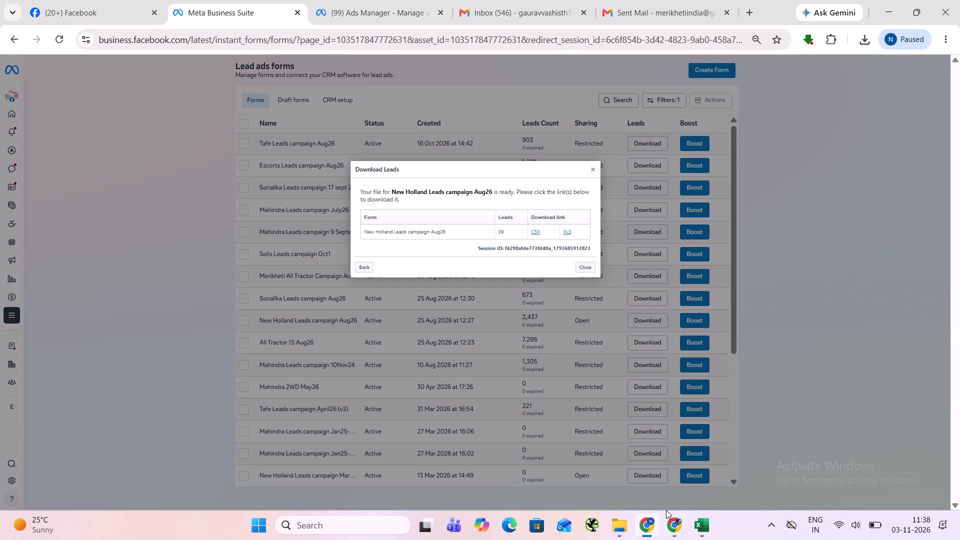
left_click(569, 232)
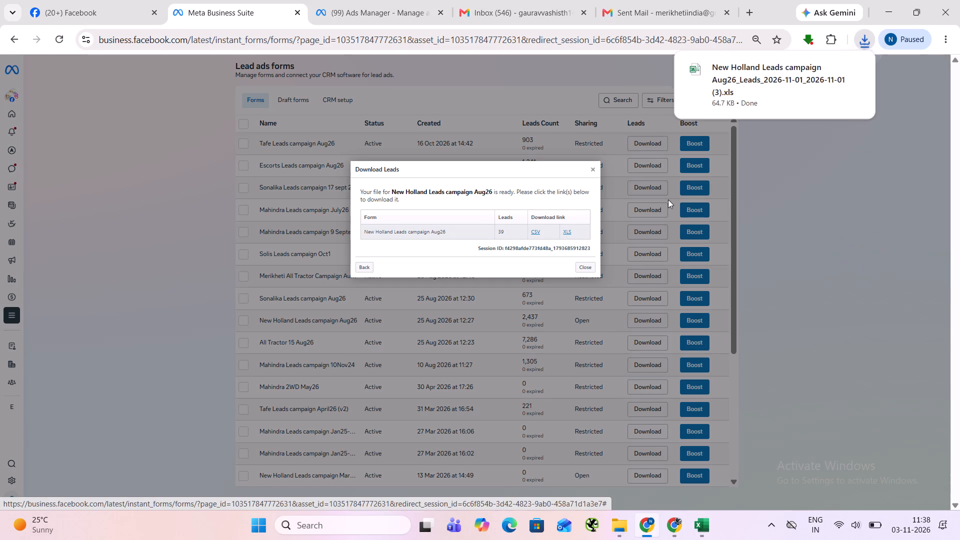
Open the downloaded New Holland Leads campaign Aug26 (3) file in Excel despite its format mismatch and enable editing.
left_click(852, 68)
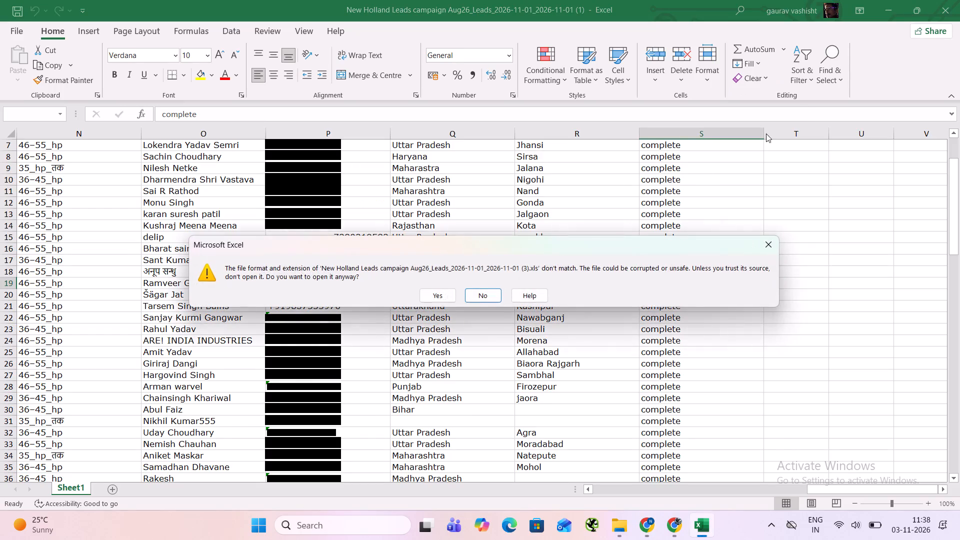
left_click(438, 298)
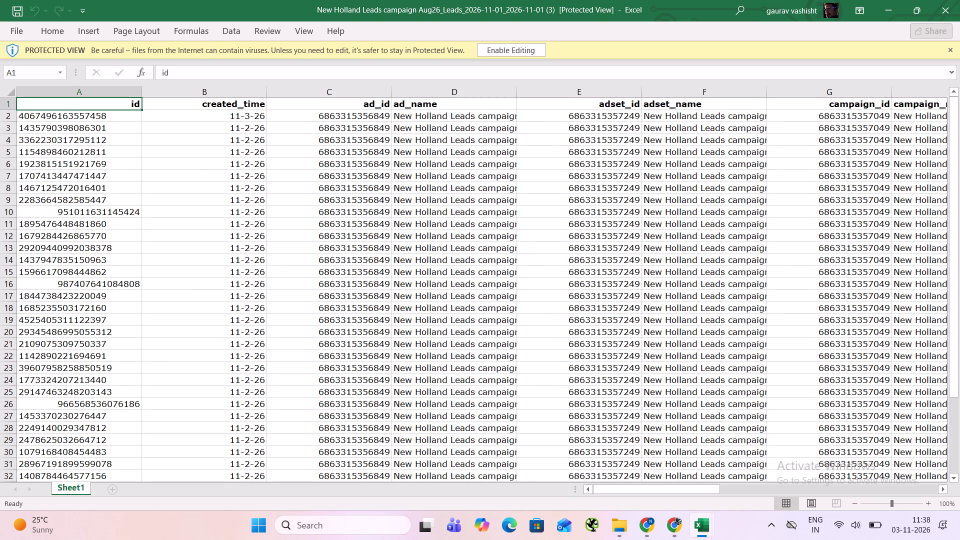
left_click(530, 49)
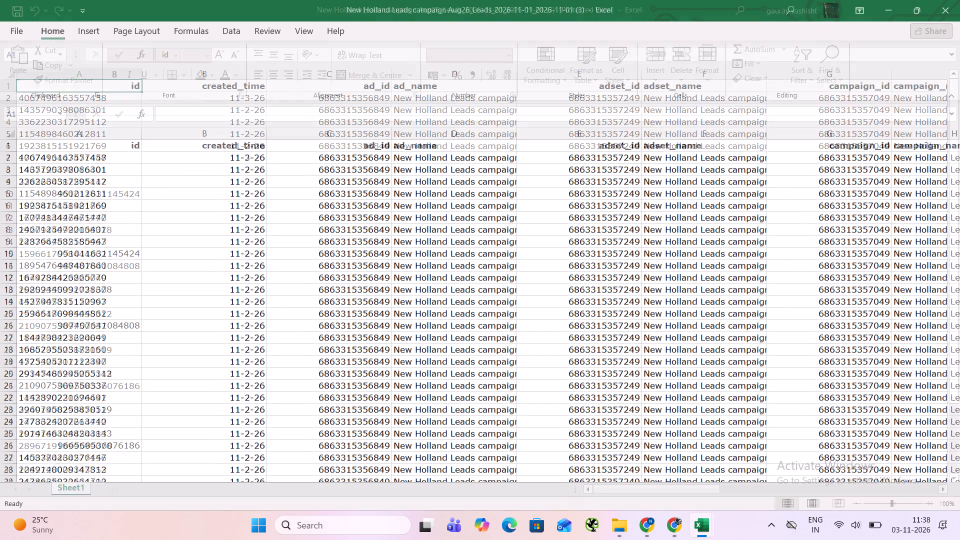
Review the new leads, and move Agra from the state cell to the city cell in row 2.
left_click_drag(277, 207, 491, 215)
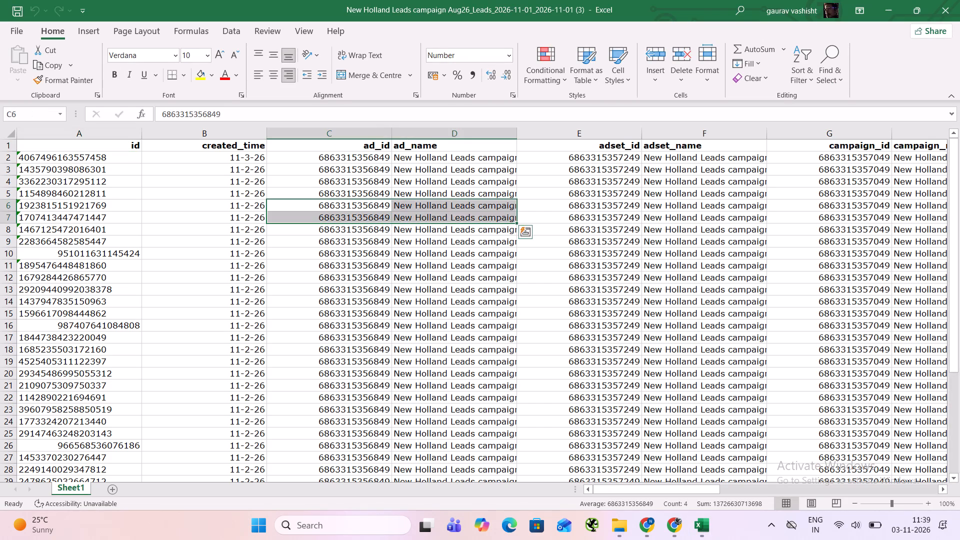
left_click_drag(345, 182, 959, 200)
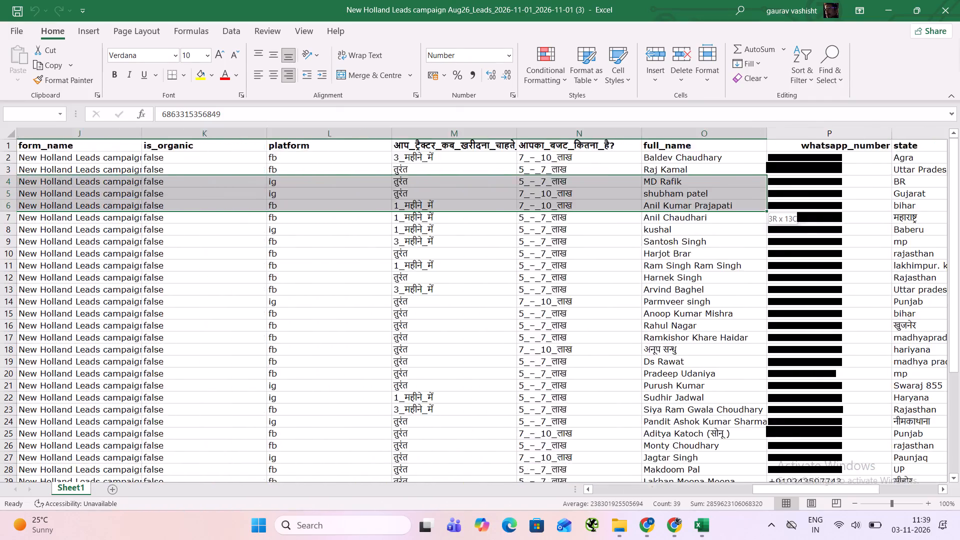
left_click_drag(959, 200, 958, 201)
scroll(607, 308, "down", 6)
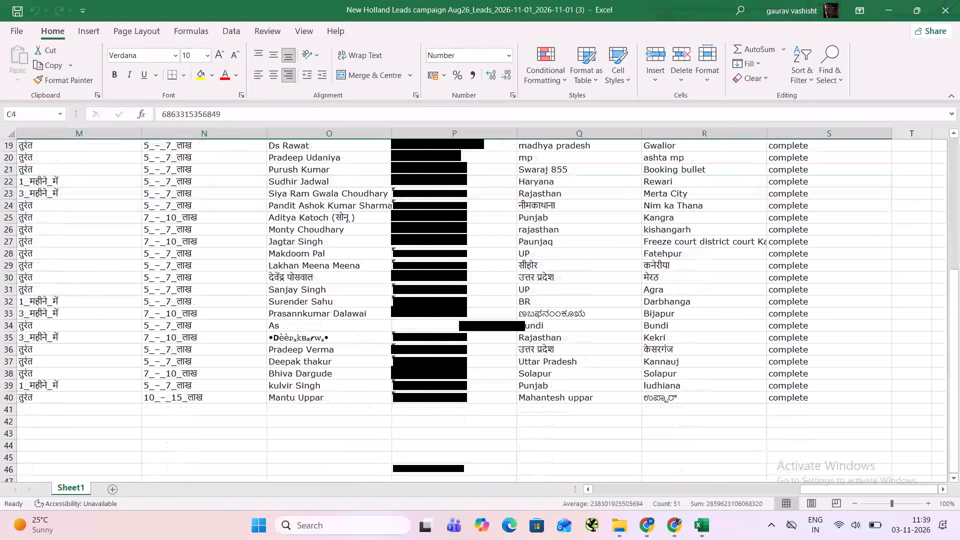
scroll(557, 330, "up", 7)
scroll(538, 287, "up", 5)
left_click(589, 159)
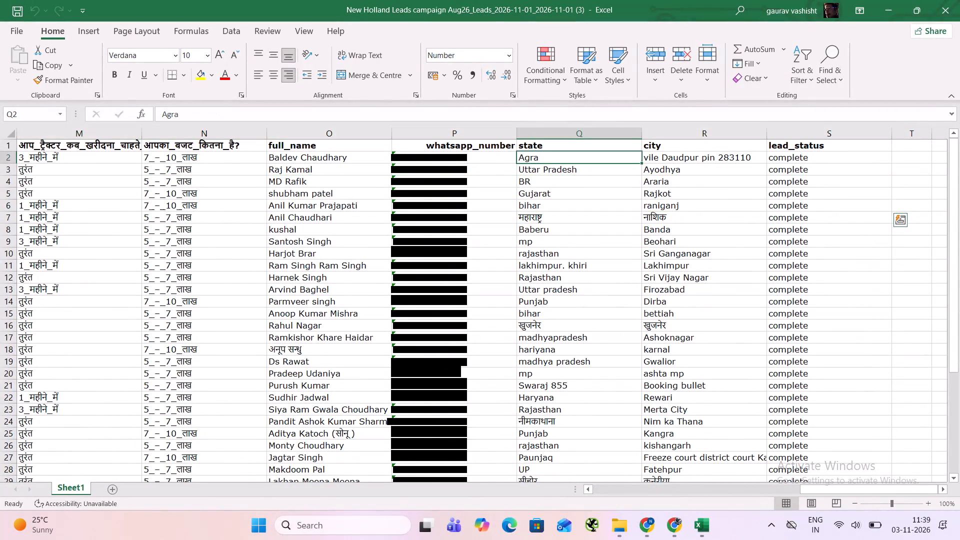
key("ctrl+x")
key("Right")
key("ctrl+v")
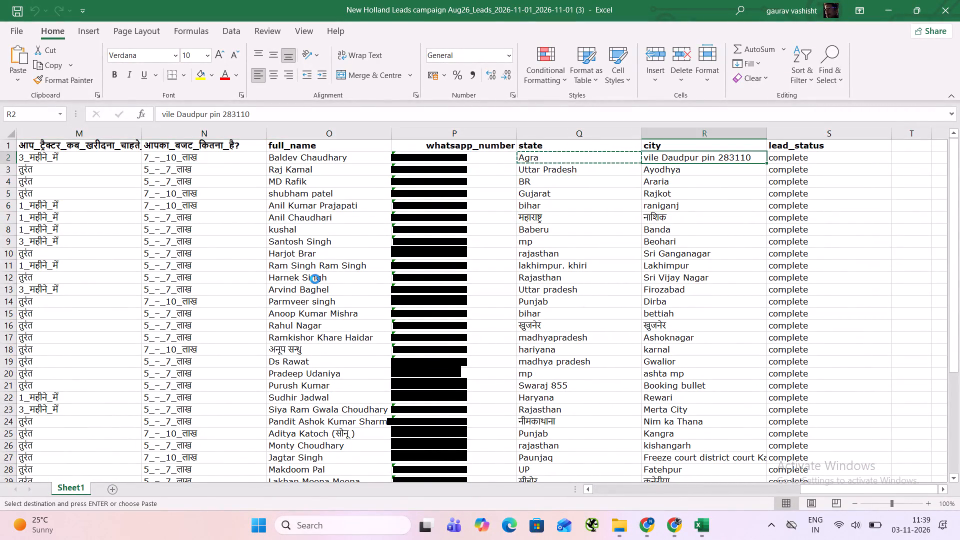
Copy Uttar Pradesh from the state cell of row 3 into the empty state cell of row 2.
left_click(315, 279)
key("Left")
key("Up")
key("Up")
key("Up")
key("Up")
key("Up")
key("Up")
key("Up")
key("Up")
key("Up")
key("Up")
key("Up")
key("Up")
key("Up")
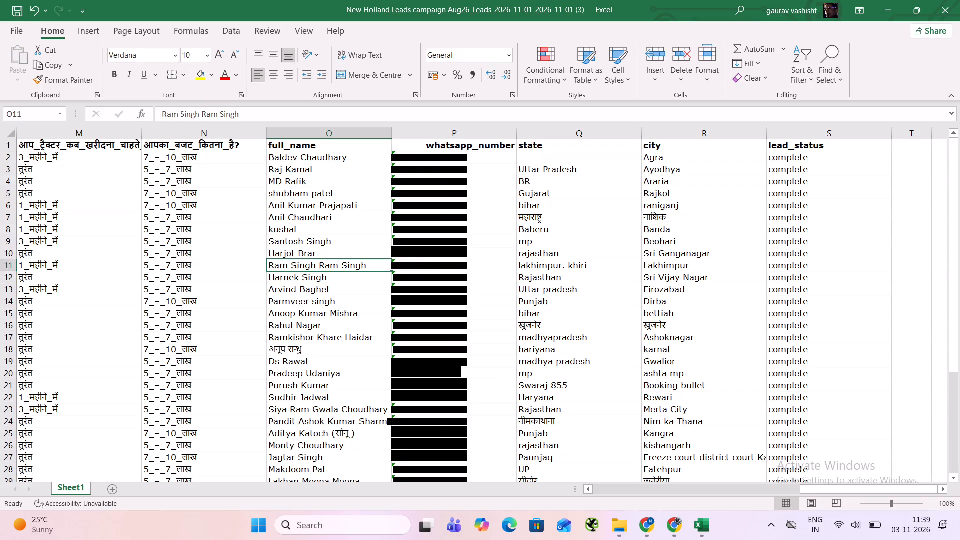
key("Right")
key("Down")
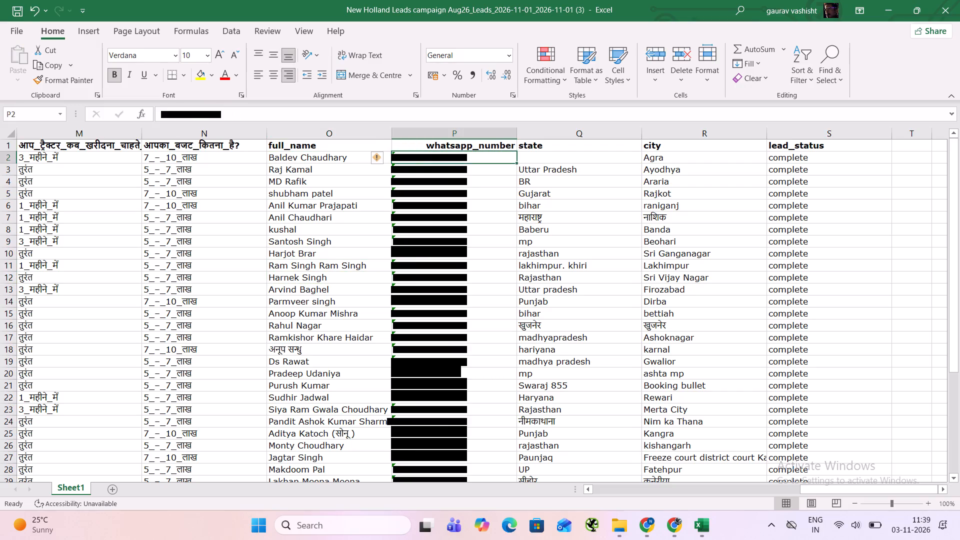
key("Right")
key("Down")
key("ctrl+c")
key("Up")
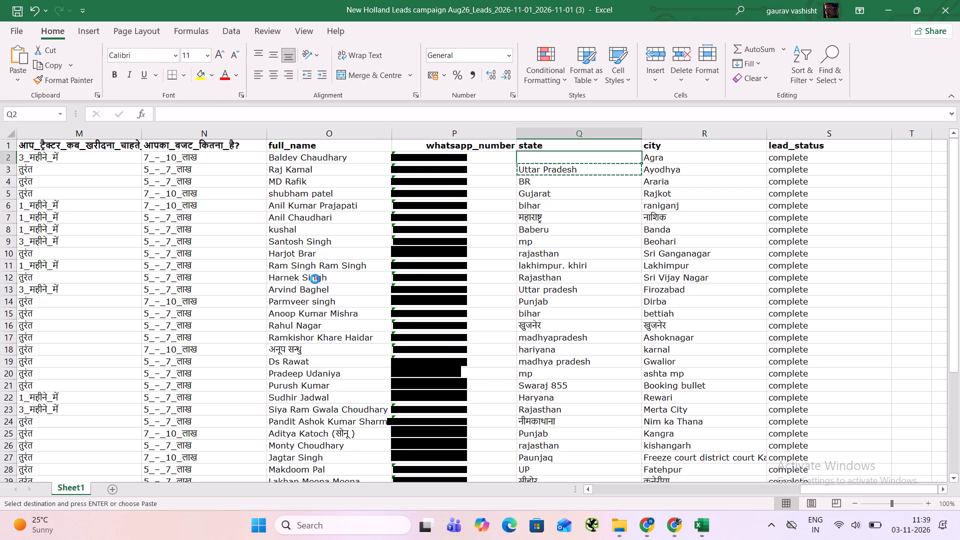
key("ctrl+v")
Replace the abbreviated state in row 4 with Bihar.
key("Down")
key("Down")
type("Bihar")
key("Down")
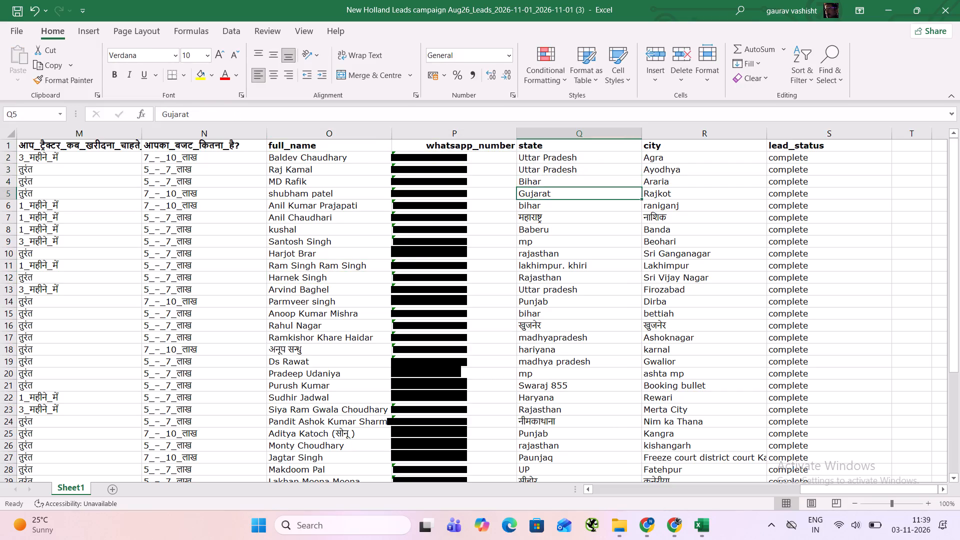
Clear the city in row 6 and copy Bihar from the state cell of row 4 into row 6.
key("Right")
key("Down")
key("BackSpace")
key("Left")
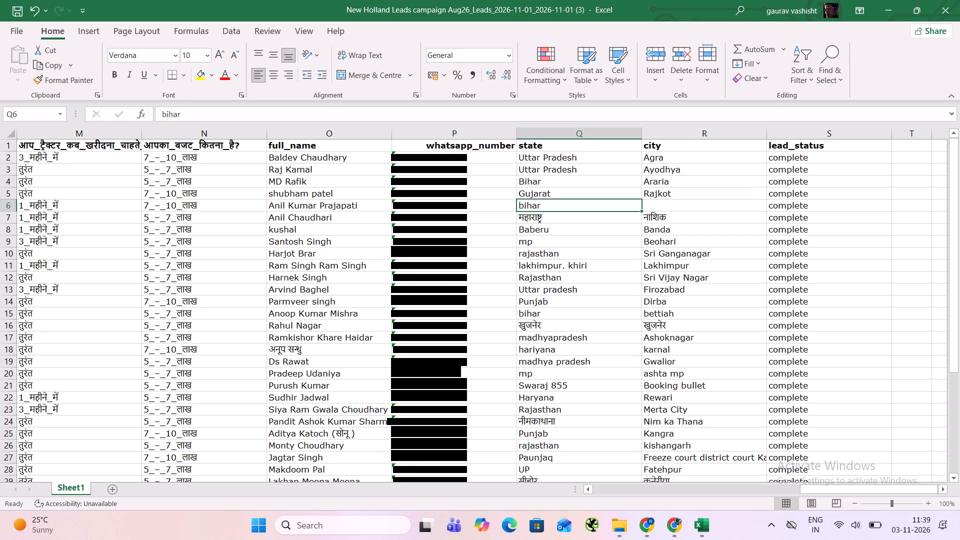
key("Up")
key("Up")
key("Down")
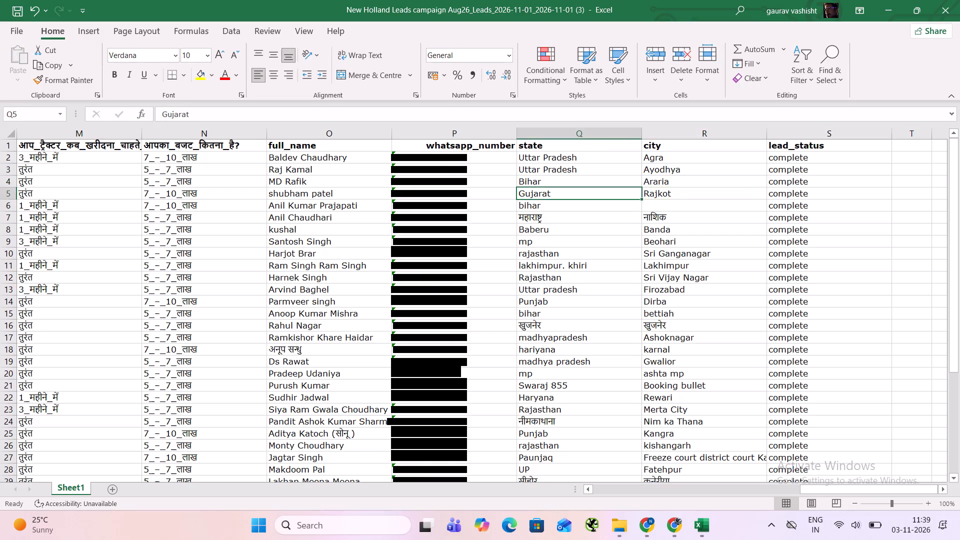
key("Up")
key("ctrl+c")
key("Down")
key("Down")
key("ctrl+v")
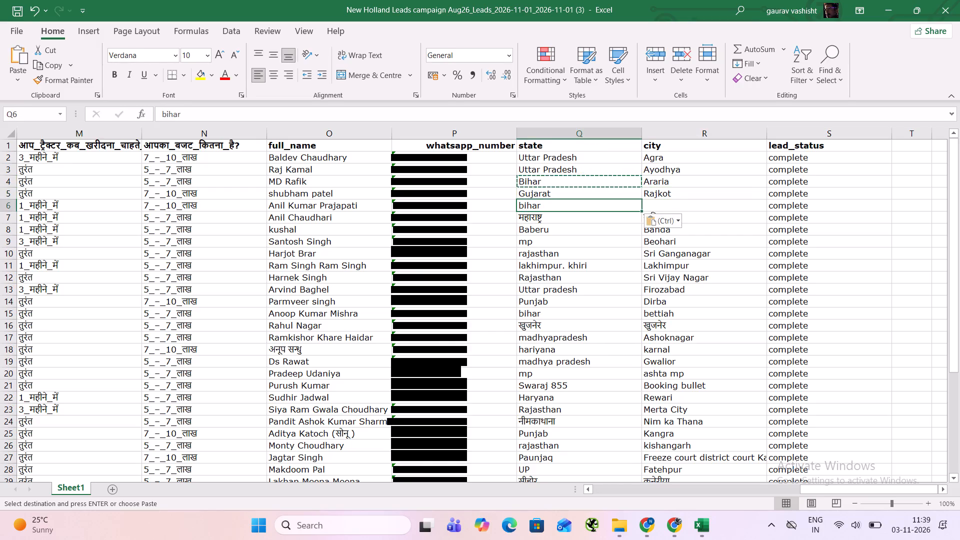
Replace the Hindi entries in row 7 with Maharashtra as the state and Nasik as the city.
key("Down")
type("Maharashtra")
key("Right")
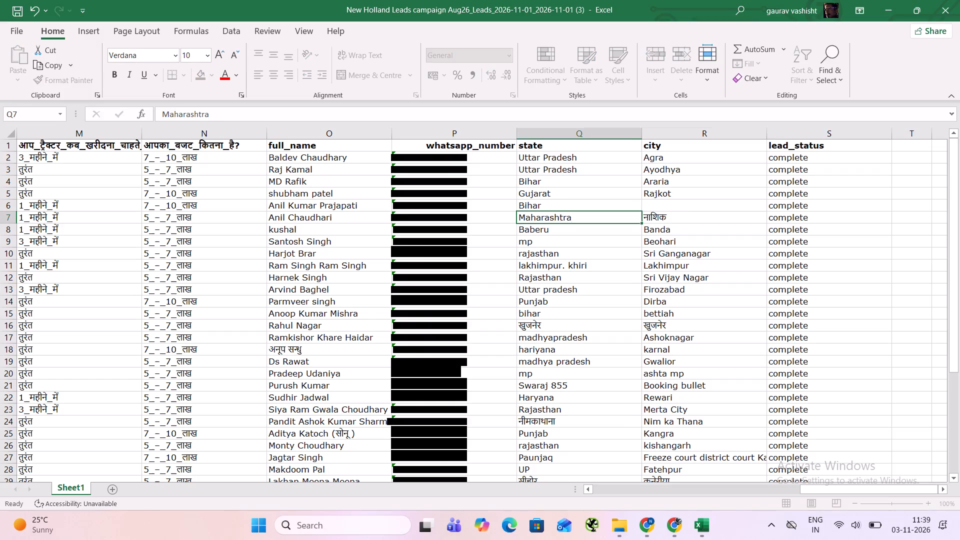
type("Nasik")
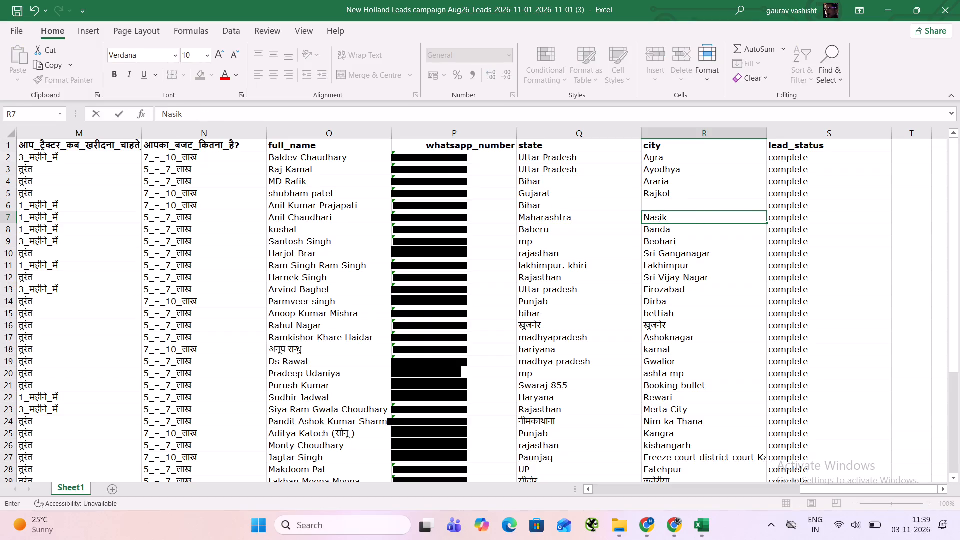
key("Down")
Clear the state and city cells in row 8.
key("Left")
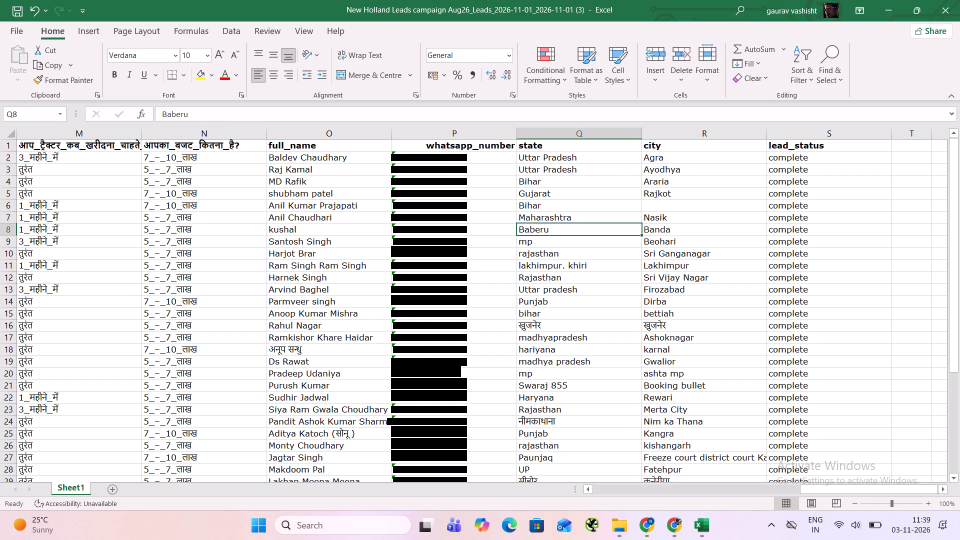
key("BackSpace")
key("Right")
key("BackSpace")
Replace the abbreviated state in row 9 with Madhya Pradesh, capitalising both words.
key("Down")
key("Left")
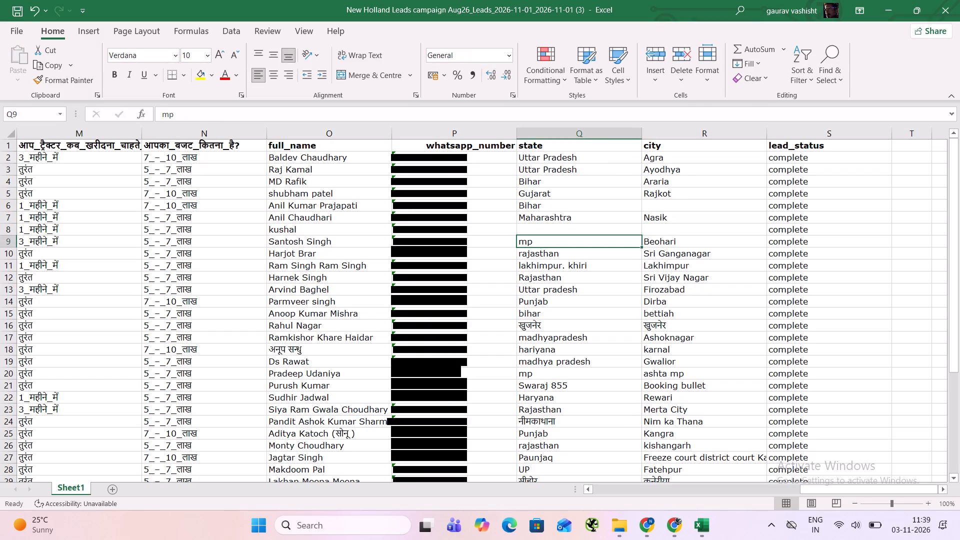
type("Madhya")
key("space")
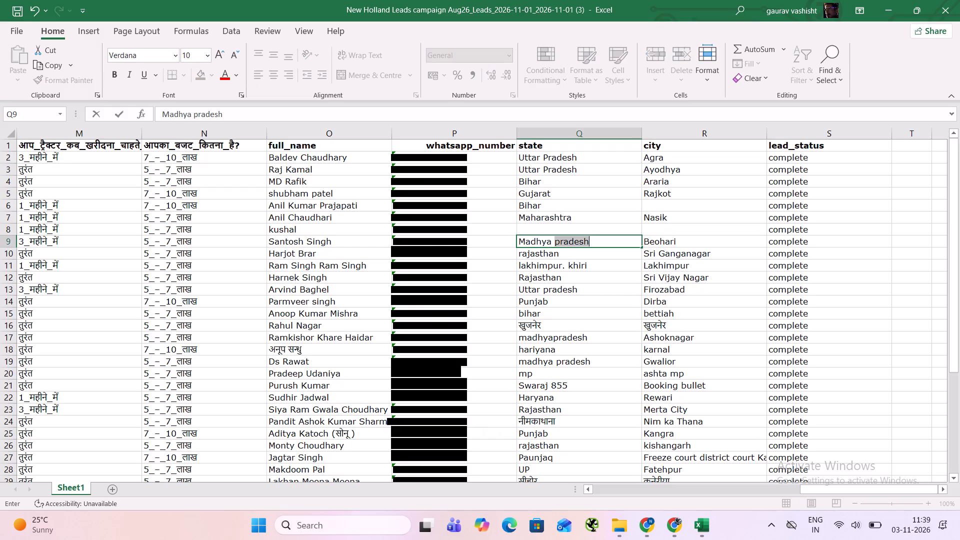
key("shift+braceleft")
key("BackSpace")
key("BackSpace")
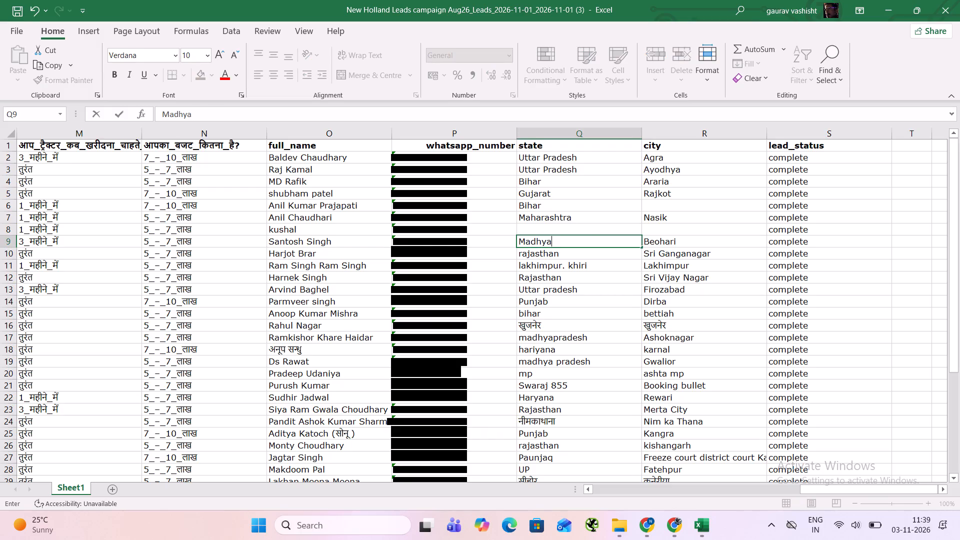
key("space")
type("Pradesh")
key("Right")
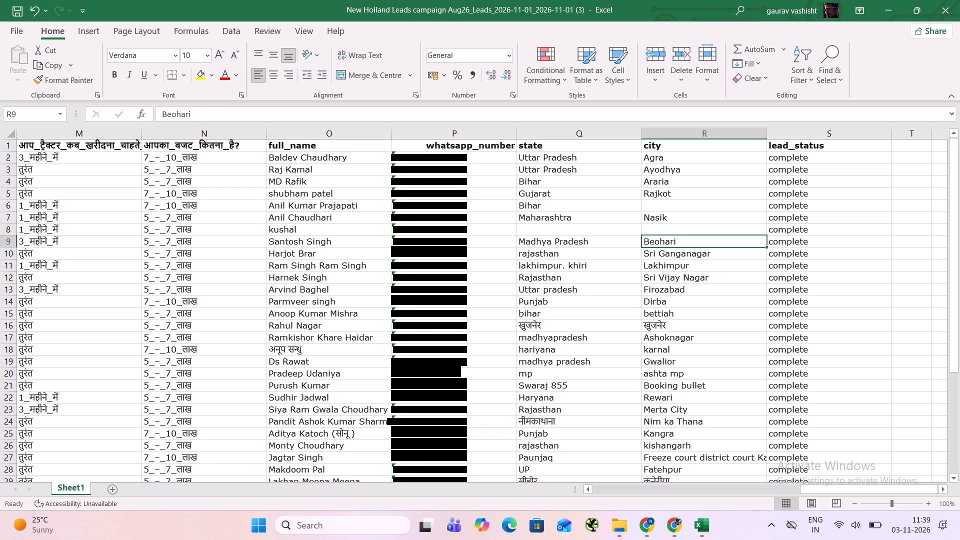
Correct the state in row 10 to the capitalised Rajasthan.
key("Down")
key("Left")
type("Rajasthan")
key("Down")
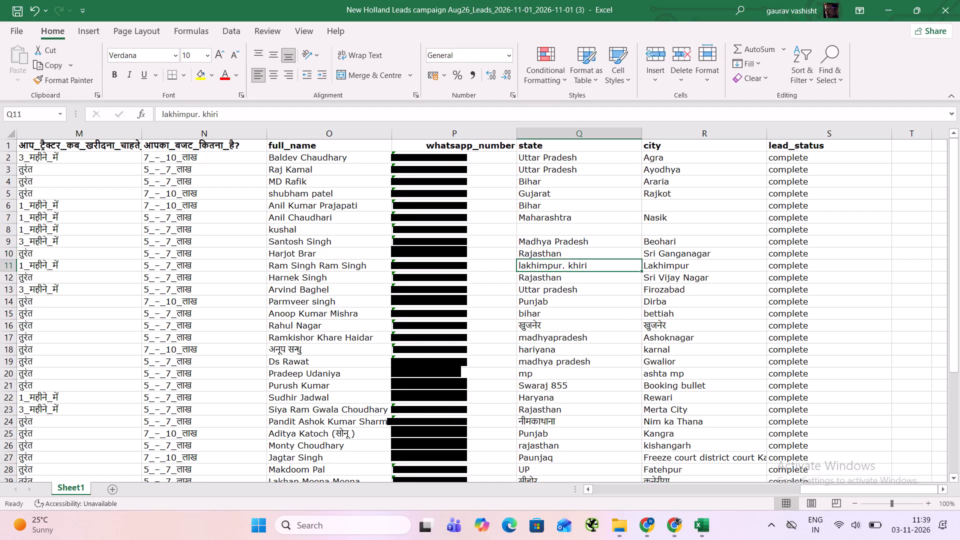
Set the state in row 11 to Uttar Pradesh and copy it into the state cell of row 13.
type("Uttar")
key("space")
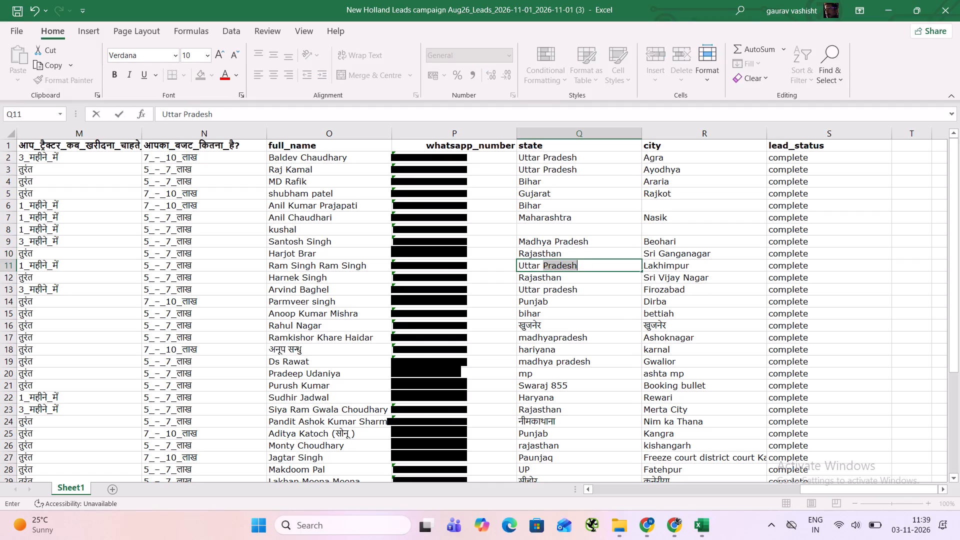
key("Return")
key("Right")
key("Left")
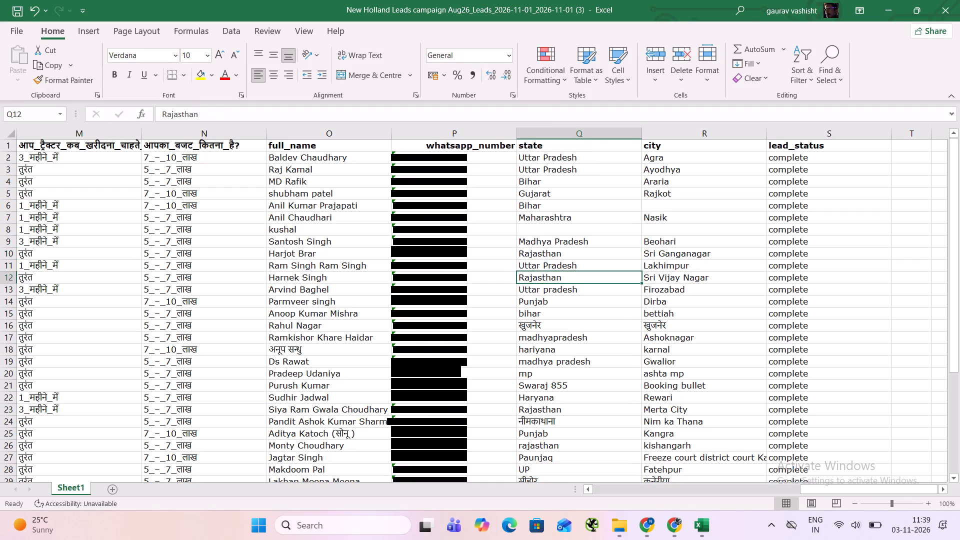
key("Up")
key("ctrl+c")
key("Down")
key("Down")
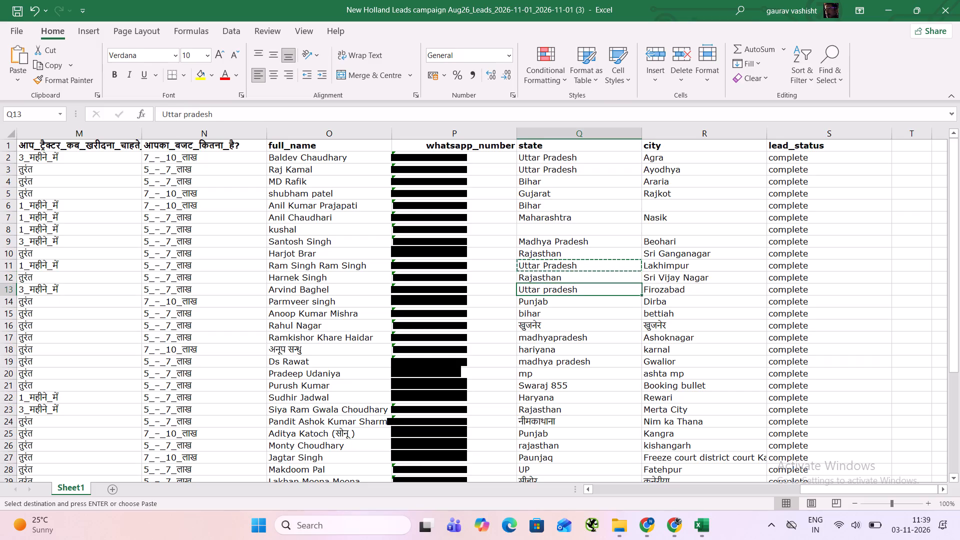
key("ctrl+v")
Enter Biar as the state in row 15 and clear that row's city.
key("Down")
key("Down")
type("Biar")
key("Right")
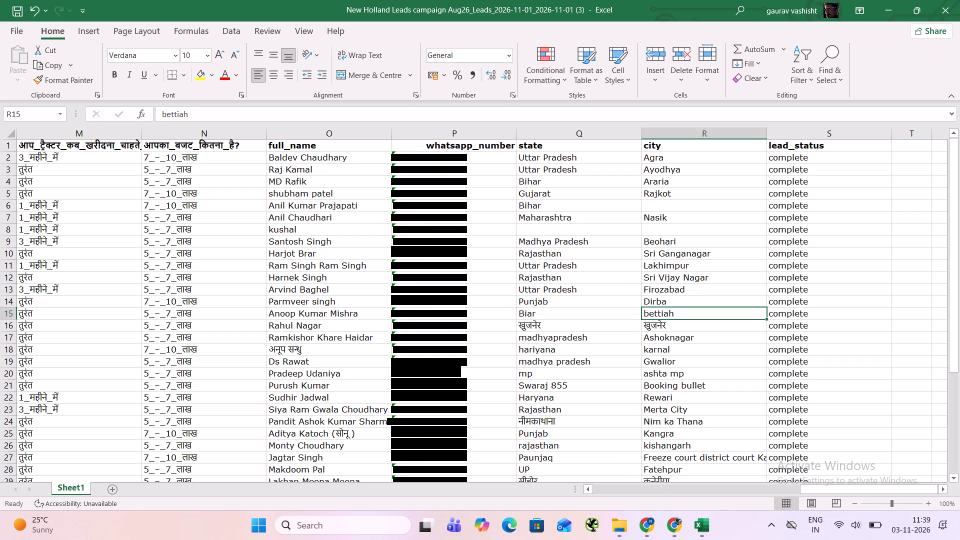
key("Delete")
Clear the Hindi city and state entries in row 16.
key("Down")
key("BackSpace")
key("Left")
key("BackSpace")
key("Down")
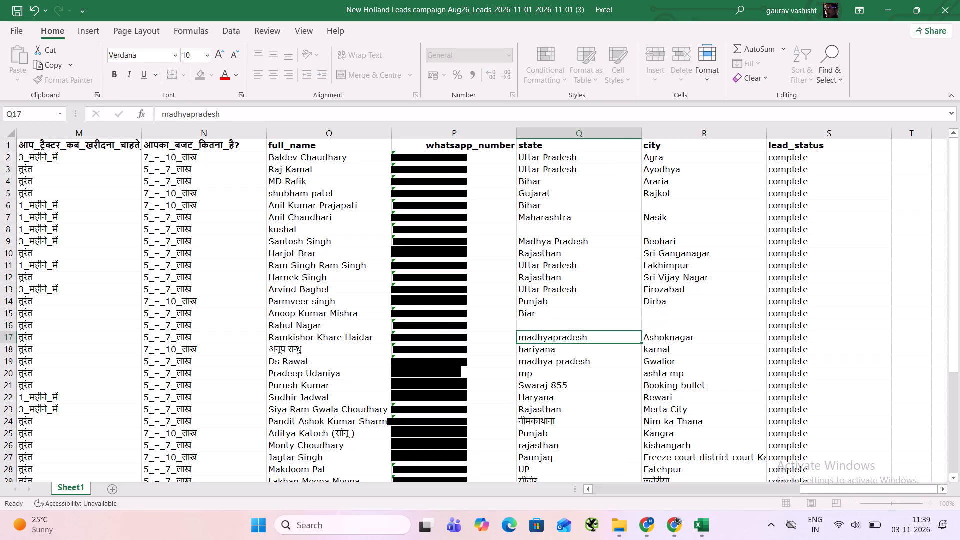
Set the state in row 17 to Madhya Pradesh and copy it into the state cell of row 19.
type("Madhya")
key("space")
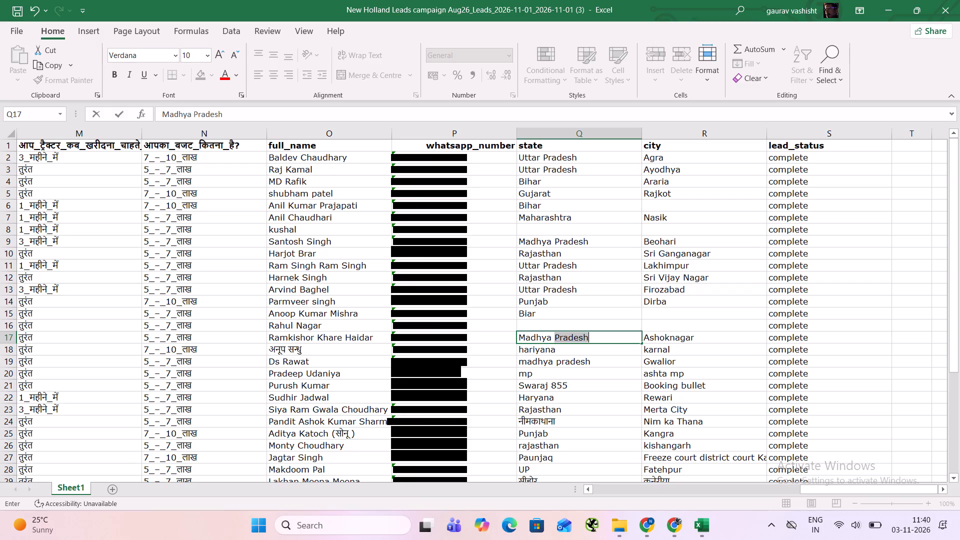
key("Return")
key("Up")
key("ctrl+c")
key("Down")
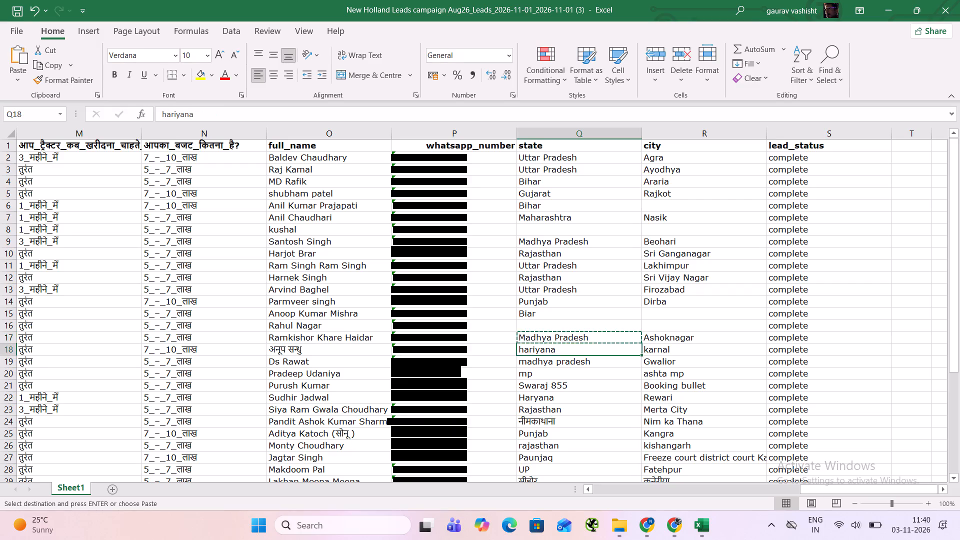
key("Down")
key("ctrl+v")
Set the state in row 18 to Haryana and clear that row's city.
key("Up")
type("Haryana")
key("Right")
key("BackSpace")
key("Down")
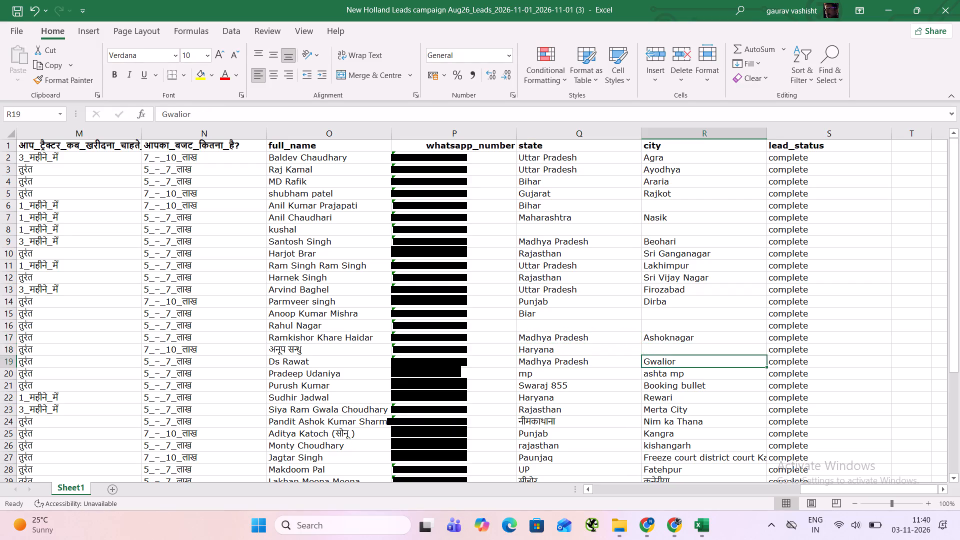
Copy Madhya Pradesh from row 19 into the state cells of rows 20 and 21 and clear both rows' cities.
key("Left")
key("Down")
key("Up")
key("ctrl+c")
key("Down")
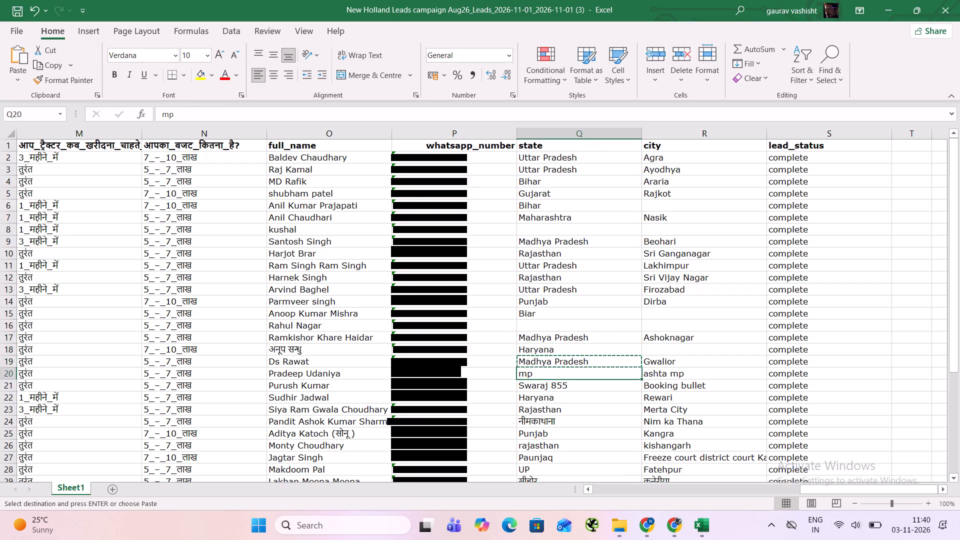
key("ctrl+v")
key("Down")
key("ctrl+v")
key("Right")
key("BackSpace")
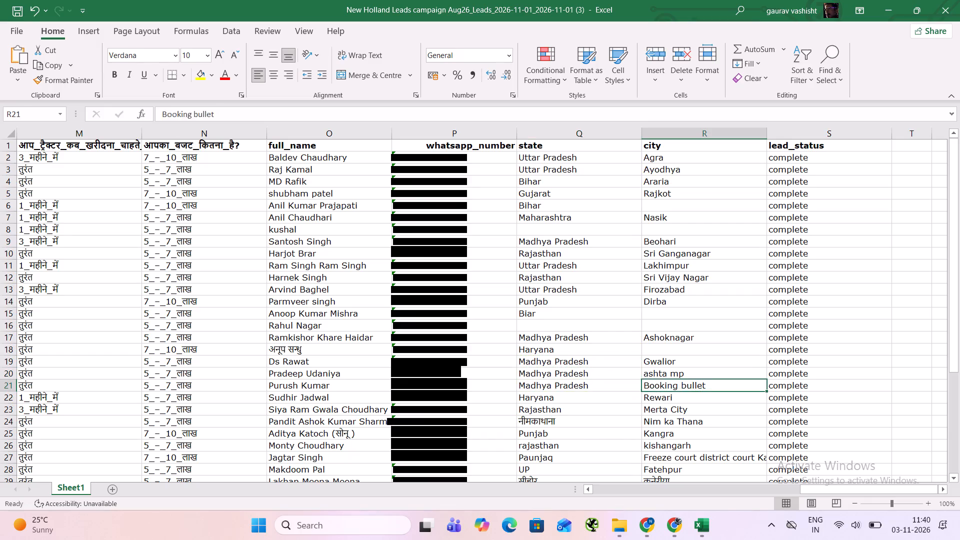
key("Up")
key("BackSpace")
Clear the state and city entries in row 24.
key("Down")
key("Down")
key("Left")
key("Down")
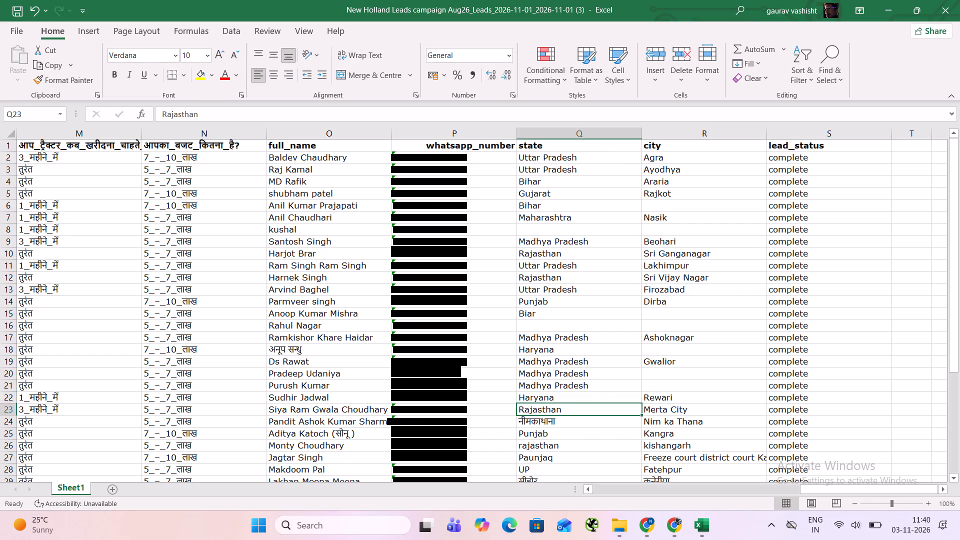
key("Down")
key("BackSpace")
key("Right")
key("BackSpace")
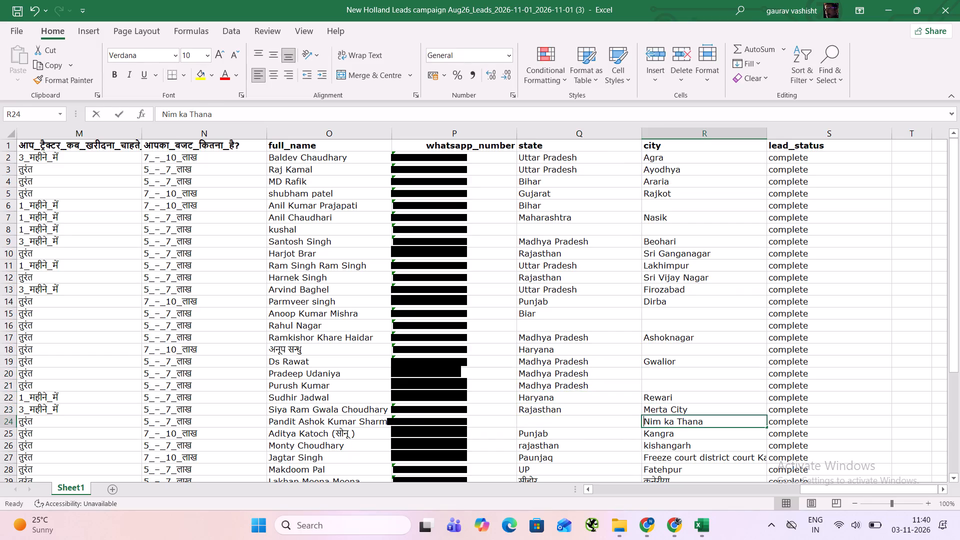
Clear the city in row 26 and set that row's state to Rajasthan.
key("Down")
key("Down")
key("BackSpace")
key("Left")
type("Rajasthan")
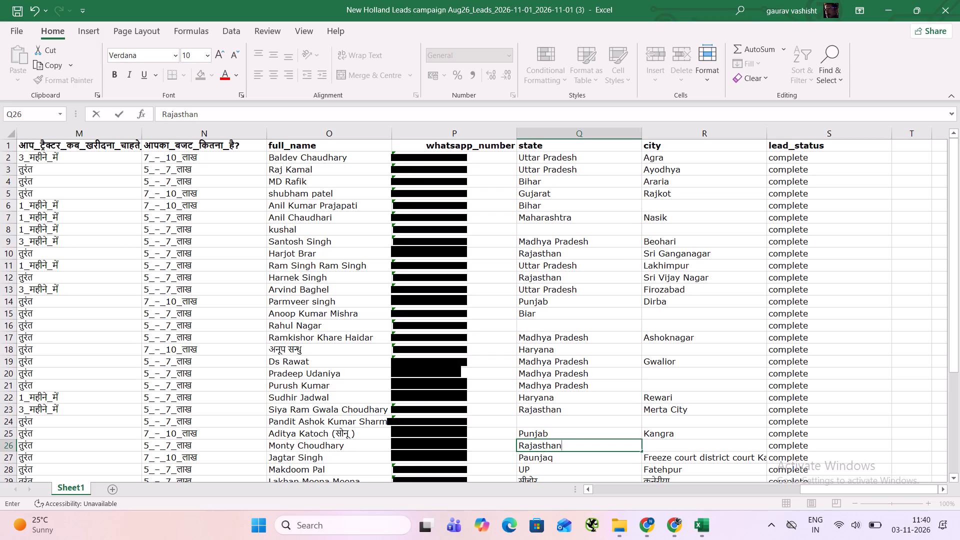
Clear the state and city entries in row 27.
key("Down")
key("BackSpace")
key("Right")
key("BackSpace")
Set the state in row 28 to Uttar Pradesh.
key("Down")
key("Left")
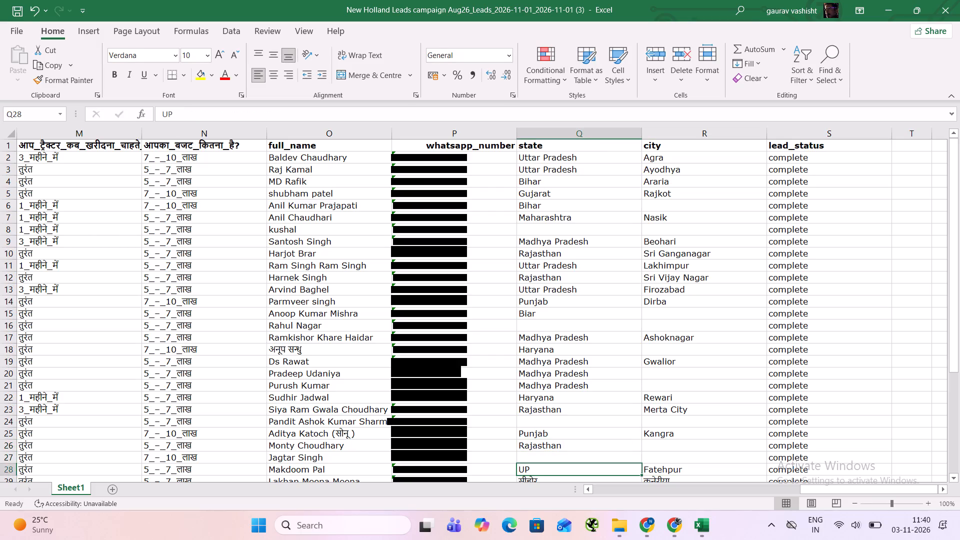
type("Uttar")
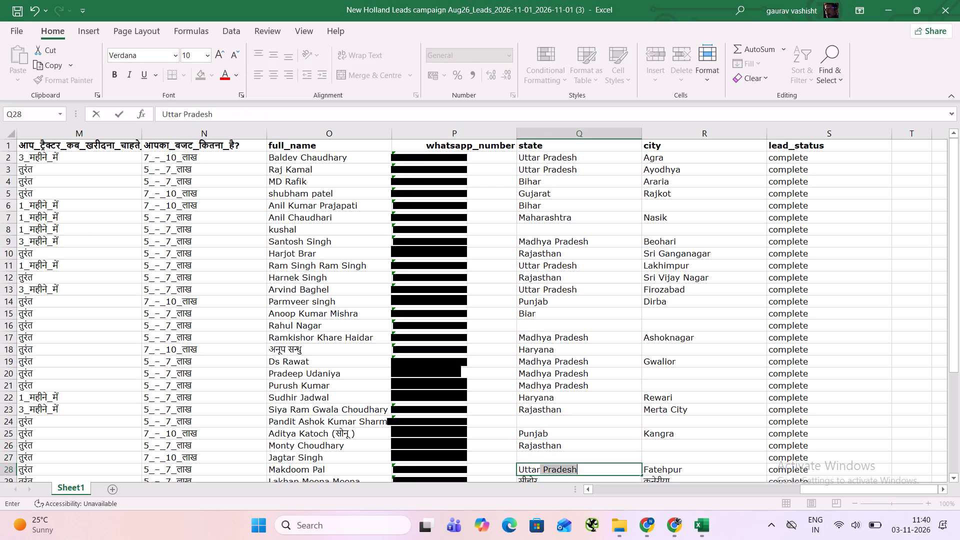
key("space")
key("Return")
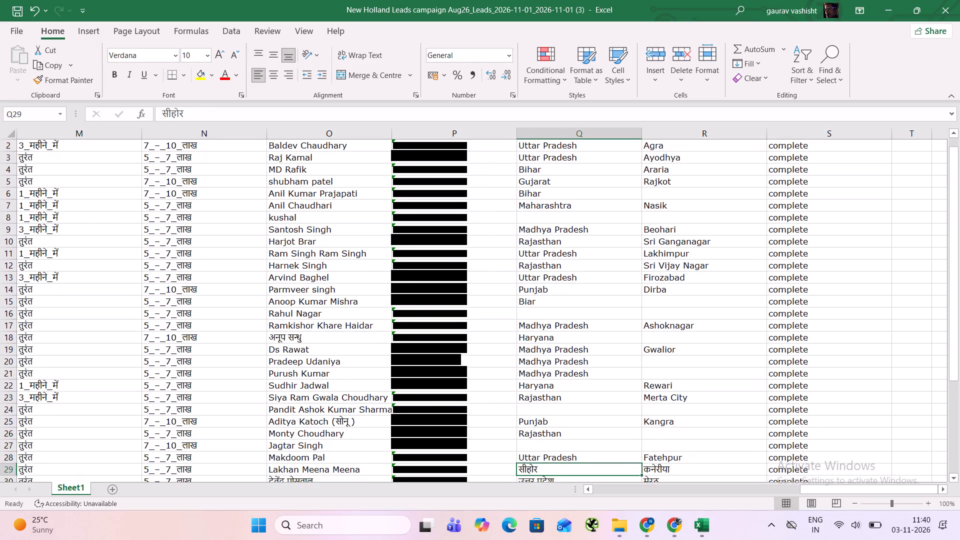
Set the state in row 29 to Maharashtra and clear that row's city.
type("Maharashtra")
key("Right")
key("BackSpace")
Clear the city in row 30 and copy Uttar Pradesh from row 28 into the state cells of rows 30 and 31.
key("Down")
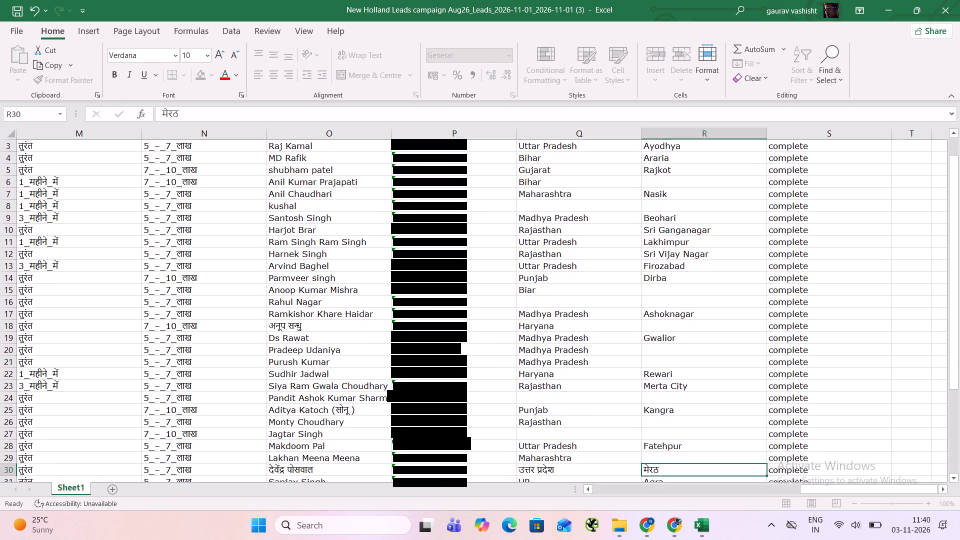
key("BackSpace")
key("Left")
key("Up")
key("Up")
key("ctrl+c")
key("Down")
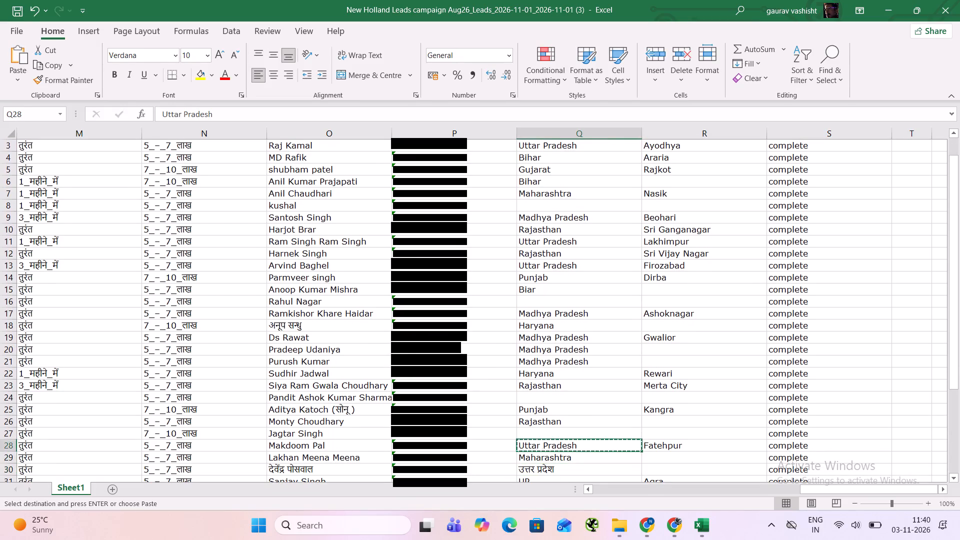
key("Down")
key("ctrl+v")
key("Down")
key("ctrl+v")
Look through the remaining state and city entries down to the end of the lead list.
key("Down")
key("Down")
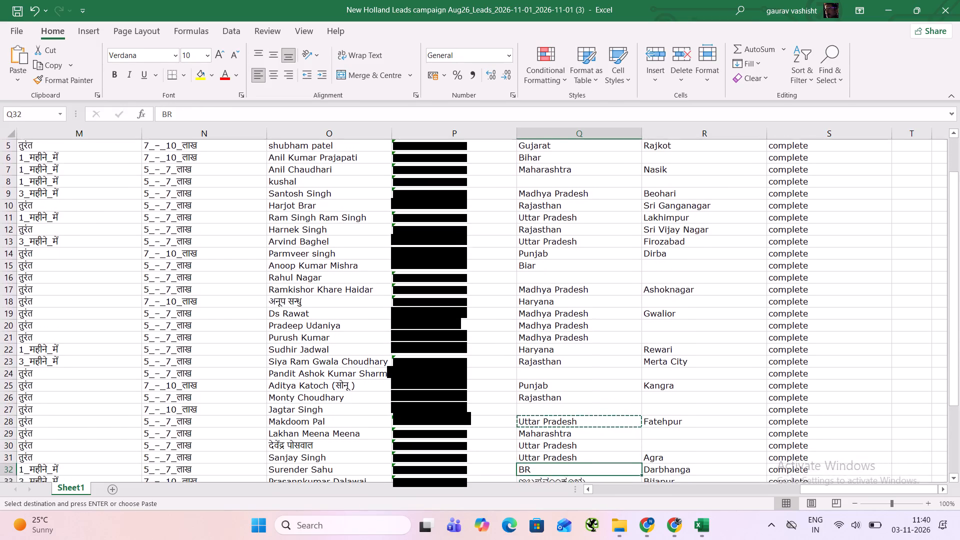
key("Down")
key("Down")
key("Down")
key("Down")
key("Down")
key("Down")
key("Down")
key("Down")
key("Down")
key("Down")
key("Down")
key("Down")
key("Down")
key("Down")
key("Down")
key("Up")
key("Up")
key("Up")
key("Up")
key("Up")
key("Up")
key("Up")
key("Up")
key("Up")
key("Up")
key("Up")
key("Up")
key("Up")
key("Up")
key("Up")
key("Up")
key("Up")
key("Up")
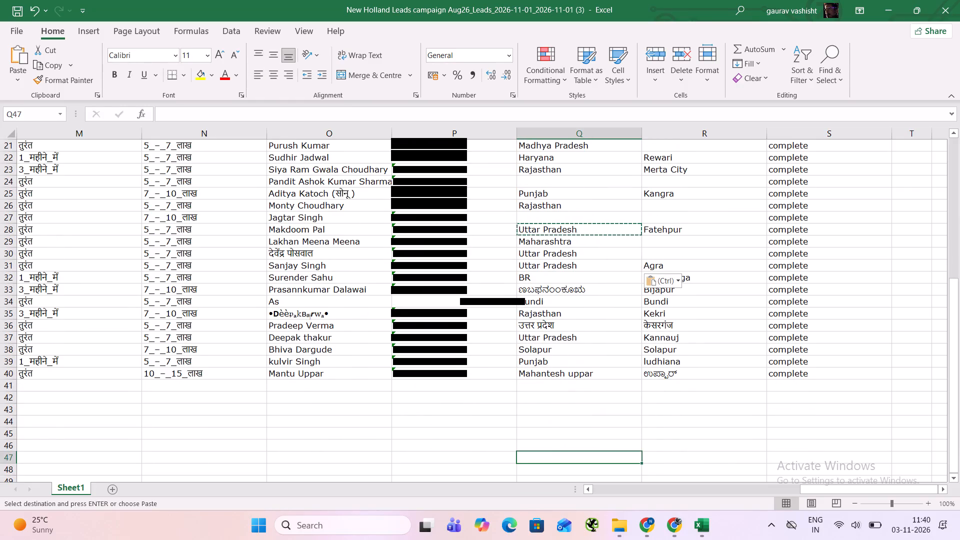
Set the state in row 32 to Bihar.
key("Down")
key("Down")
type("Bihar")
key("Right")
Clear the state and city entries in row 33.
key("Down")
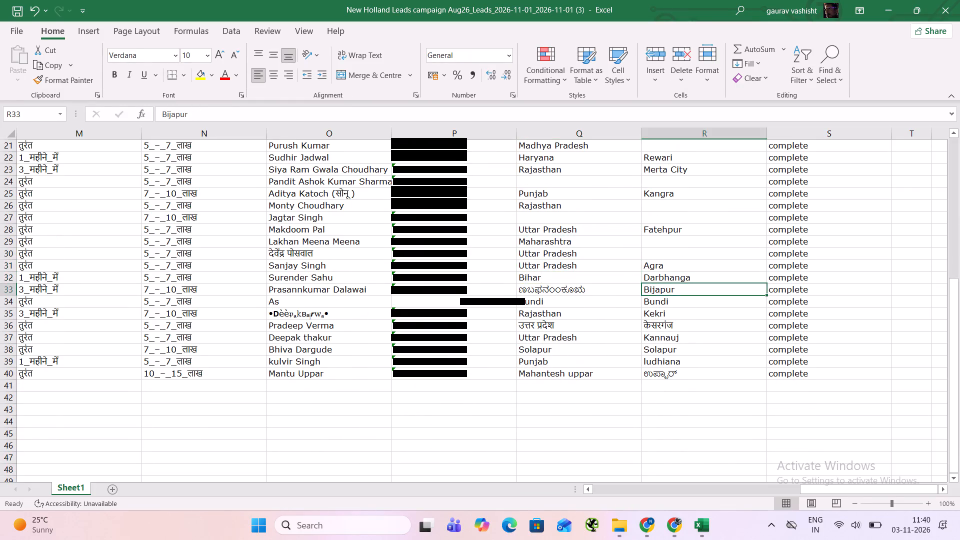
key("Left")
key("BackSpace")
key("Right")
key("BackSpace")
Copy Uttar Pradesh from row 31 into the state cell of row 34.
key("Down")
key("Left")
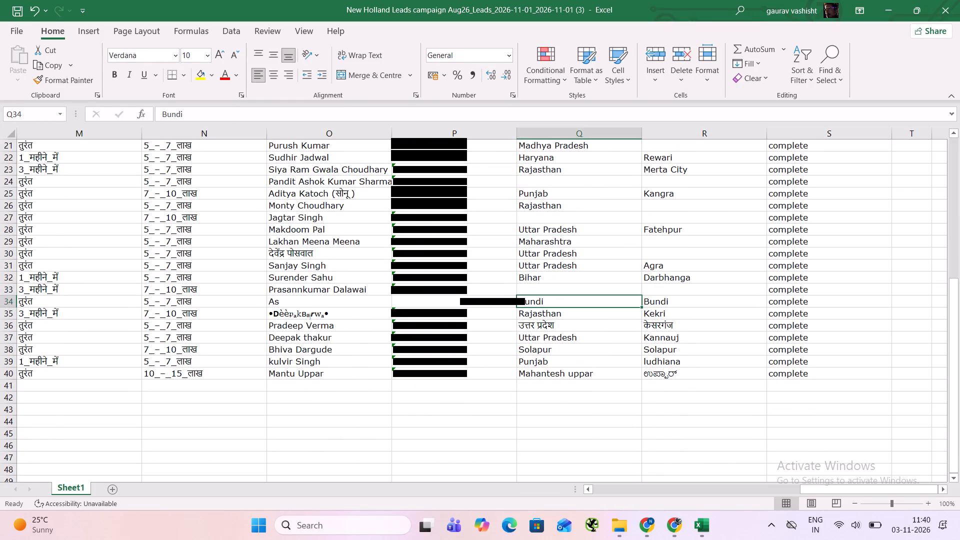
key("Up")
key("Up")
key("Up")
key("ctrl+c")
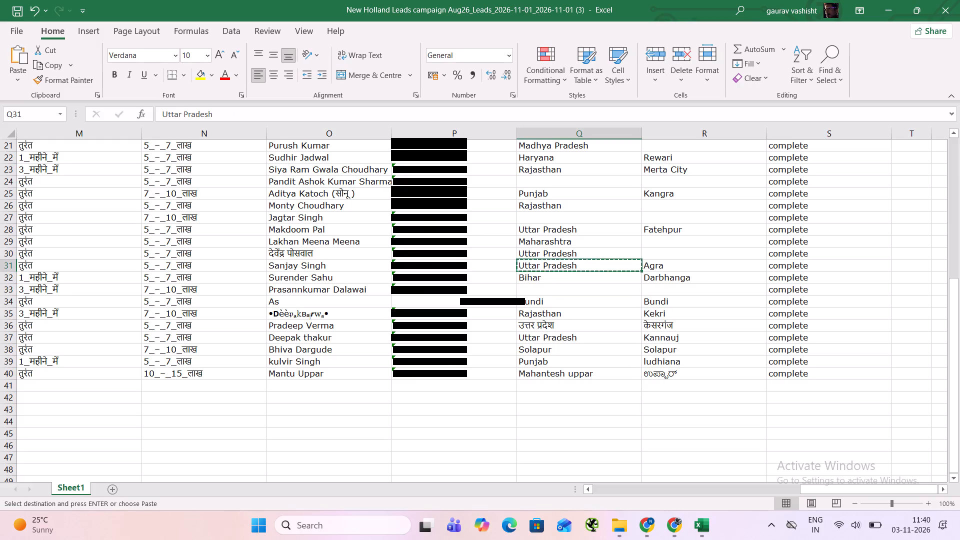
key("Down")
key("Down")
key("Down")
key("ctrl+v")
Paste the copied Uttar Pradesh into the state cells of rows 36 and 37.
left_click(315, 279, "ctrl")
key("Down")
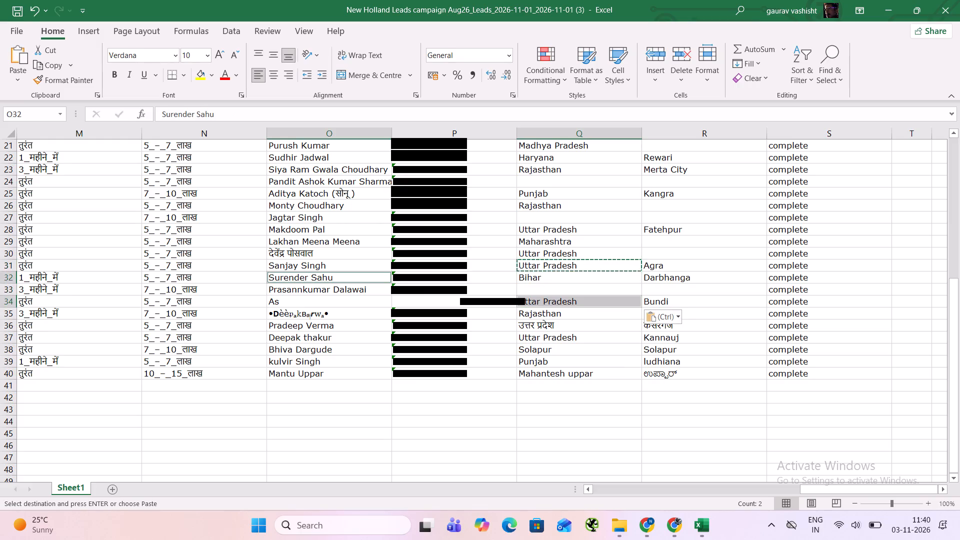
key("Right")
key("Right")
key("Down")
key("Down")
key("Down")
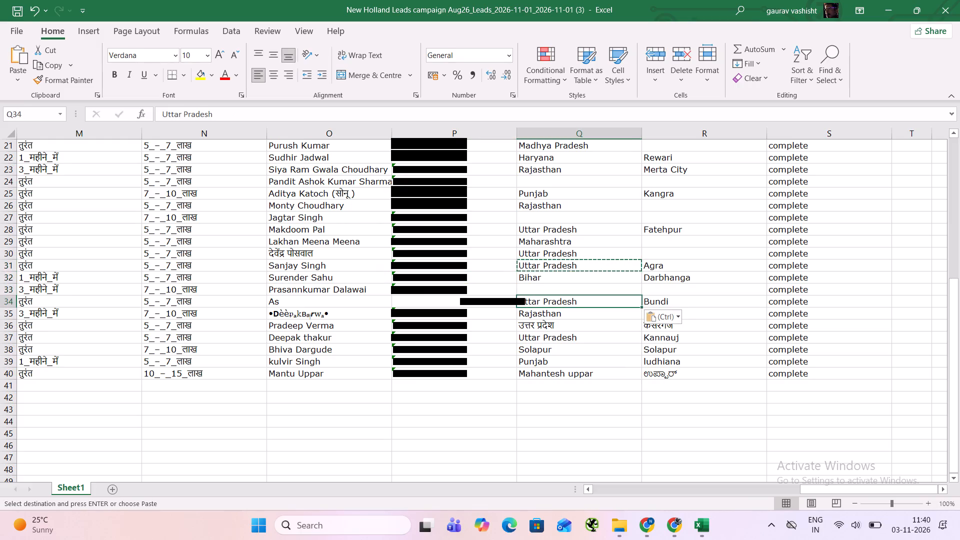
key("Down")
key("ctrl+v")
left_click(315, 279, "ctrl")
key("Down")
key("Right")
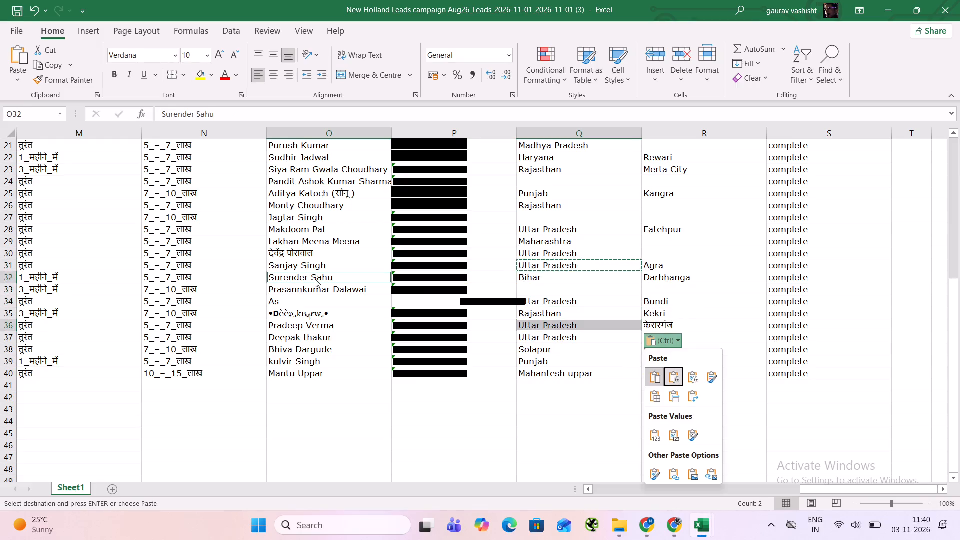
left_click(590, 327)
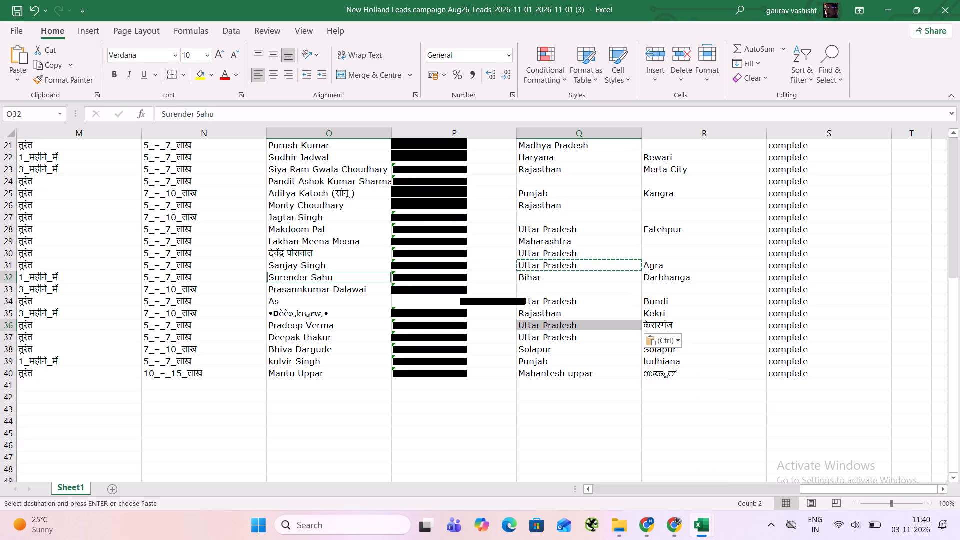
left_click(590, 327)
key("Down")
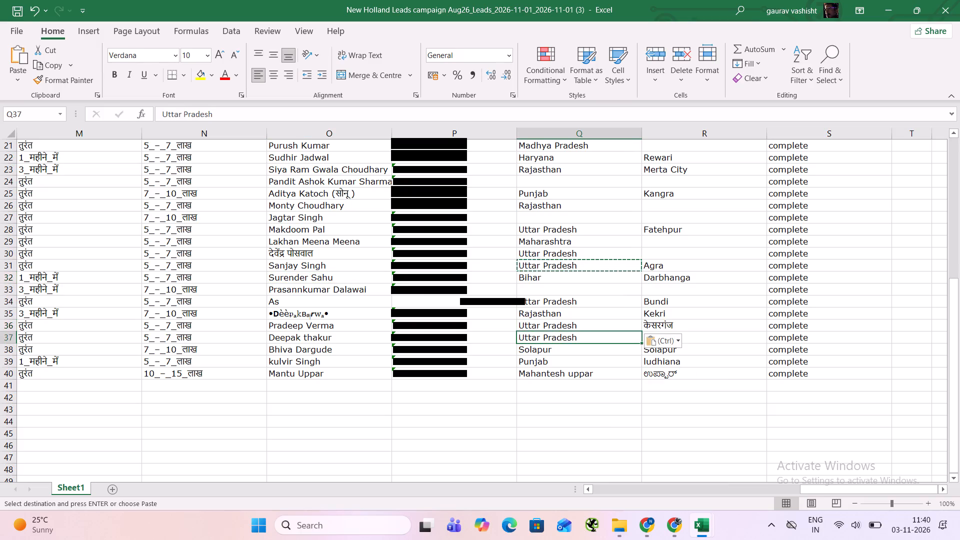
key("ctrl+v")
Set the state in row 40 to Maharashtra.
key("Down")
key("Down")
key("Down")
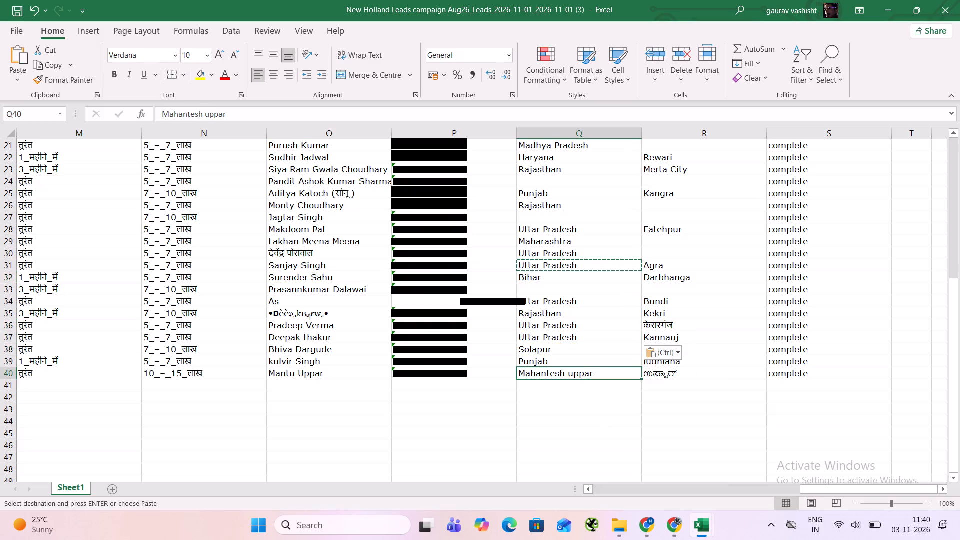
type("Maharashtra")
Clear the non-English city entries in rows 36 and 40.
key("Up")
key("Up")
key("Up")
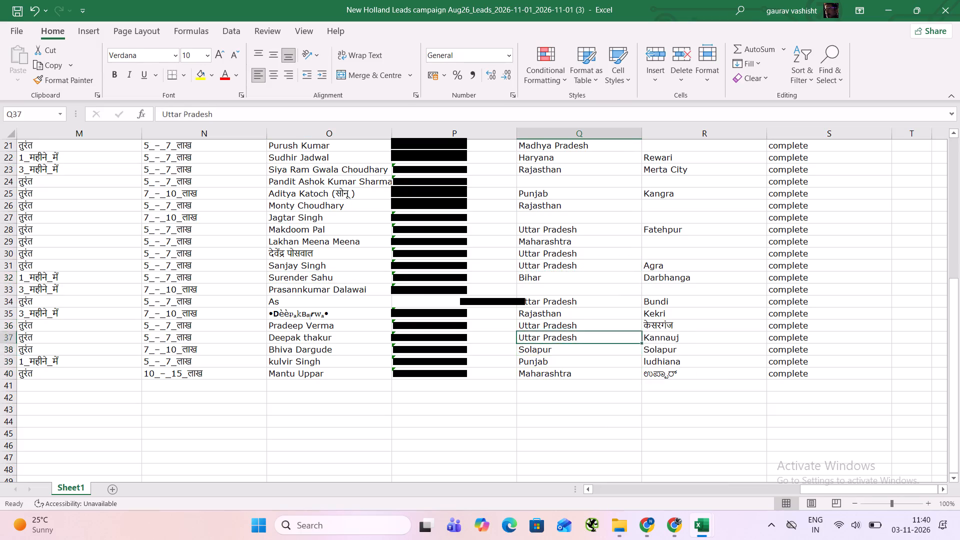
key("Up")
key("Right")
key("BackSpace")
key("Down")
key("Down")
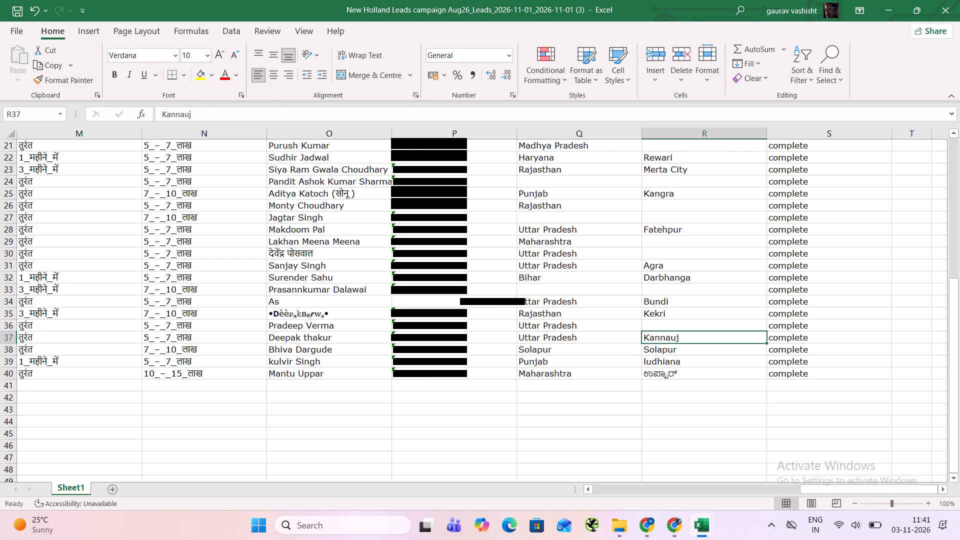
key("Down")
key("Down")
key("BackSpace")
Enter Ludhina as the city in row 39.
key("Up")
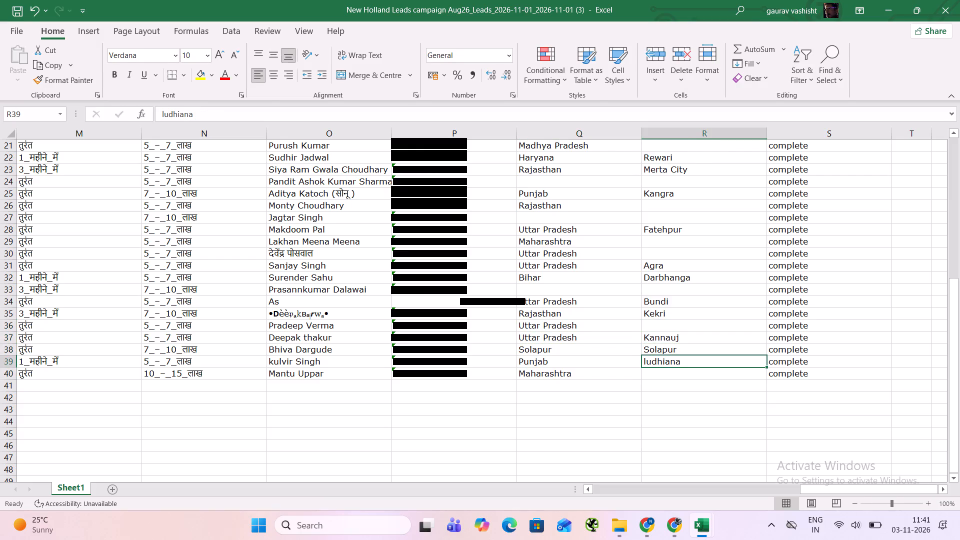
type("Ludhina")
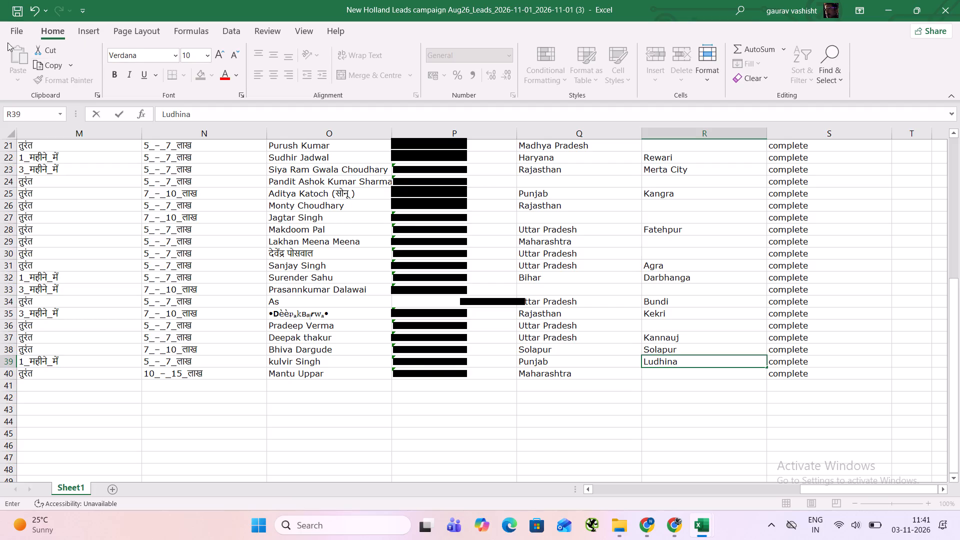
Start saving a copy of the workbook in the Nov - 2 folder with the file type Excel Workbook.
left_click(15, 28)
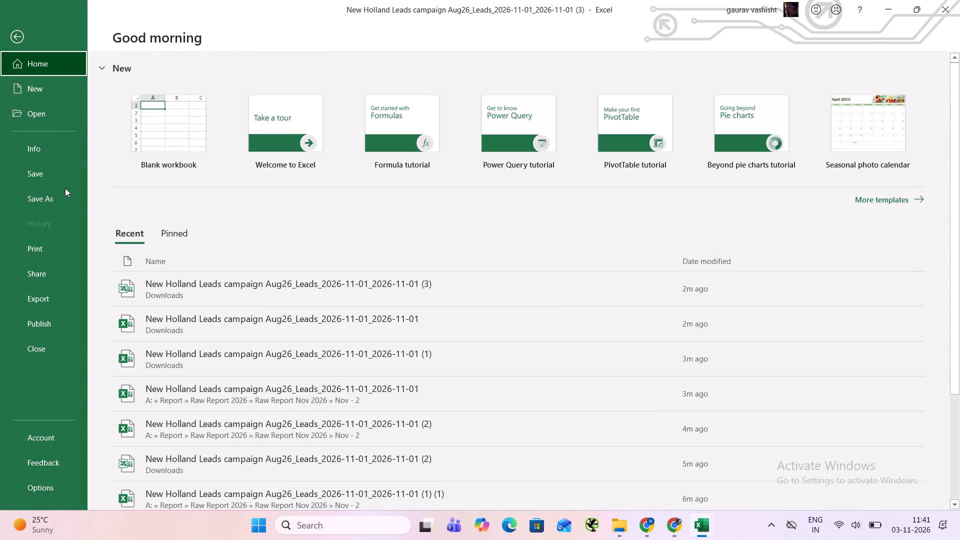
left_click(65, 188)
left_click(401, 176)
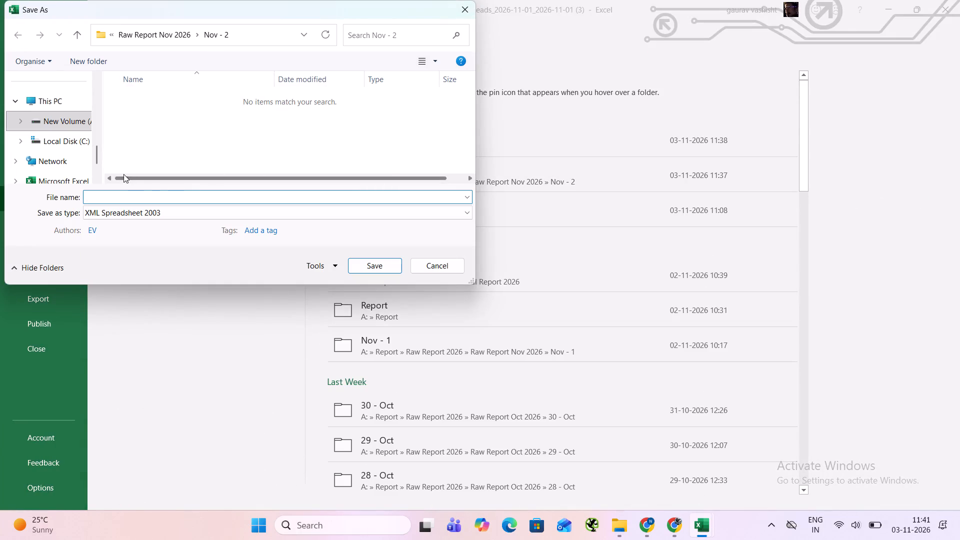
left_click(171, 213)
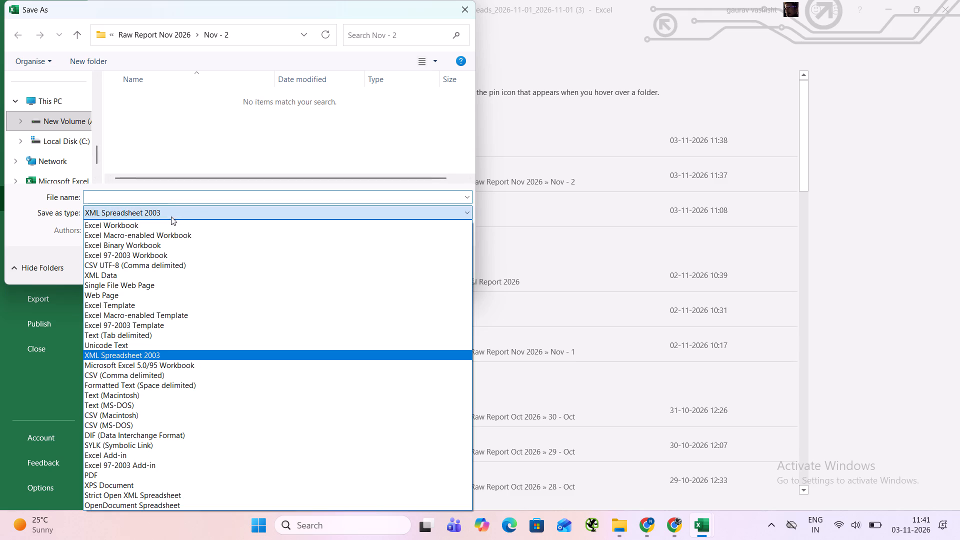
left_click(168, 227)
scroll(267, 133, "down", 6)
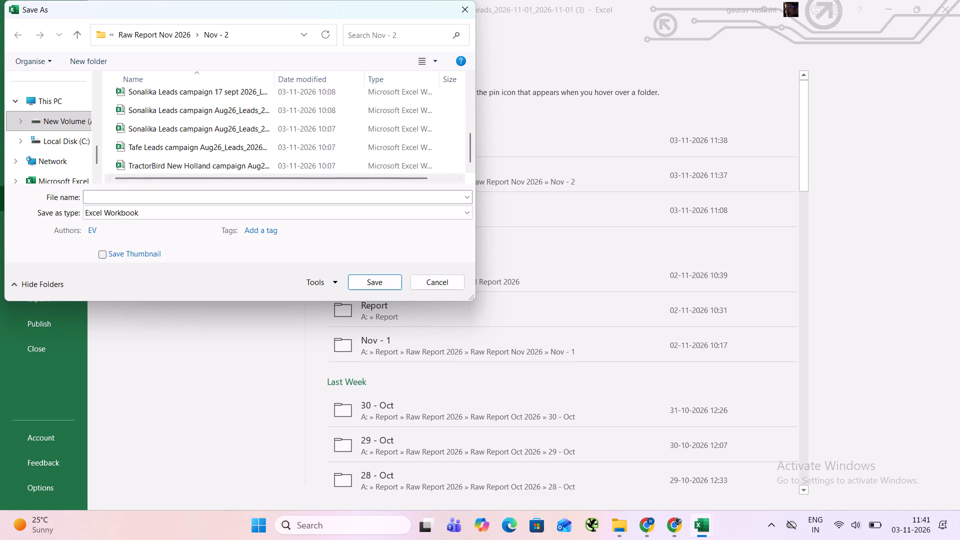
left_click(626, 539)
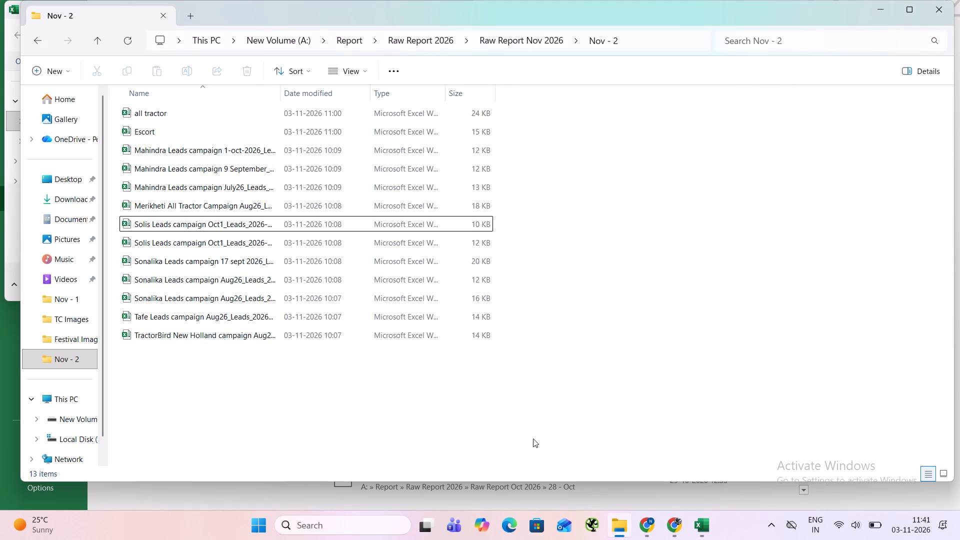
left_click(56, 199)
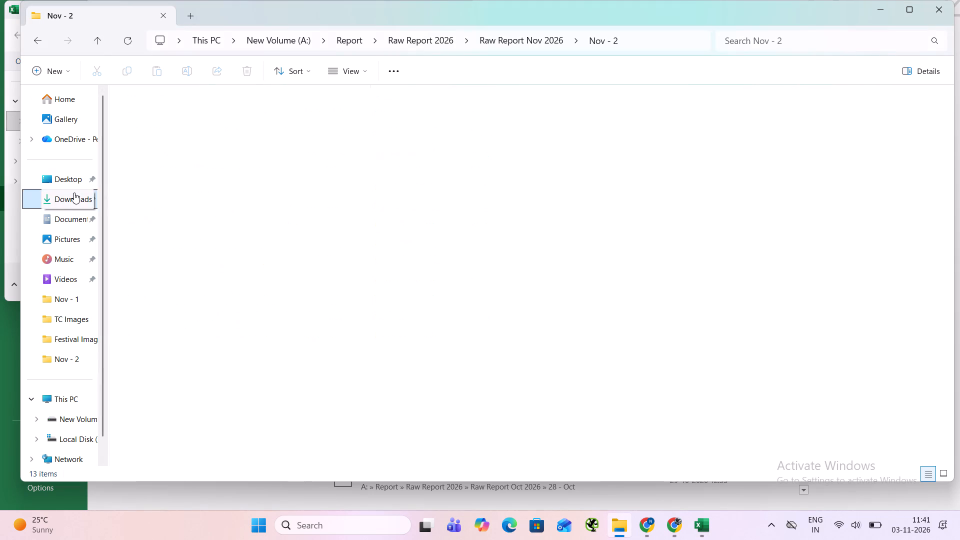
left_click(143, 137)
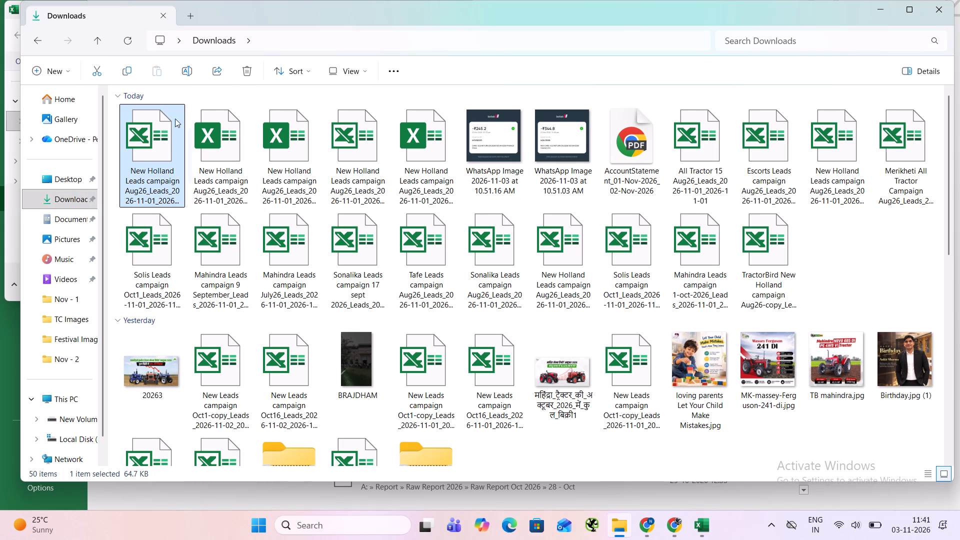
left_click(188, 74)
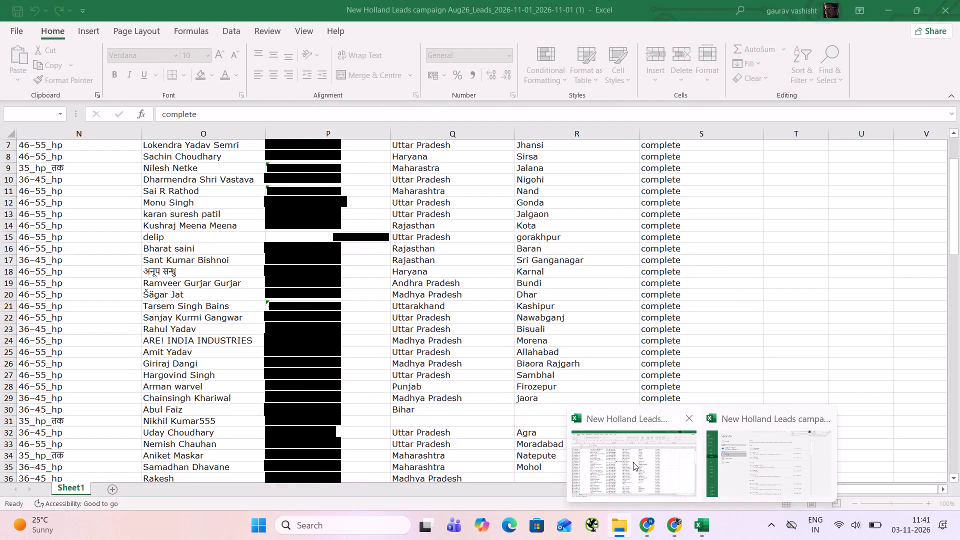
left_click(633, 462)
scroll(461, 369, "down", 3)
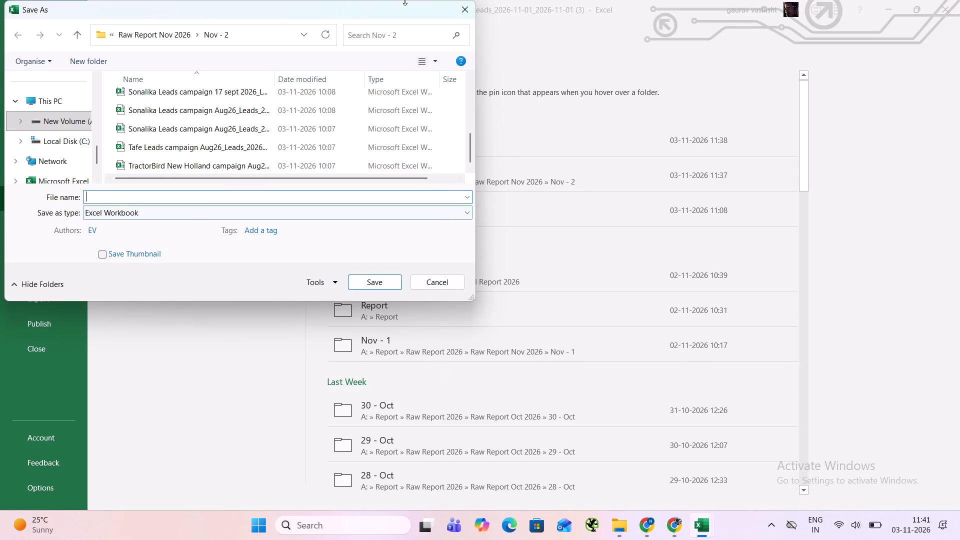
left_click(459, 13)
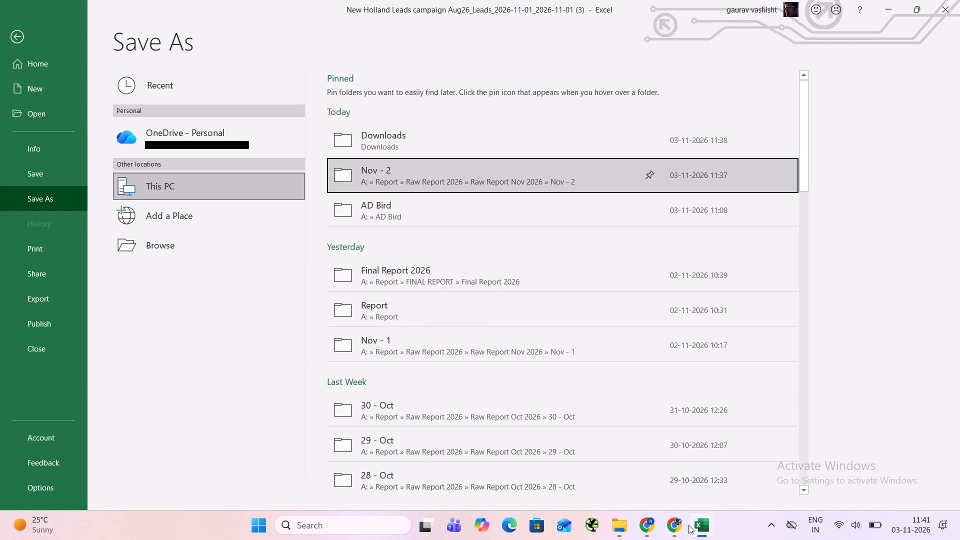
Review the state and city entries in the two open New Holland leads workbooks, (1) and (3).
left_click(654, 469)
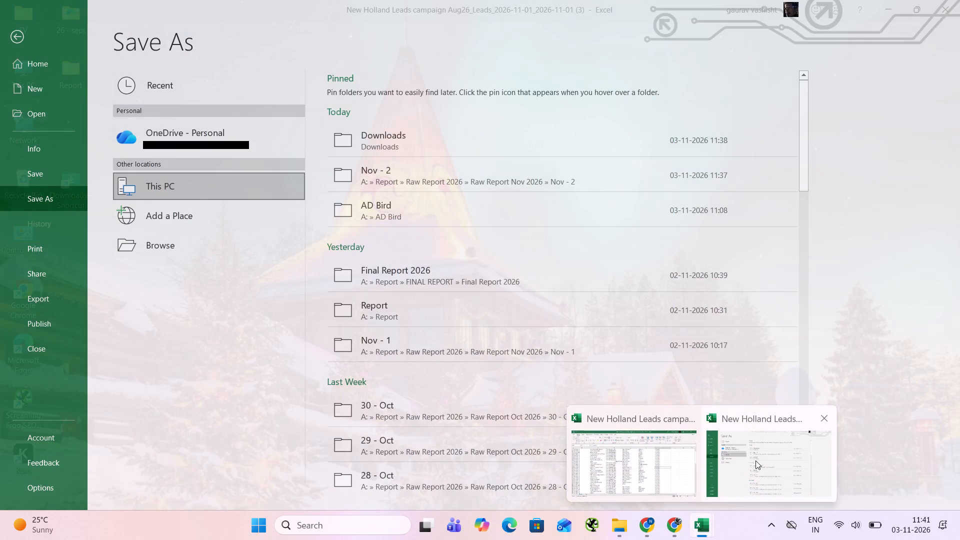
left_click(678, 460)
scroll(364, 342, "down", 10)
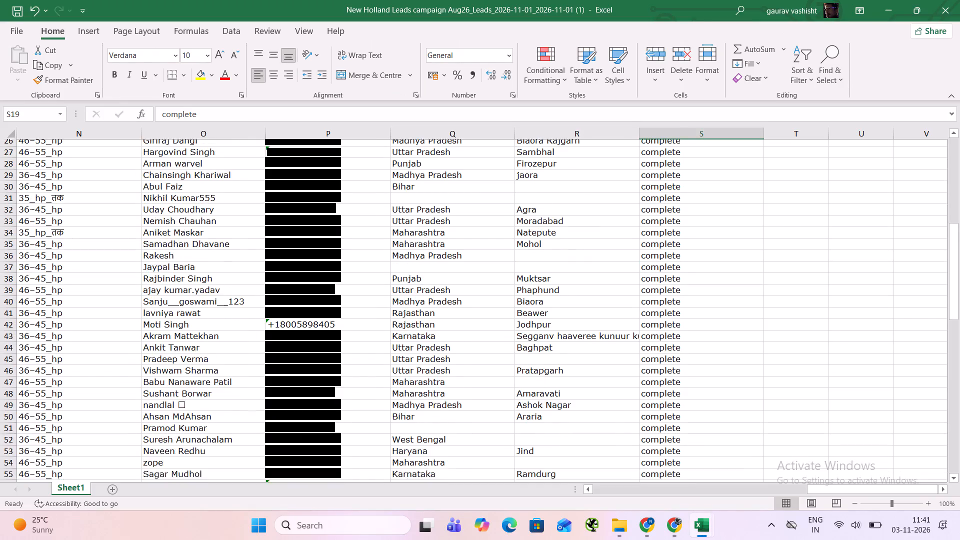
scroll(355, 338, "down", 2)
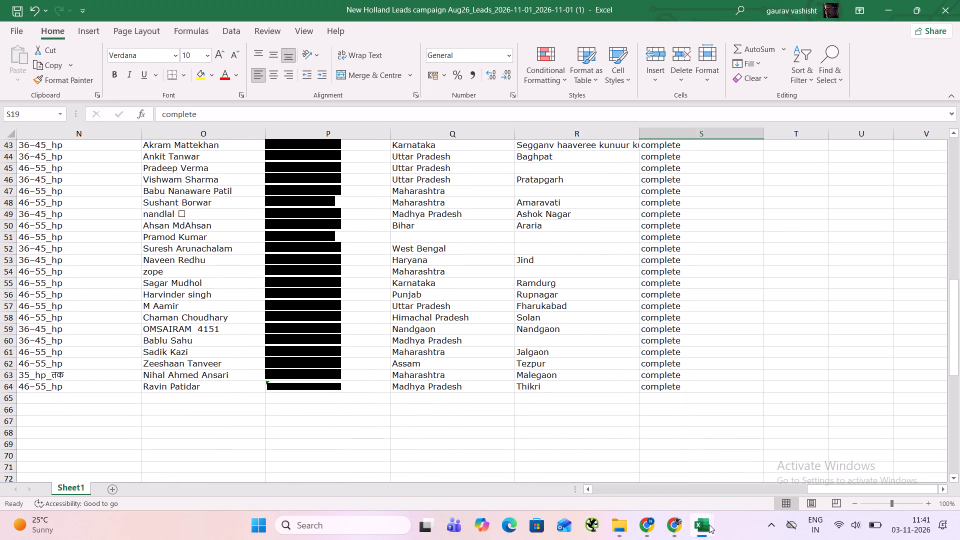
left_click(742, 474)
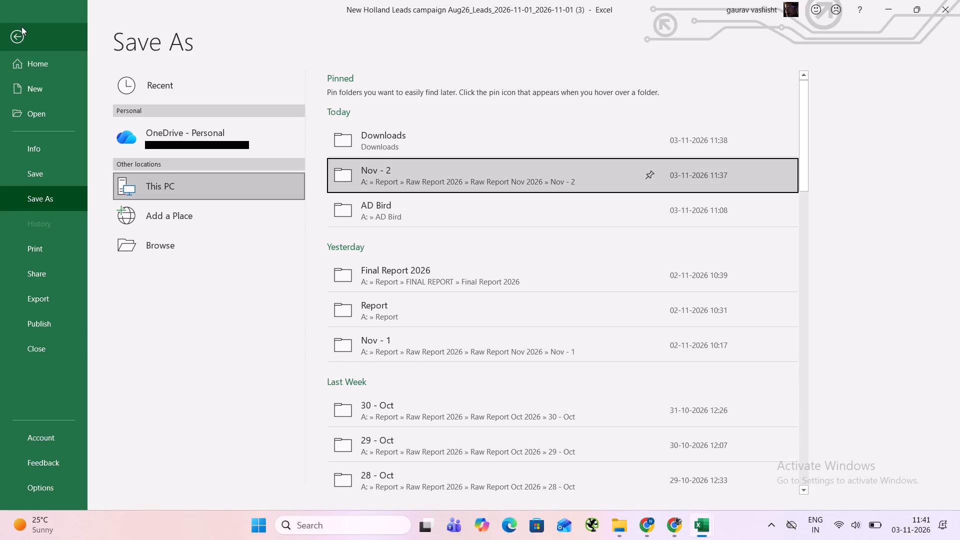
left_click(17, 29)
scroll(316, 285, "down", 6)
scroll(321, 289, "up", 3)
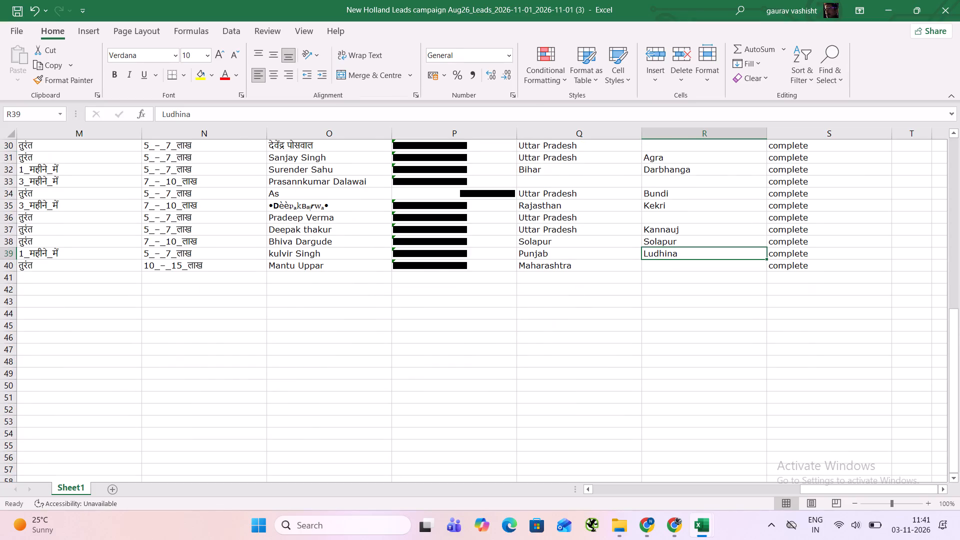
Start saving a copy of the New Holland leads workbook (3) in the Nov - 2 folder.
left_click(21, 34)
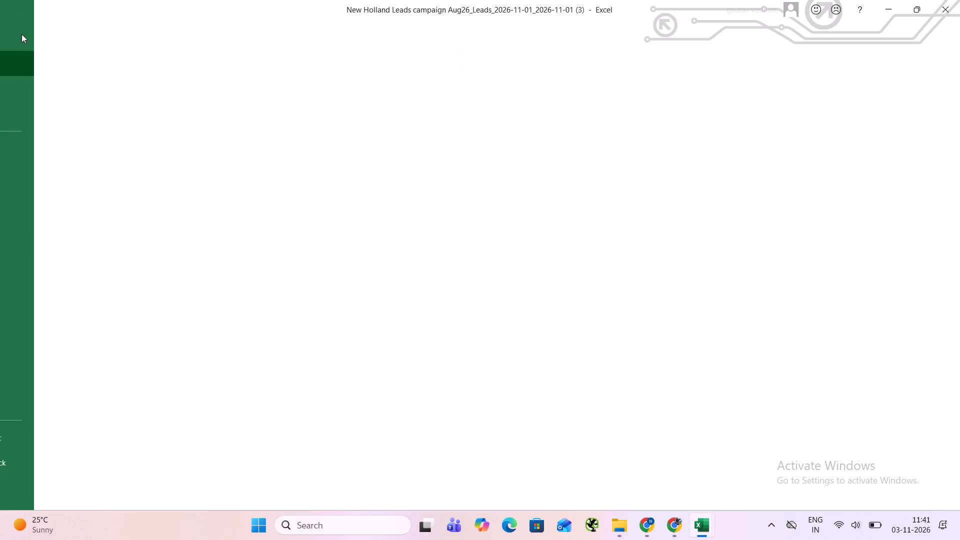
left_click(44, 201)
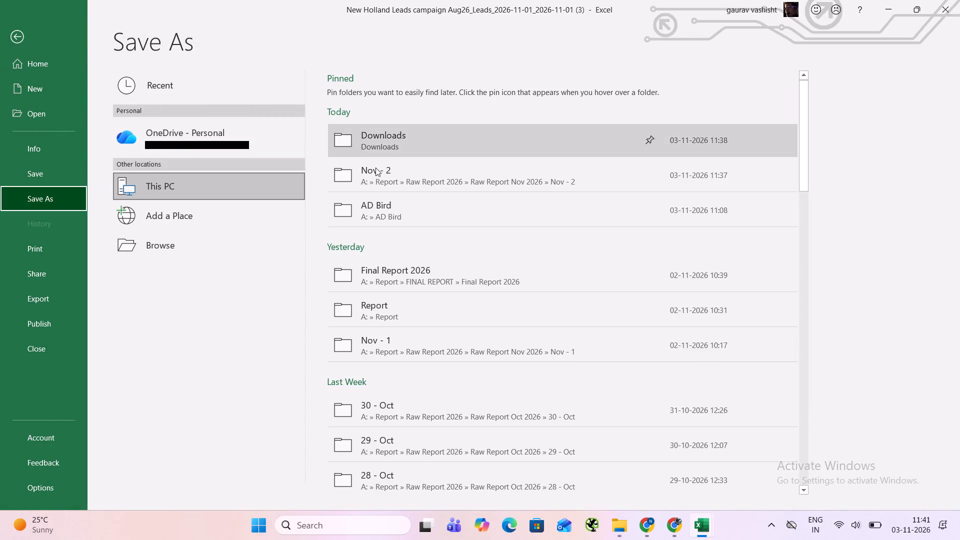
left_click(384, 174)
In File Explorer, copy the name of the New Holland leads file (3) from the Downloads folder, leaving the file name unchanged.
left_click(617, 534)
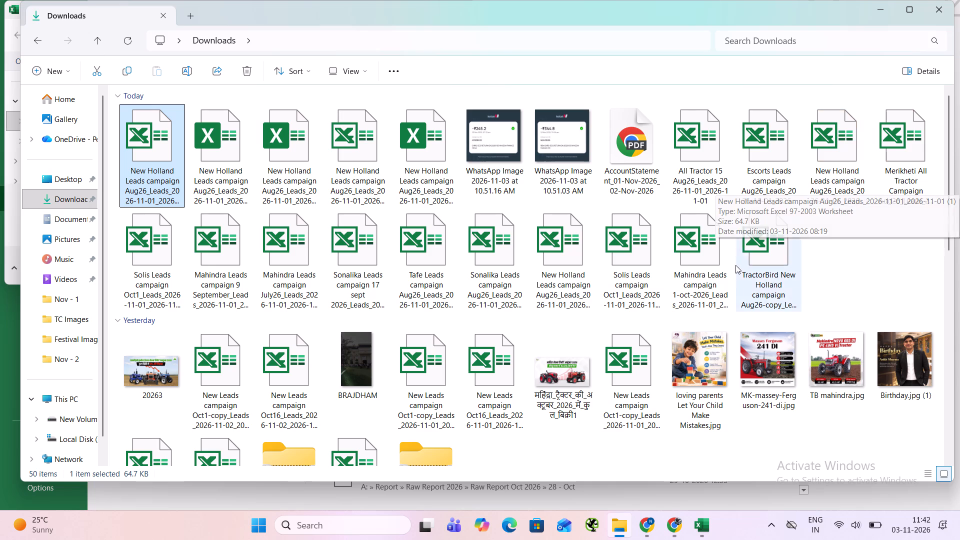
scroll(481, 361, "down", 1)
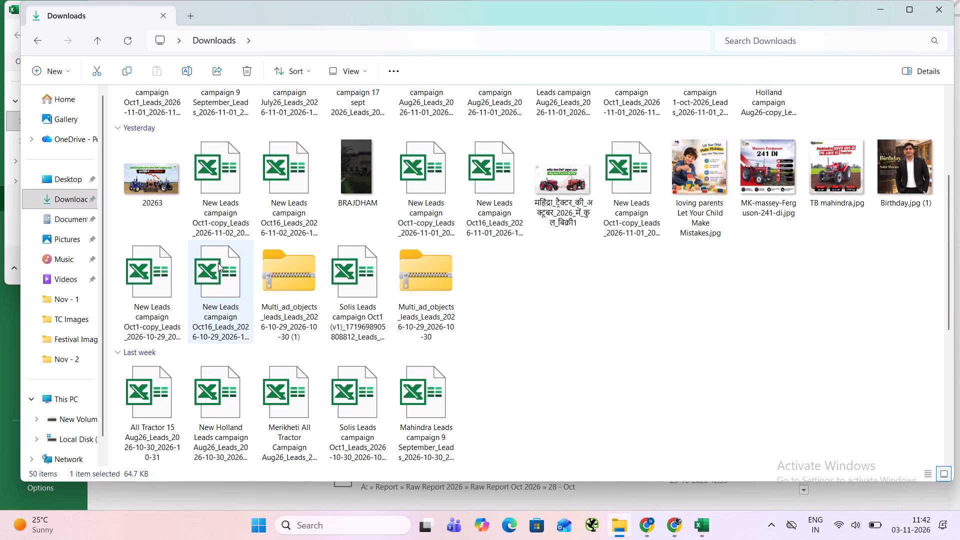
scroll(251, 315, "down", 1)
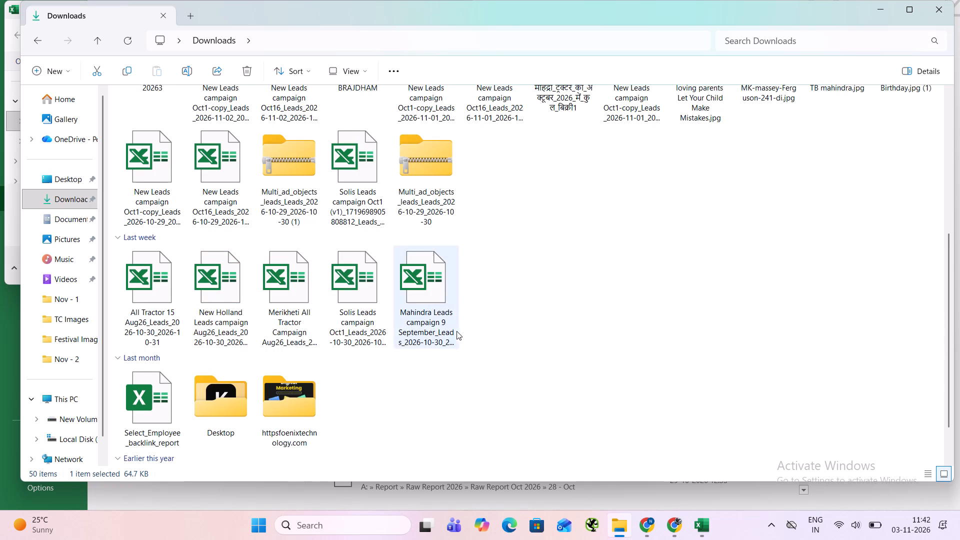
scroll(346, 330, "down", 2)
scroll(226, 311, "down", 3)
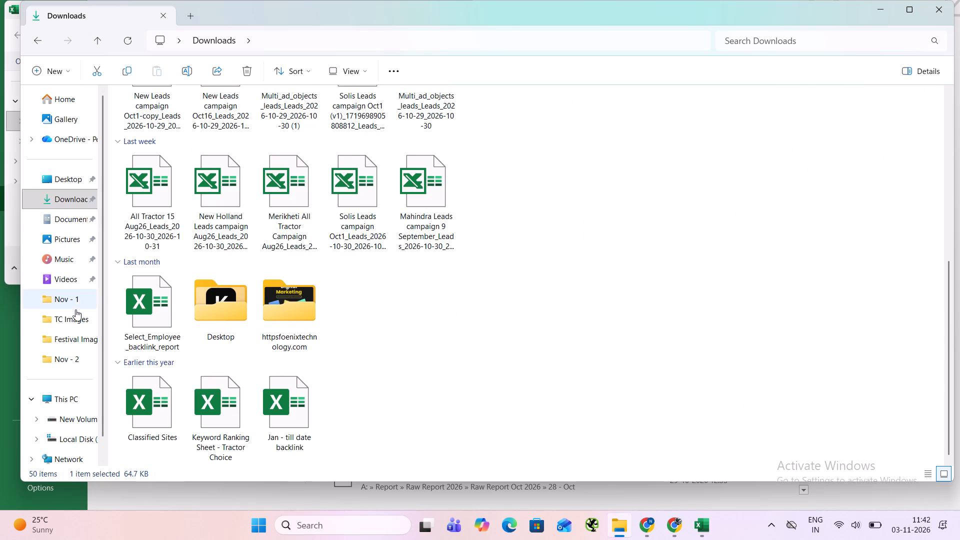
left_click(76, 306)
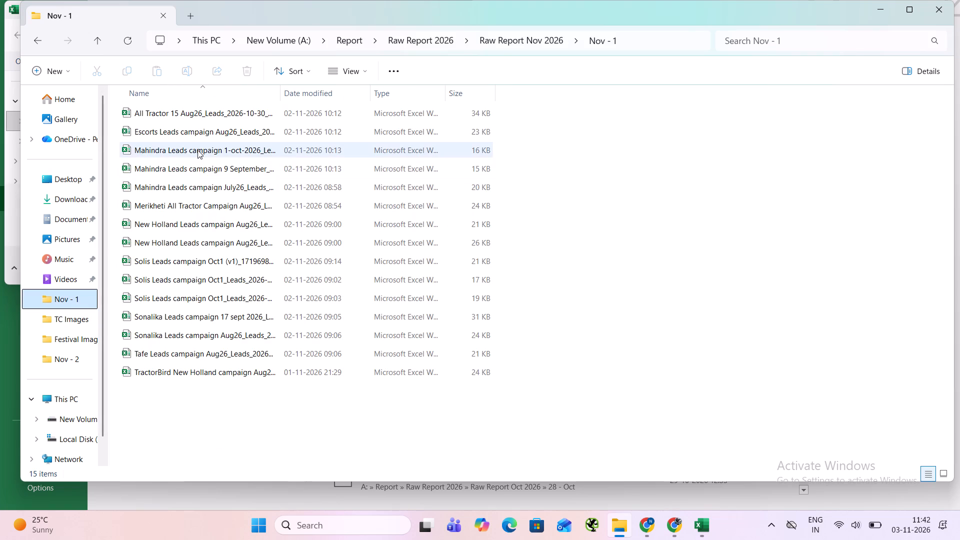
left_click(197, 150)
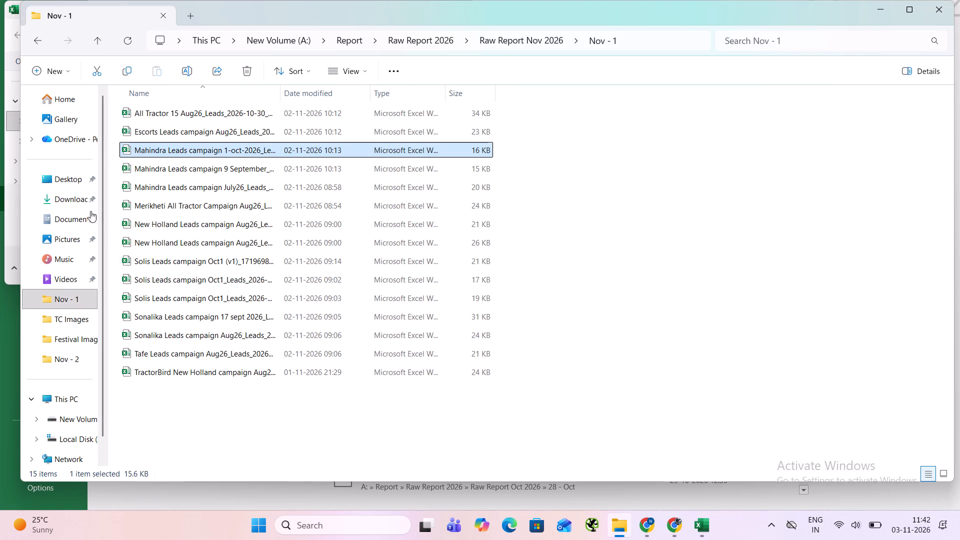
left_click(77, 204)
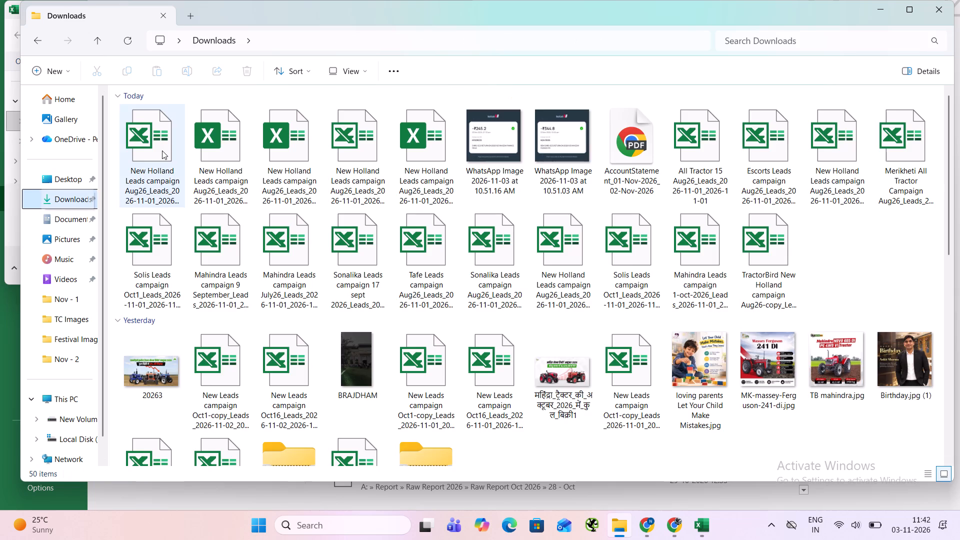
left_click(163, 150)
left_click(196, 62)
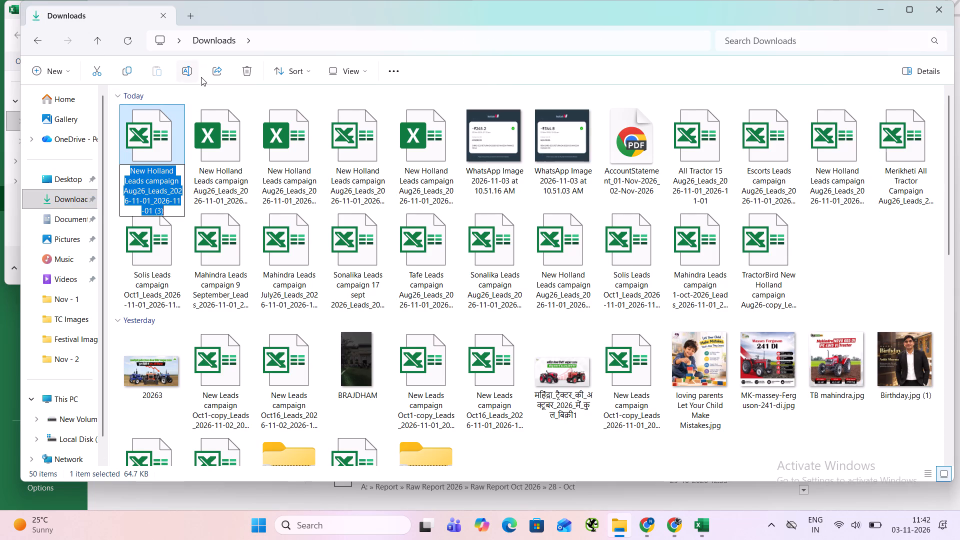
key("ctrl+c")
left_click(938, 3)
Save the workbook in Nov - 2 as New Holland Leads campaign Aug26_Leads_2026-11-01_2026-11-01 (3), file type Excel Workbook, and close it.
left_click(229, 195)
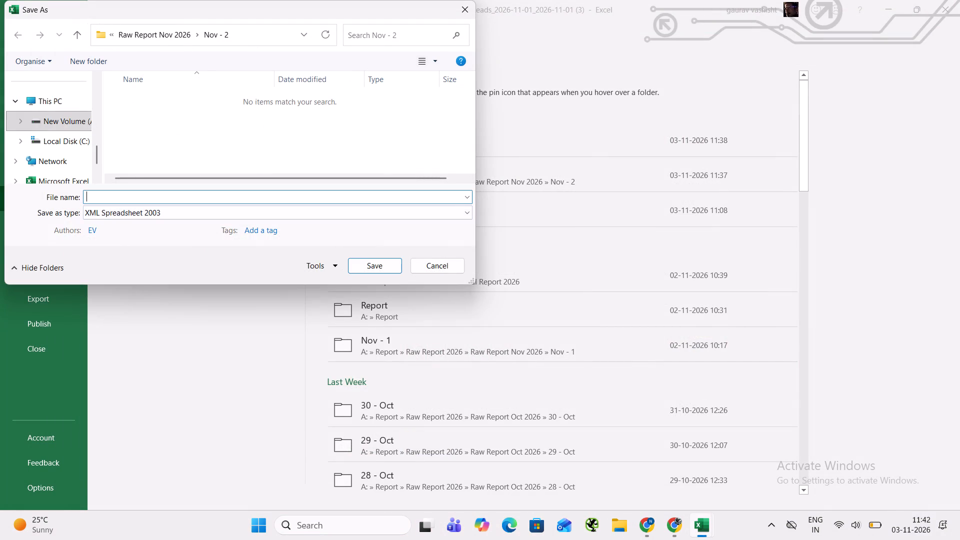
key("ctrl+v")
left_click(213, 212)
left_click(212, 230)
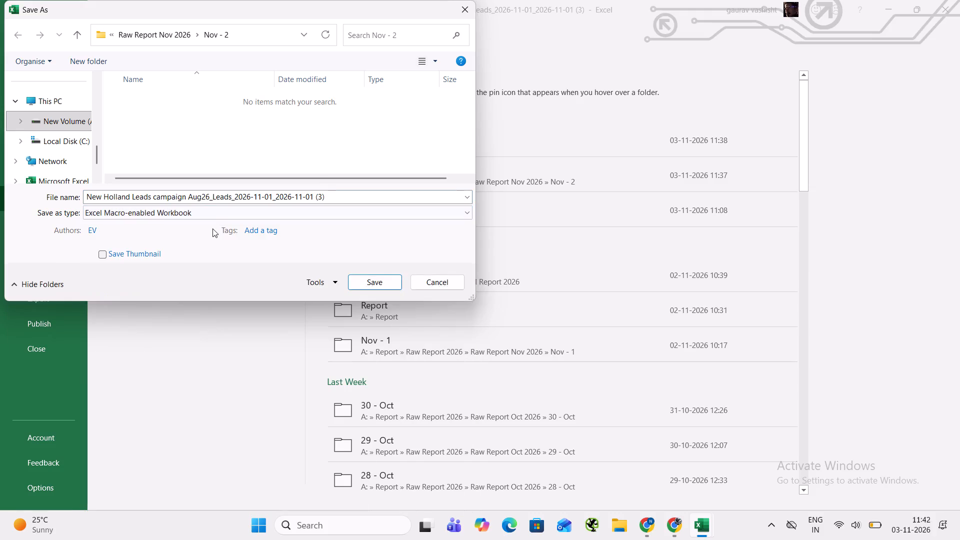
left_click(222, 213)
left_click(216, 224)
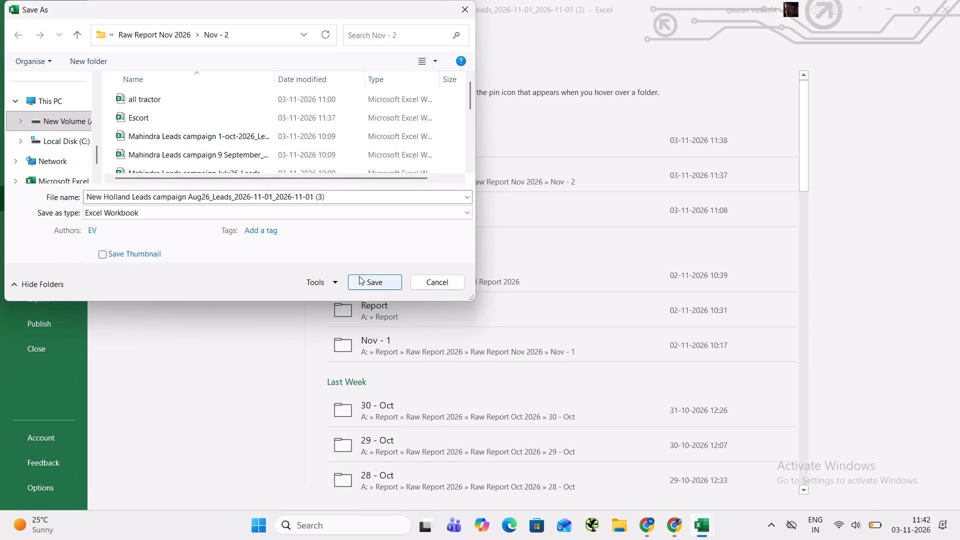
left_click(363, 282)
key("ctrl+s")
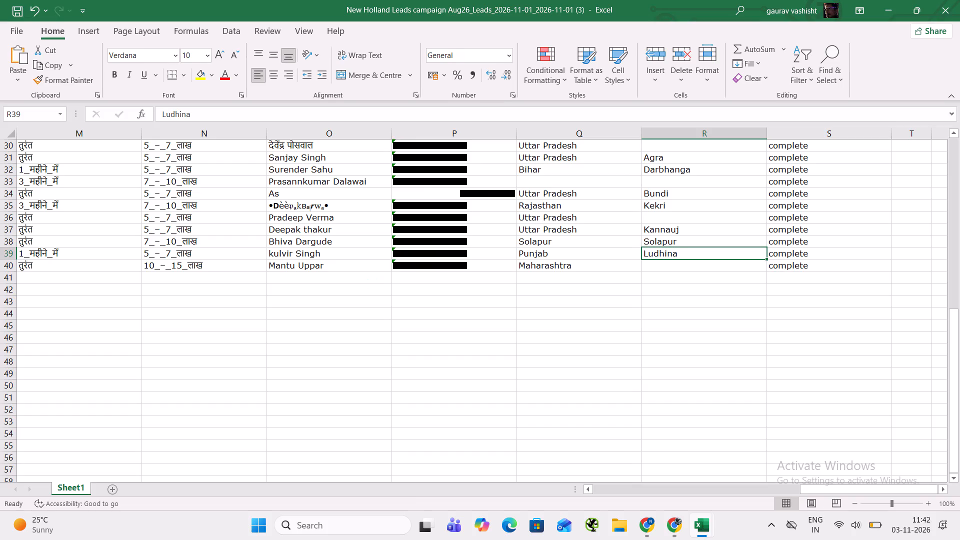
left_click(959, 0)
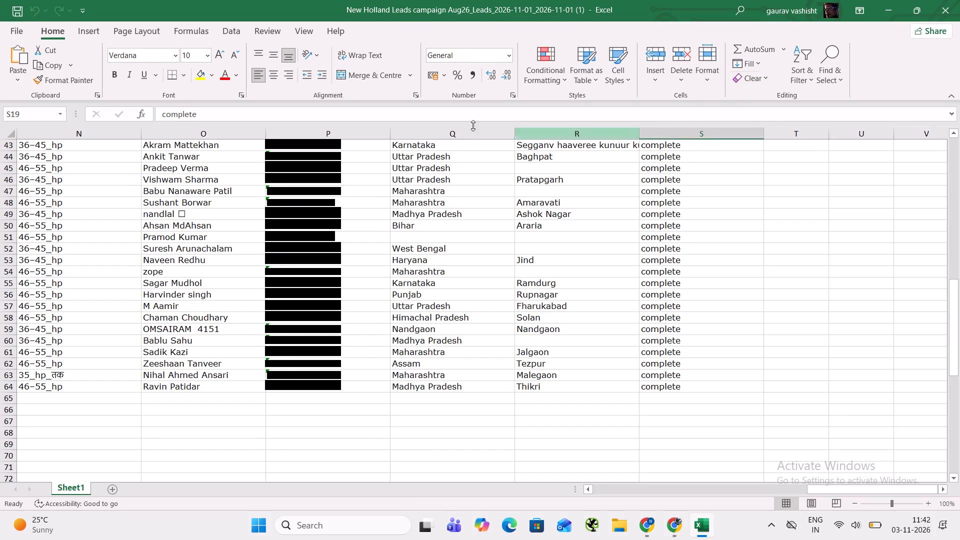
Save the New Holland leads workbook (1) in the Nov - 2 folder as an Excel Workbook under its existing name, and close it.
left_click(20, 35)
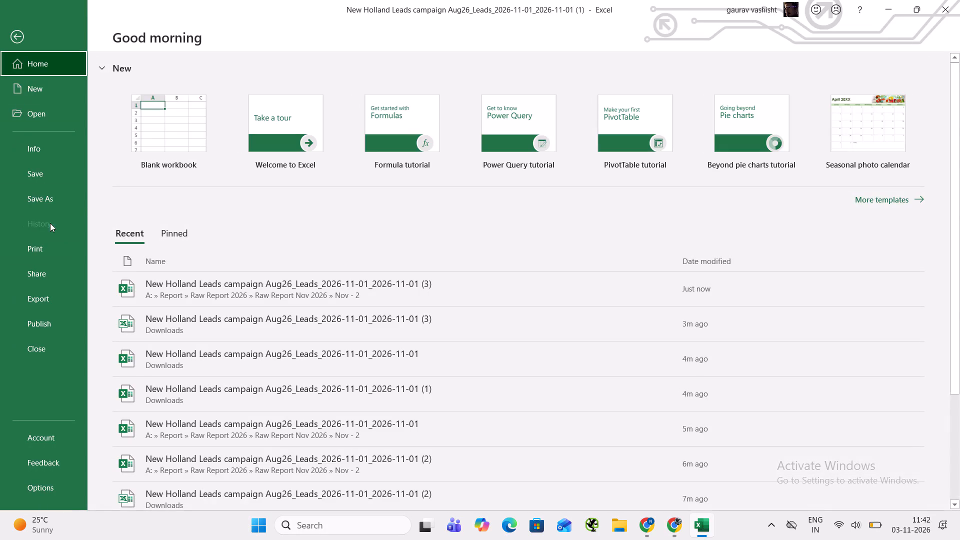
left_click(45, 193)
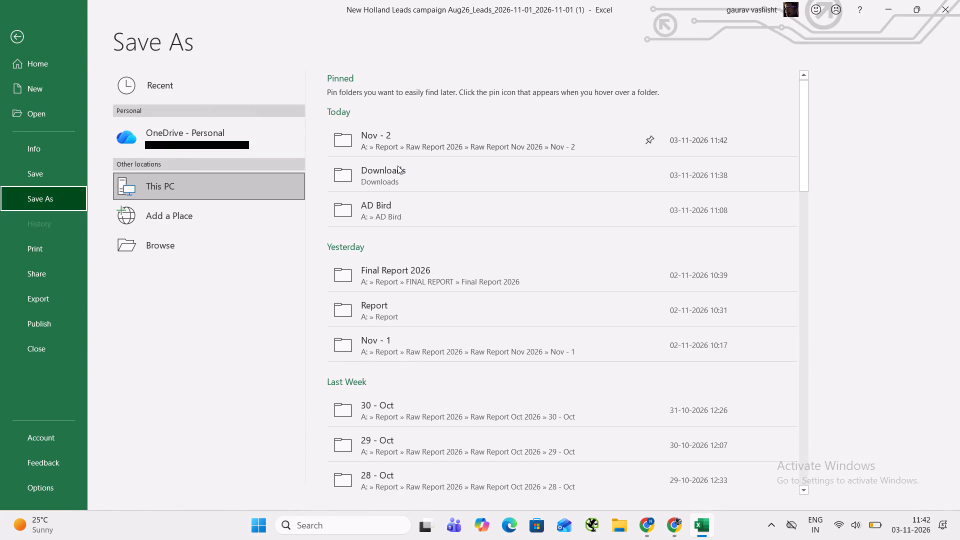
left_click(411, 144)
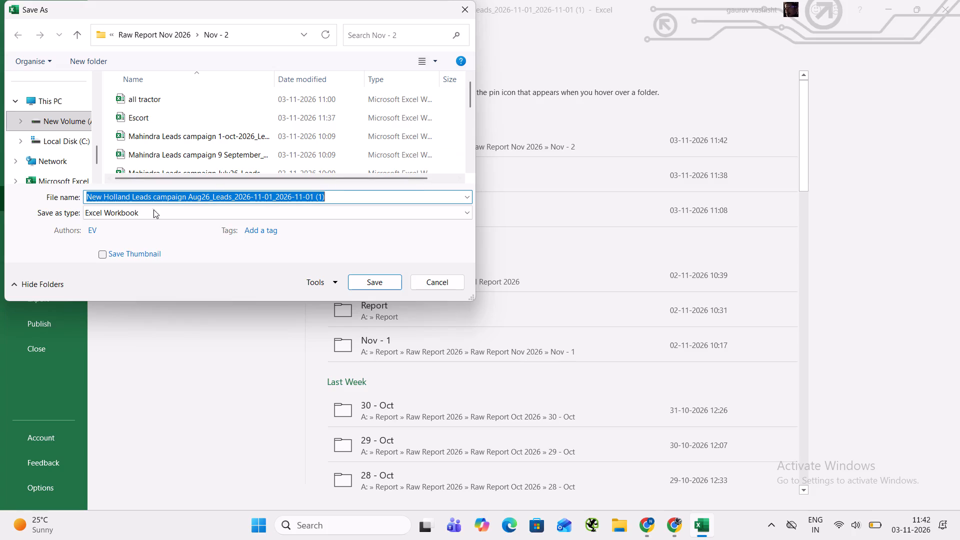
left_click(375, 280)
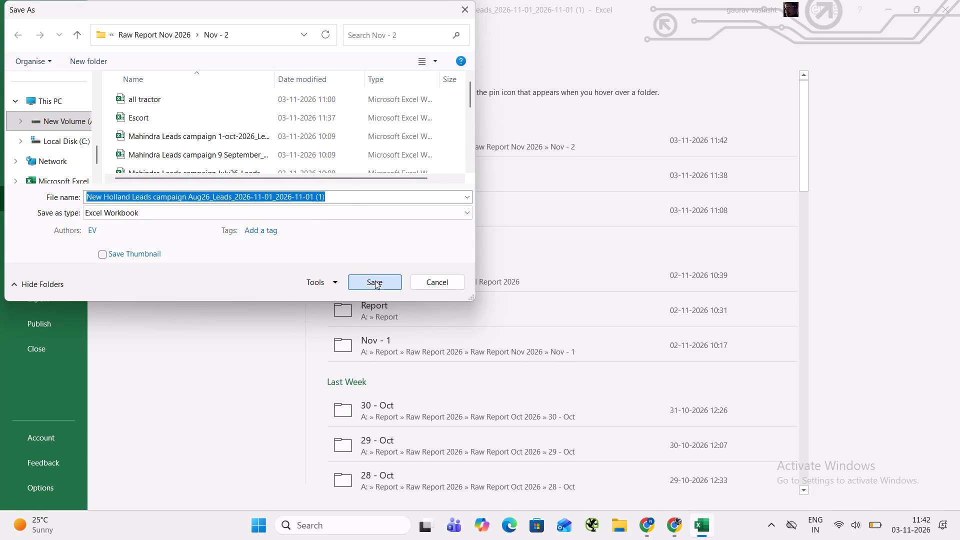
key("ctrl+s")
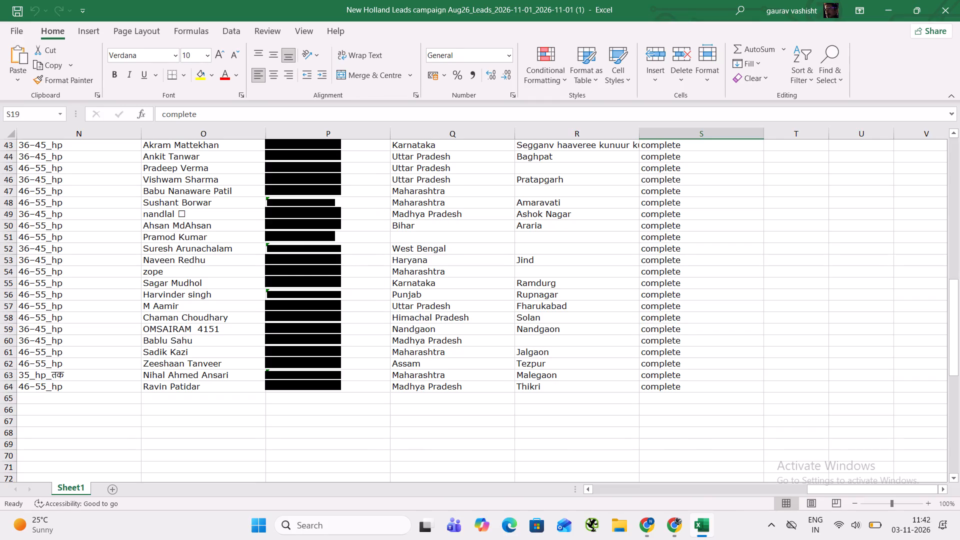
left_click(959, 0)
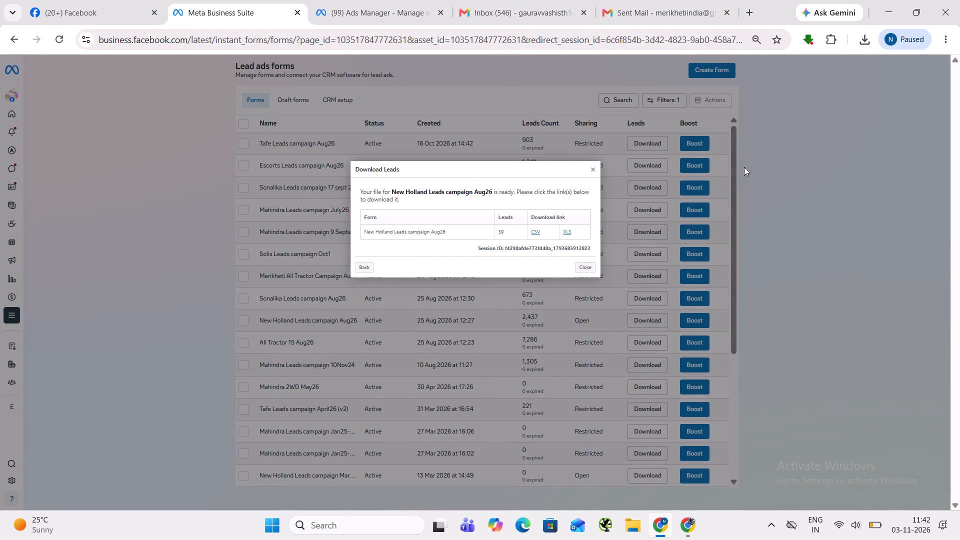
Open the Nov - 2 folder in File Explorer.
left_click(629, 523)
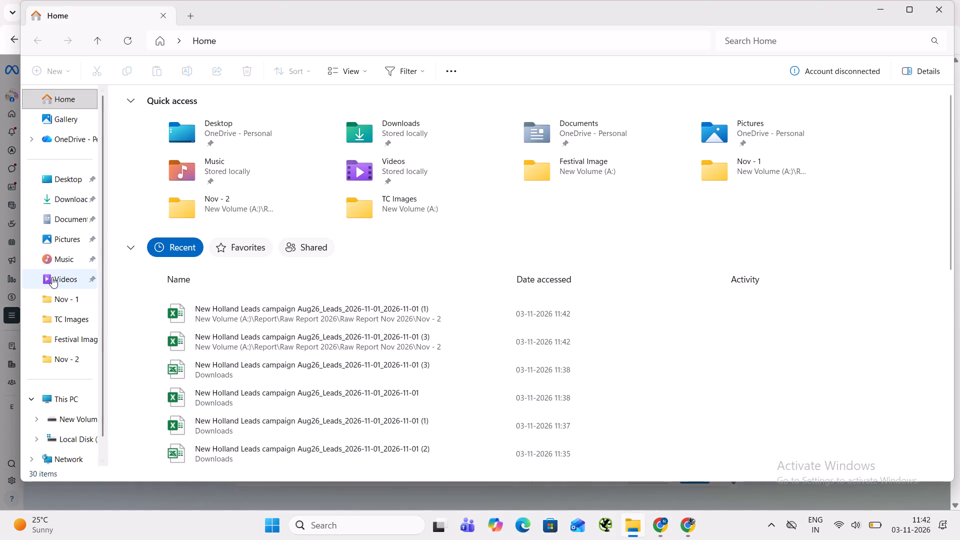
left_click(76, 351)
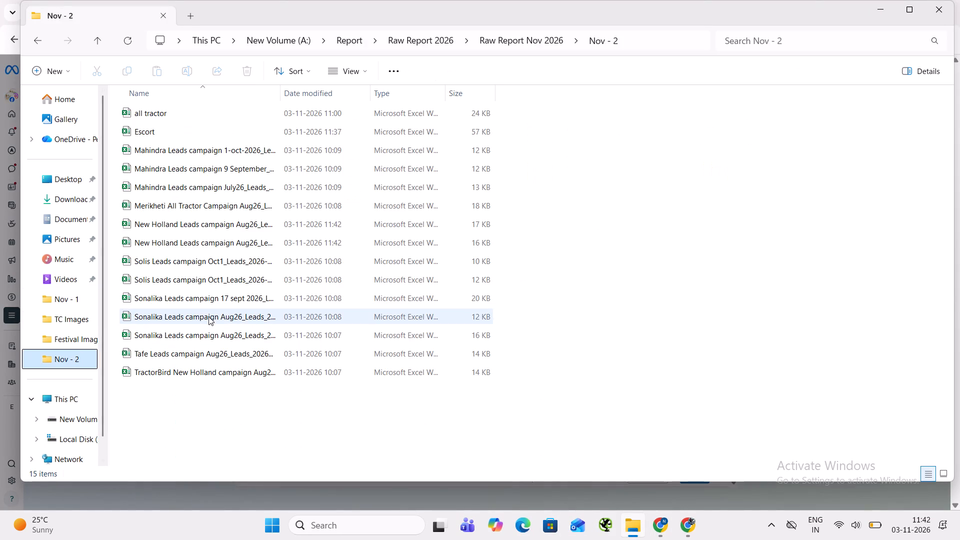
Open all the workbooks in the Nov - 2 folder at once and dismiss the Office activation notice.
key("ctrl+a")
key("Return")
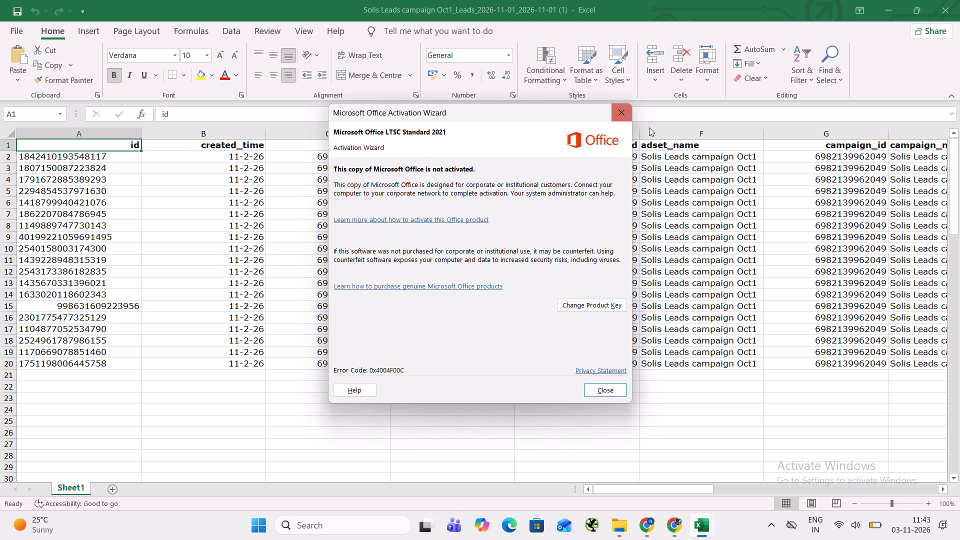
left_click(628, 110)
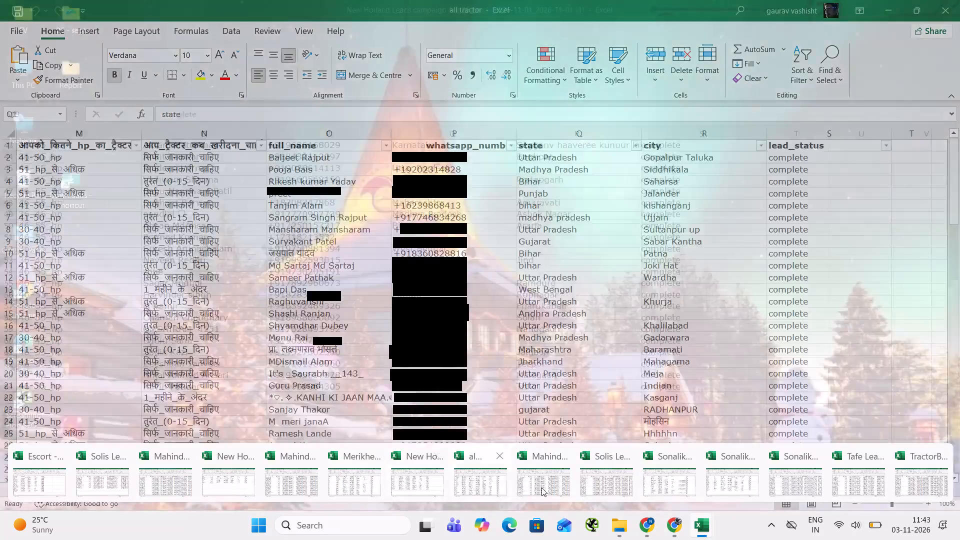
Compare the lead rows of the Sonalika 17 sept workbook and the two Sonalika Aug26 workbooks down to their last records.
left_click(661, 479)
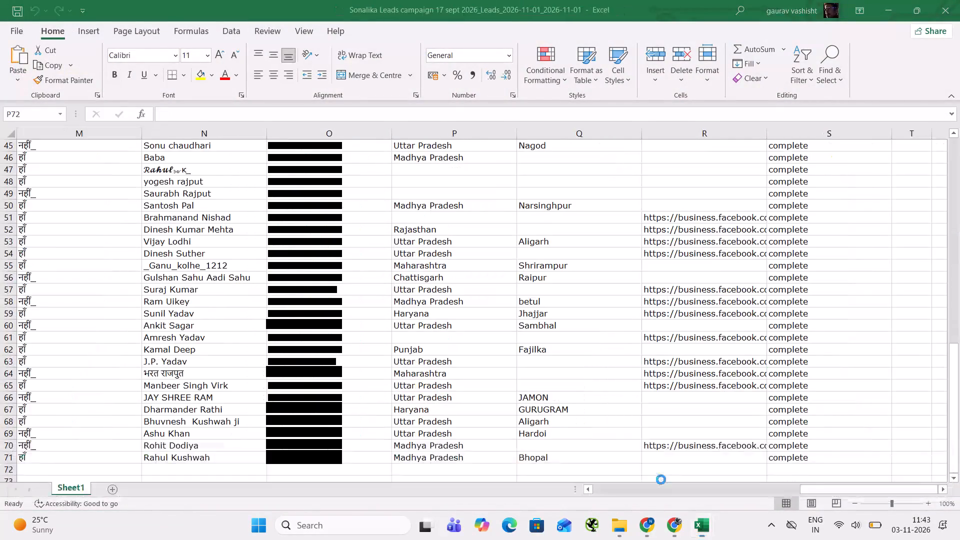
scroll(511, 408, "down", 1)
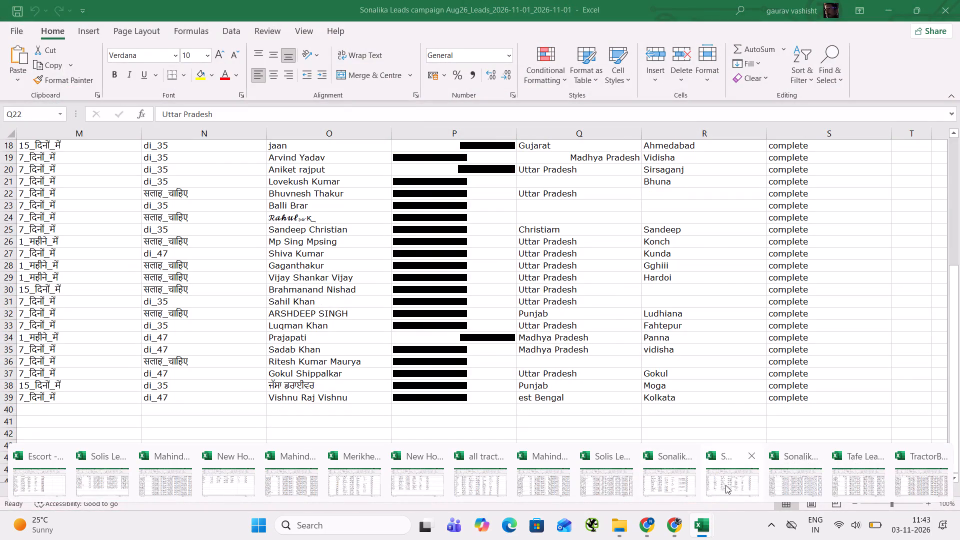
left_click(778, 470)
left_click_drag(657, 449, 959, 436)
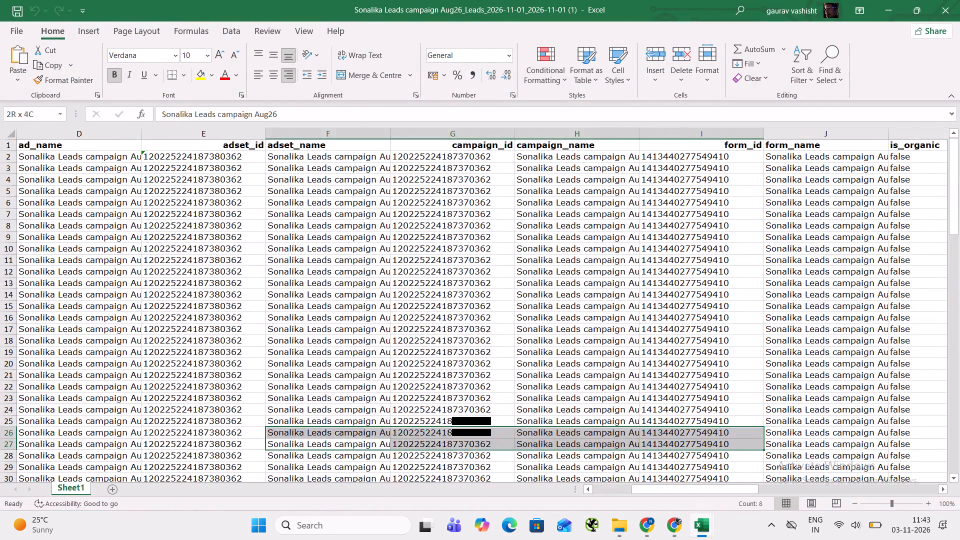
left_click_drag(959, 436, 959, 438)
scroll(485, 398, "down", 6)
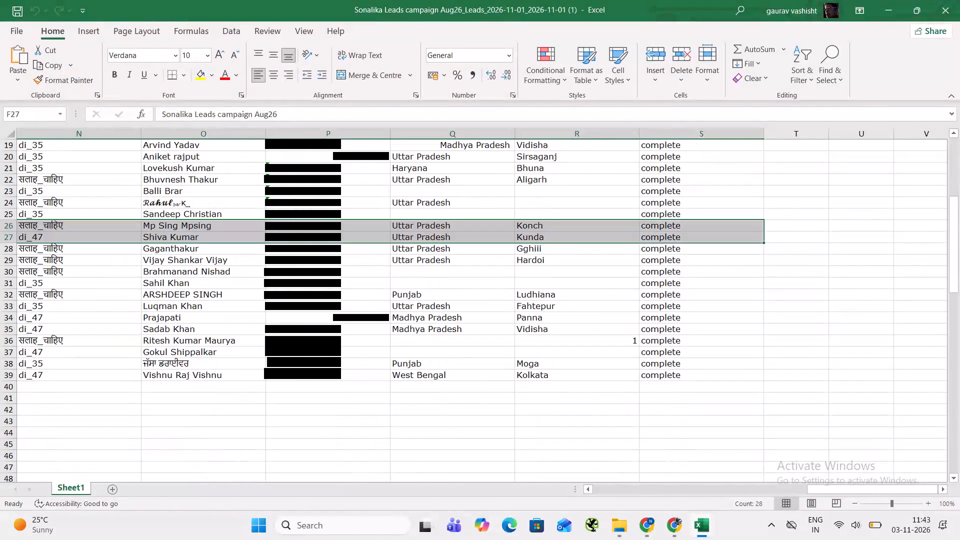
left_click(193, 367)
left_click(190, 370)
left_click(187, 375)
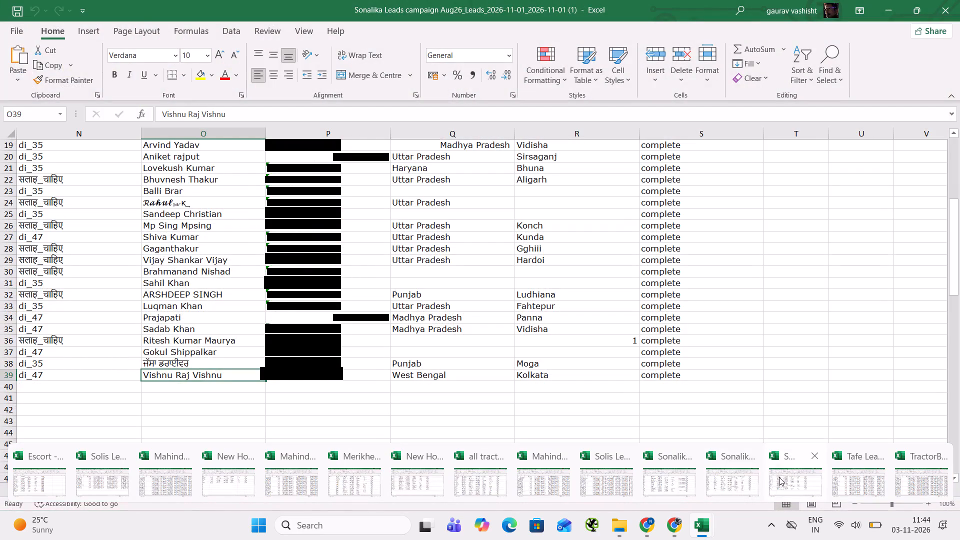
left_click(779, 477)
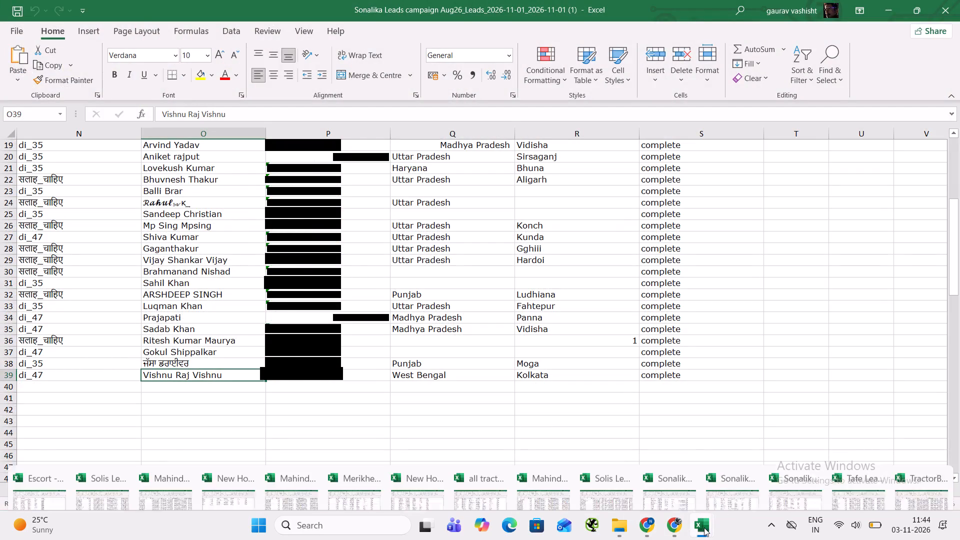
Close all the open campaign workbooks, starting with the TractorBird New Holland one.
left_click(939, 455)
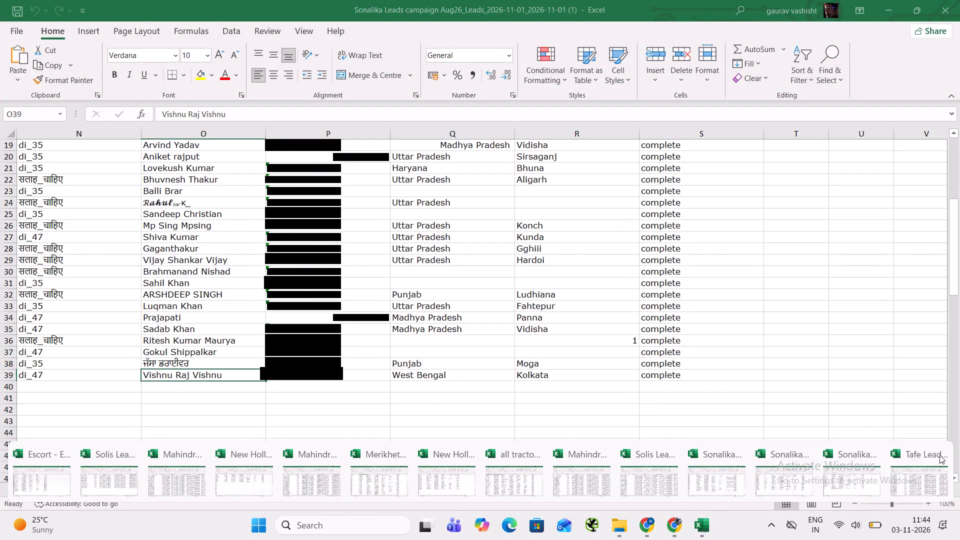
double_click(939, 455)
triple_click(947, 0)
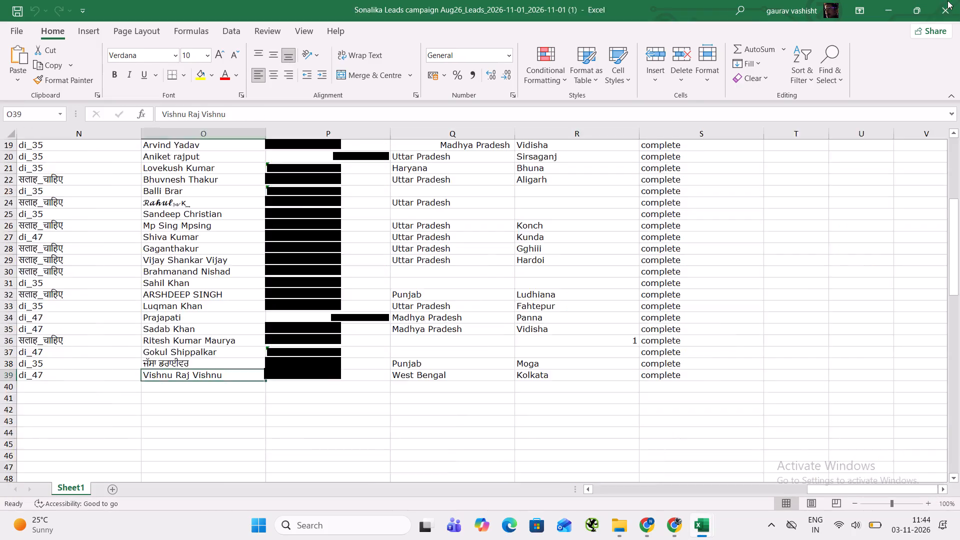
triple_click(947, 0)
double_click(947, 0)
left_click(947, 0)
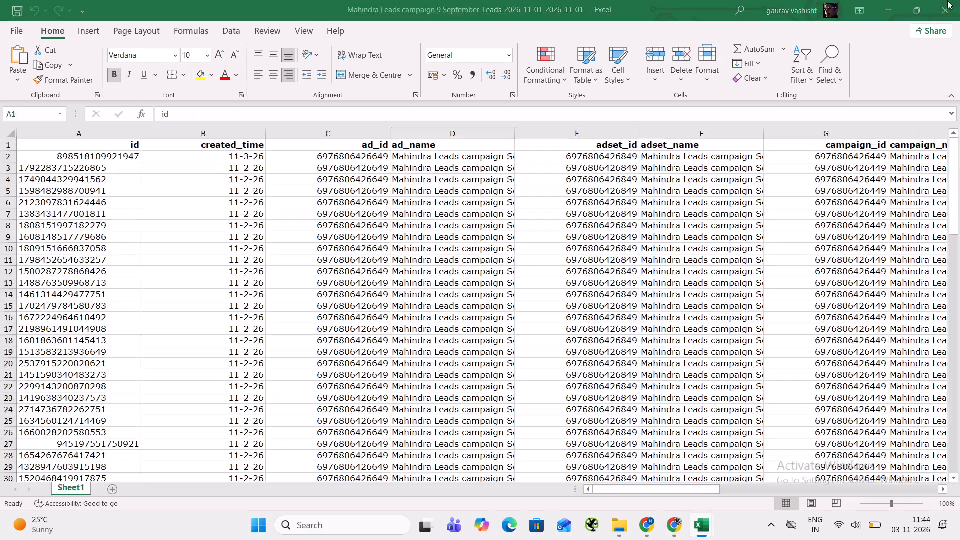
left_click(948, 0)
left_click(948, 0)
left_click(948, 0)
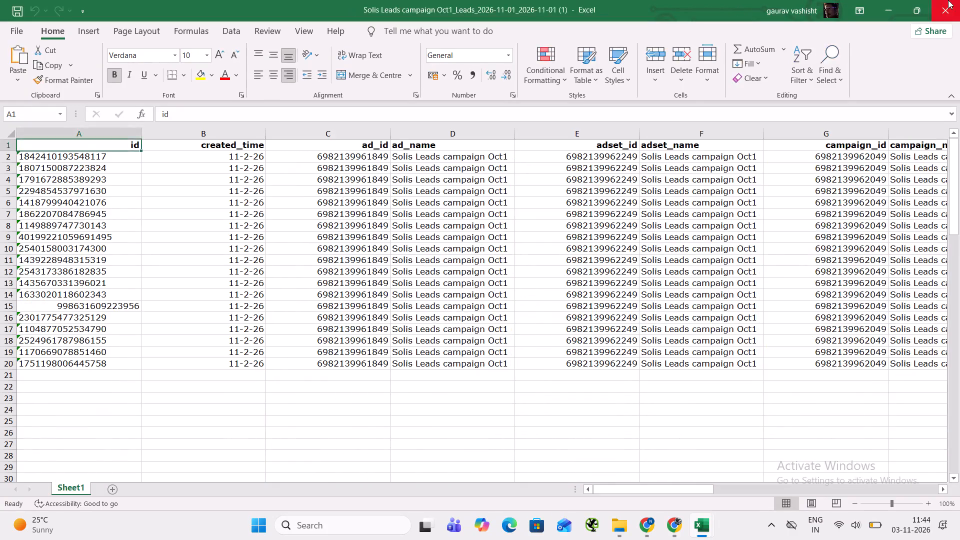
left_click(948, 0)
left_click(948, 0)
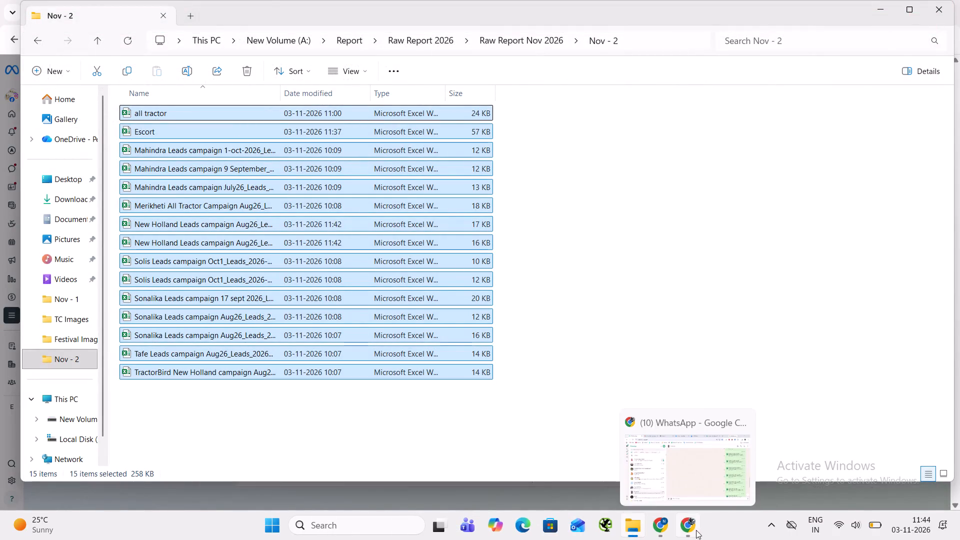
Delete the 16 KB Sonalika Leads campaign Aug26 workbook from the Nov - 2 folder.
left_click(303, 426)
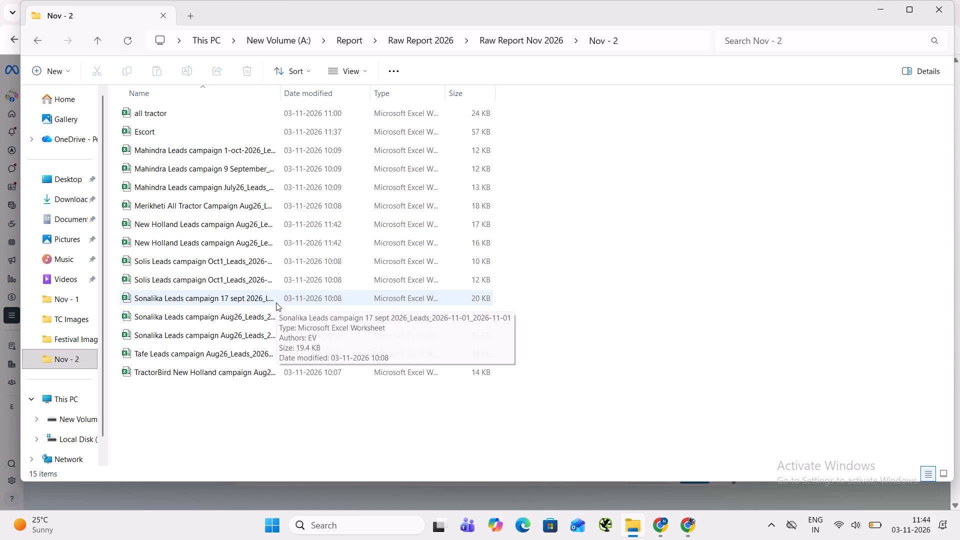
left_click(258, 331, "ctrl")
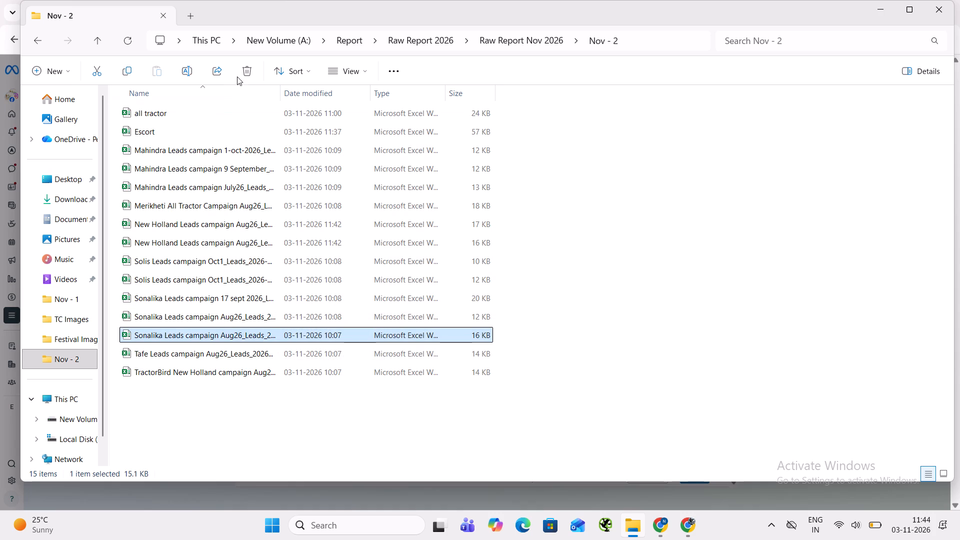
left_click(239, 73)
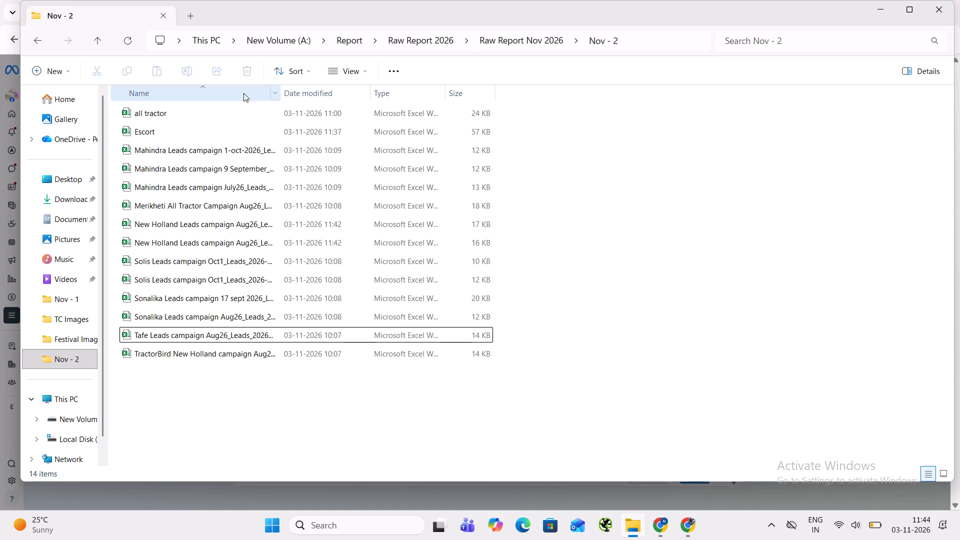
Open the Escort workbook from the Nov - 2 folder.
double_click(258, 128)
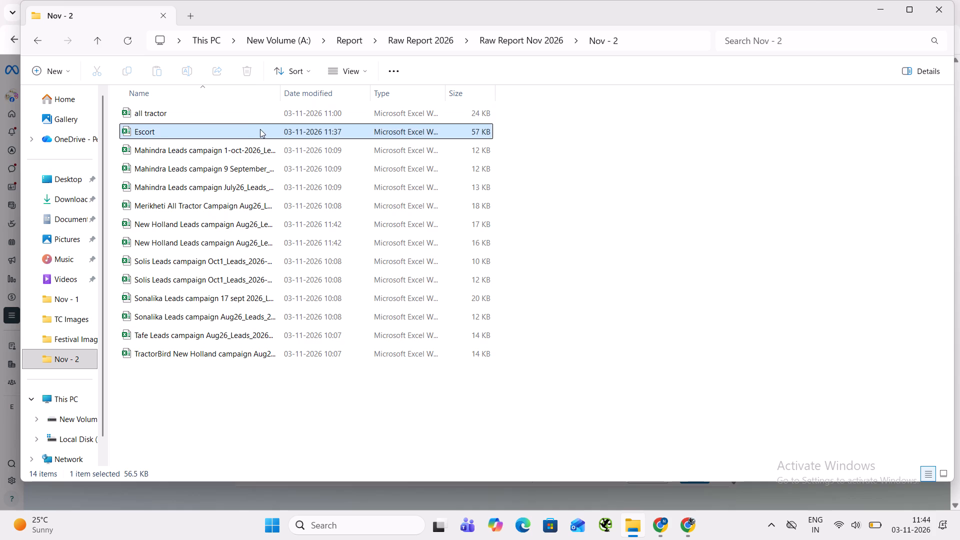
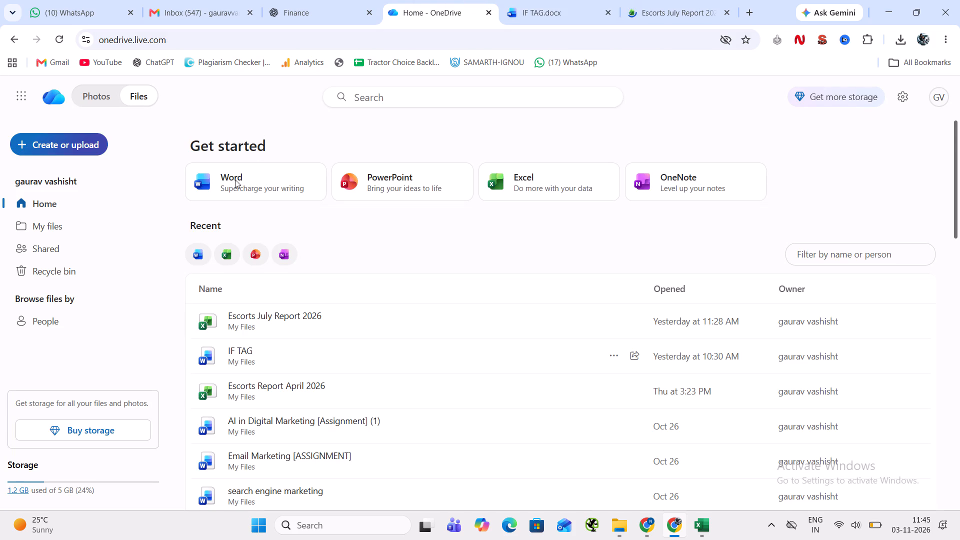
Open Escorts July Report 2026 from the recent OneDrive files and close its older browser tab.
left_click(298, 312)
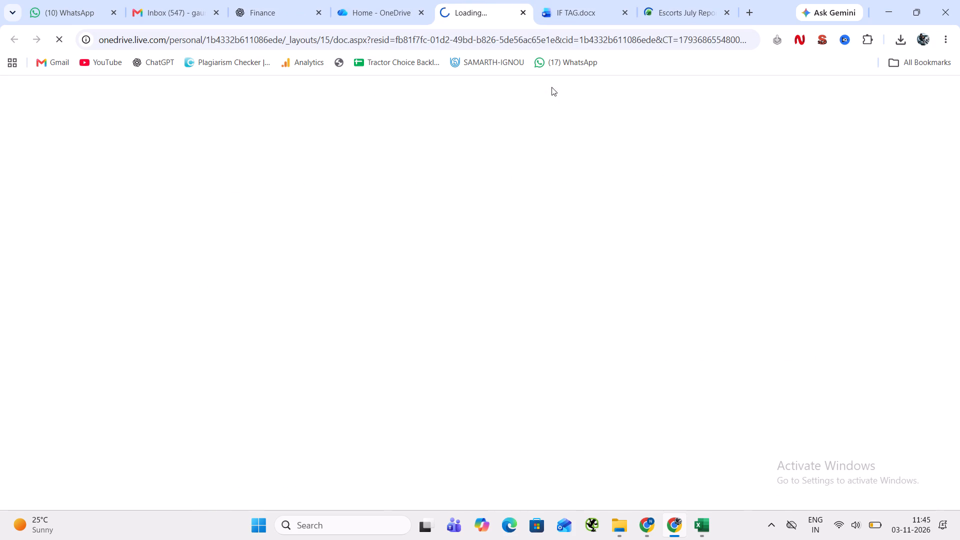
left_click(726, 9)
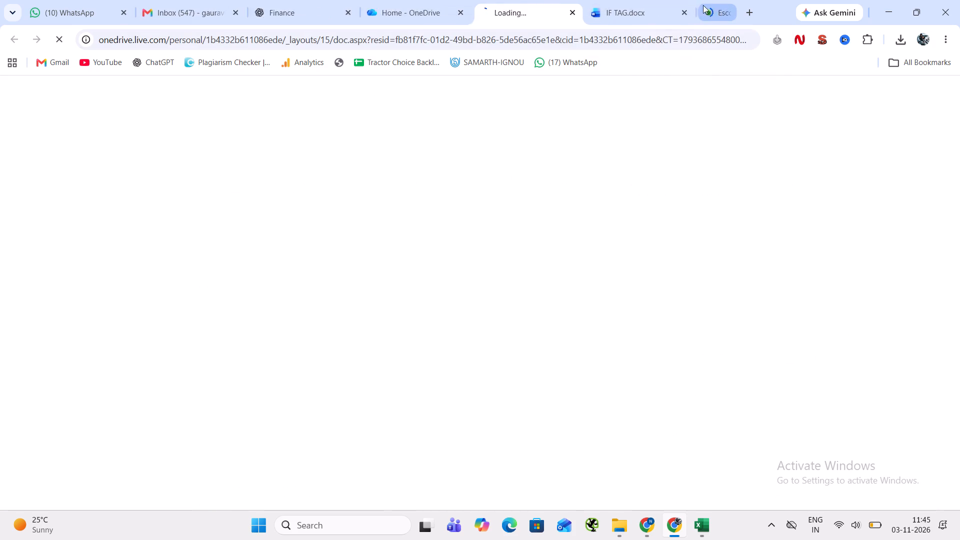
Look through the recent files on OneDrive and the contents of the local OneDrive - Personal folder.
left_click(463, 0)
scroll(360, 306, "down", 1)
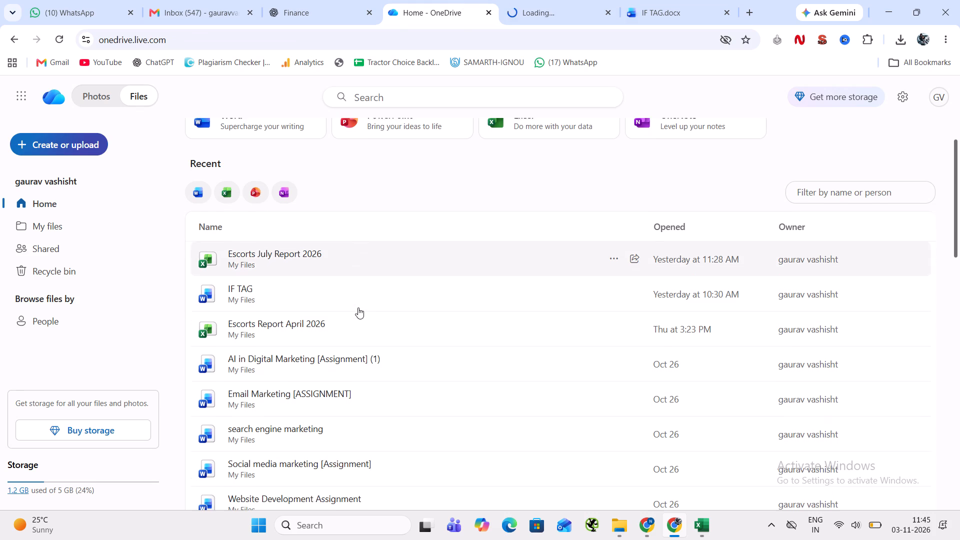
scroll(259, 323, "down", 3)
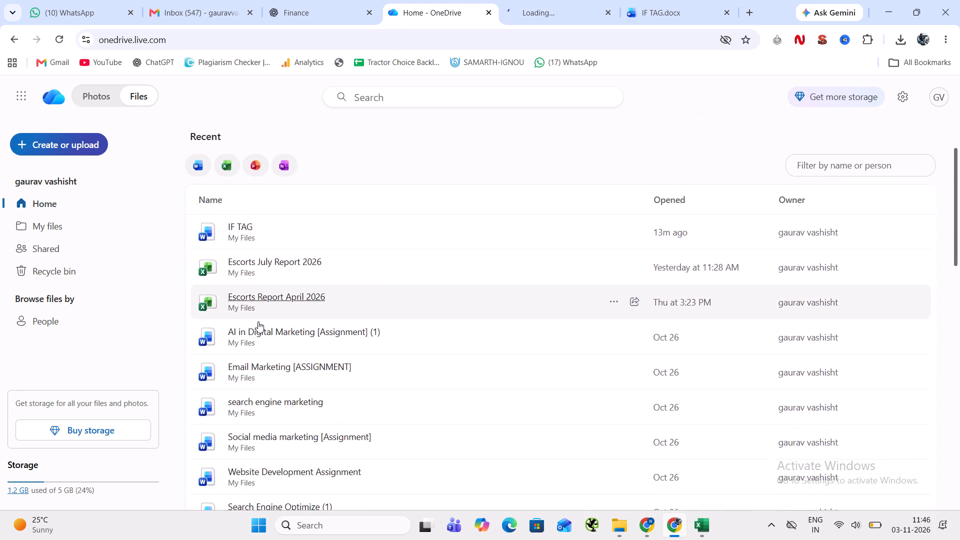
scroll(258, 321, "down", 4)
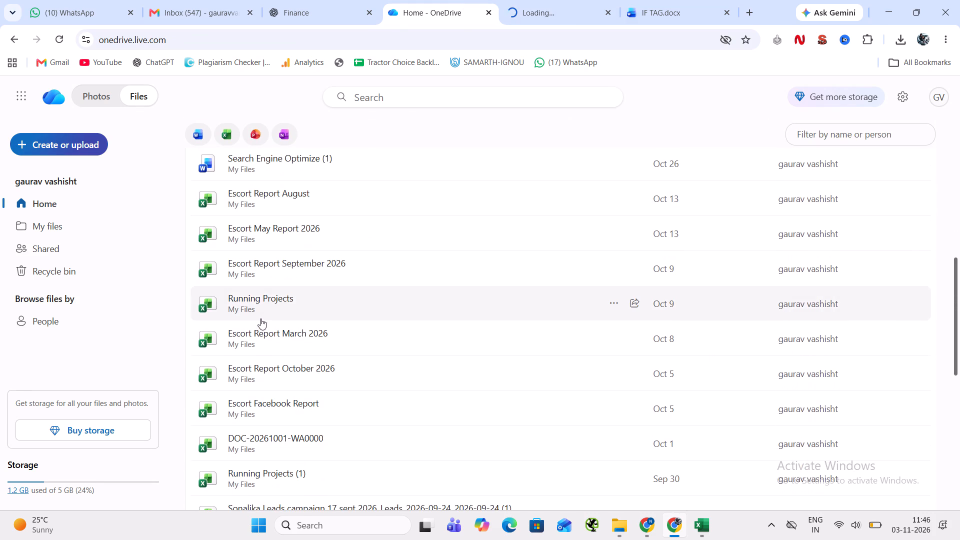
scroll(260, 318, "up", 9)
left_click(614, 521)
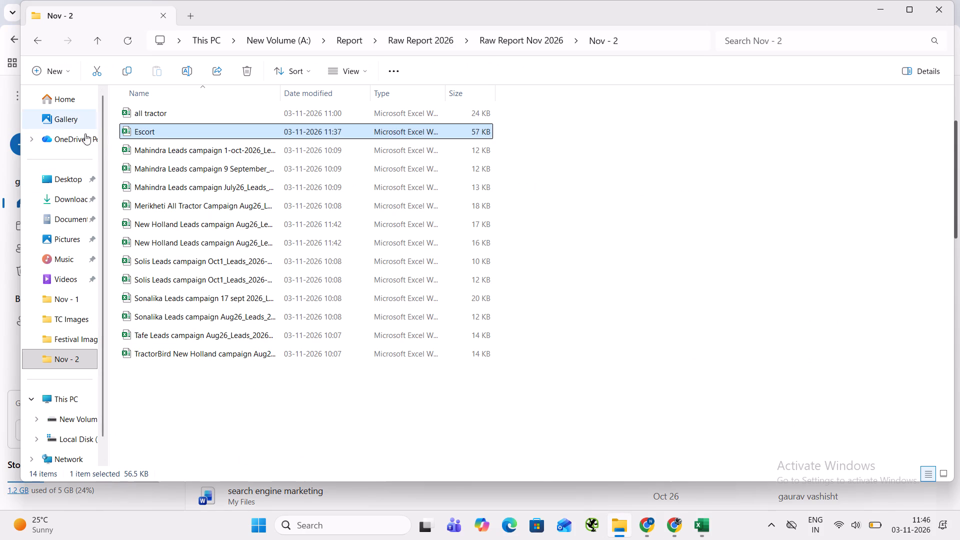
left_click(63, 102)
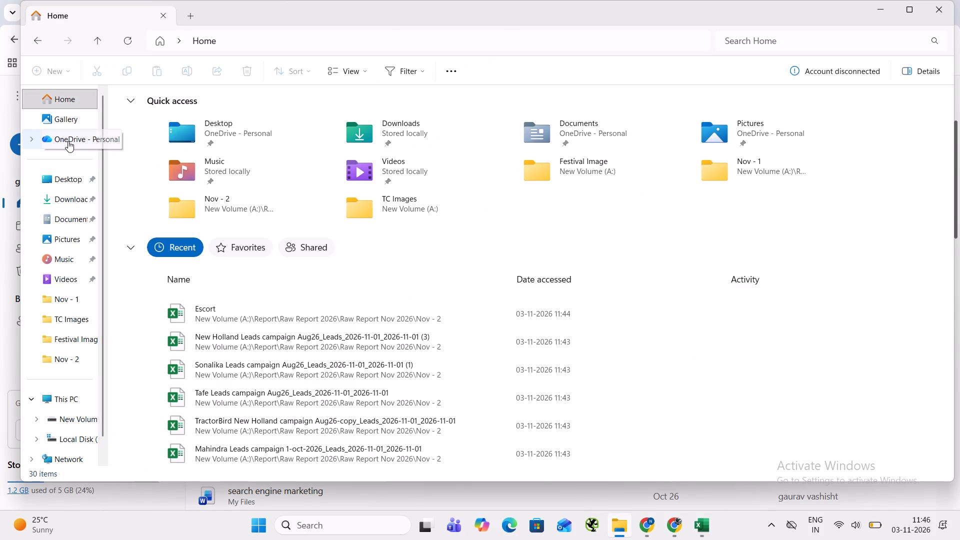
left_click(68, 141)
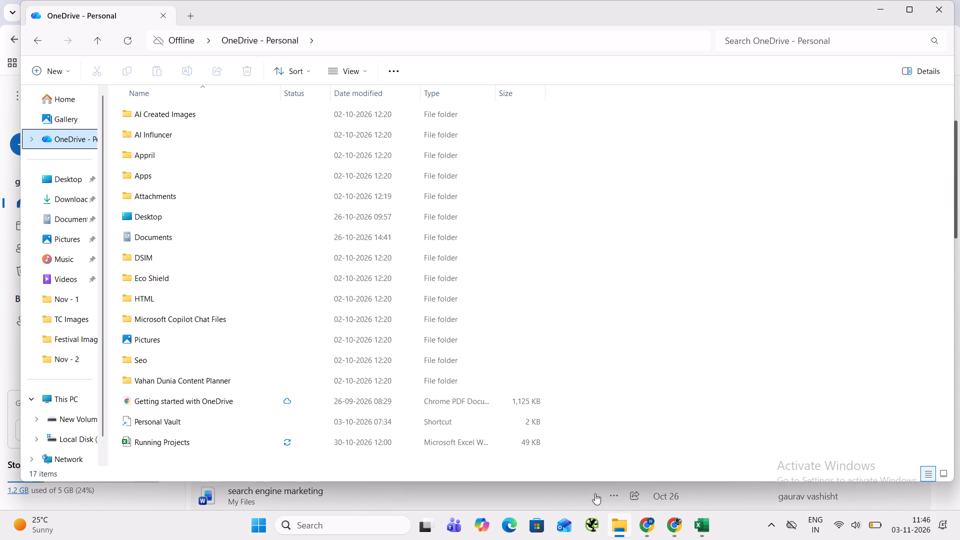
left_click(914, 497)
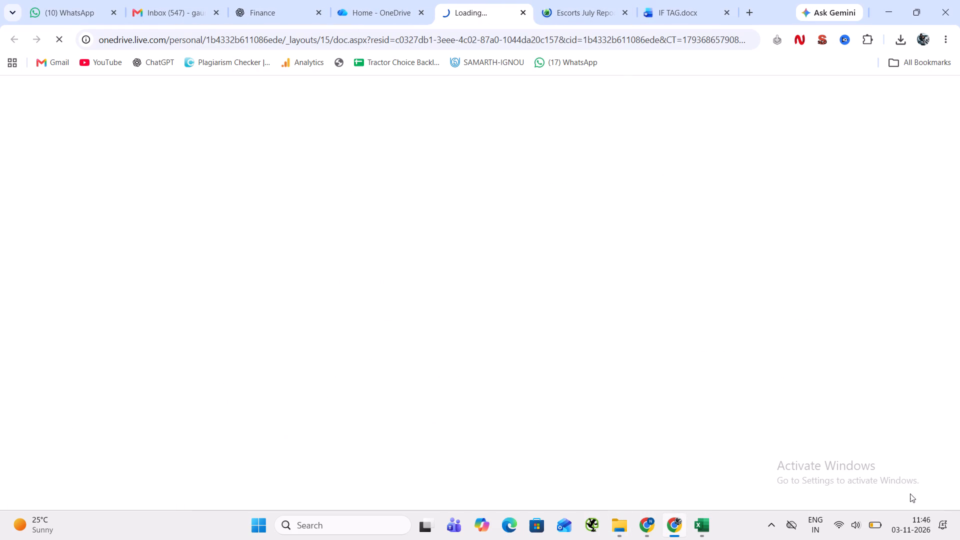
left_click(522, 13)
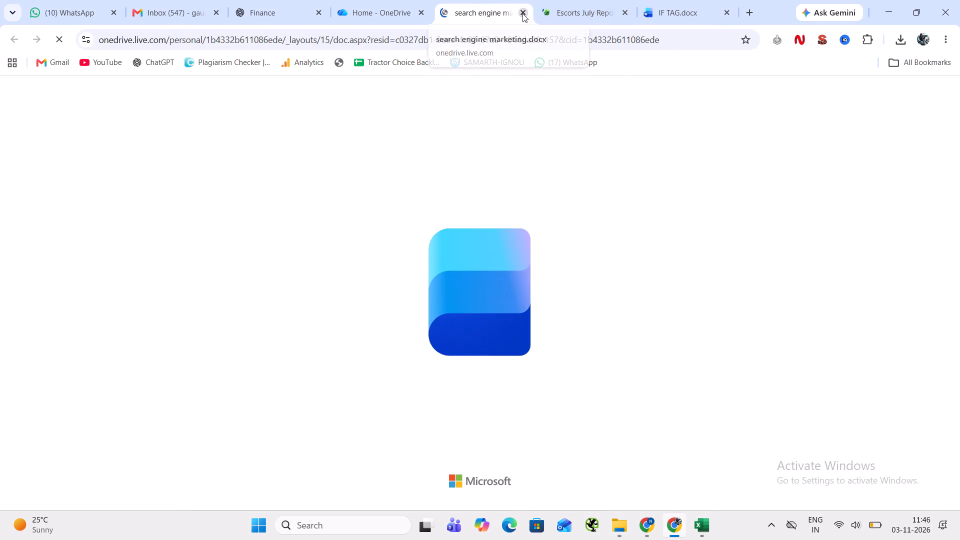
Go to the first lead row of the 7 - July sheet in Escorts July Report 2026.
left_click(472, 0)
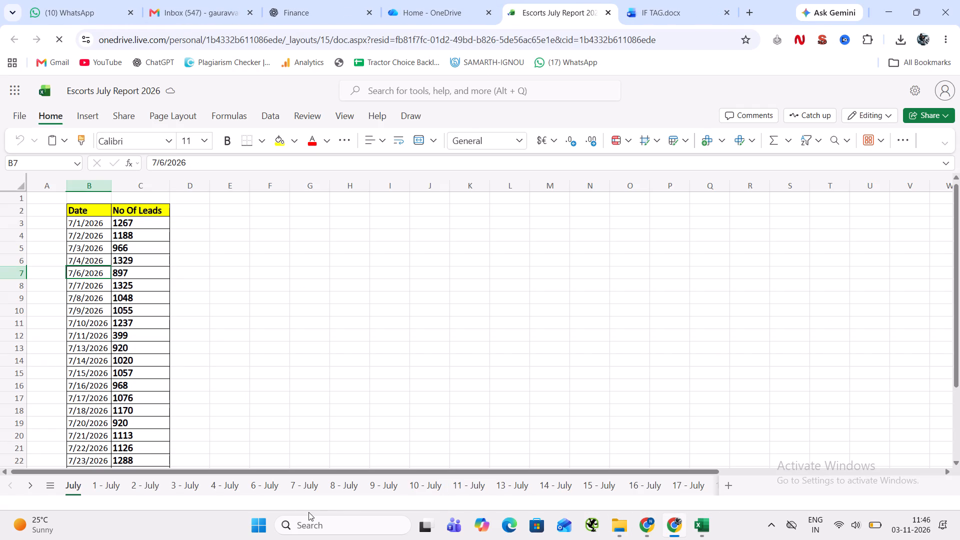
left_click(301, 478)
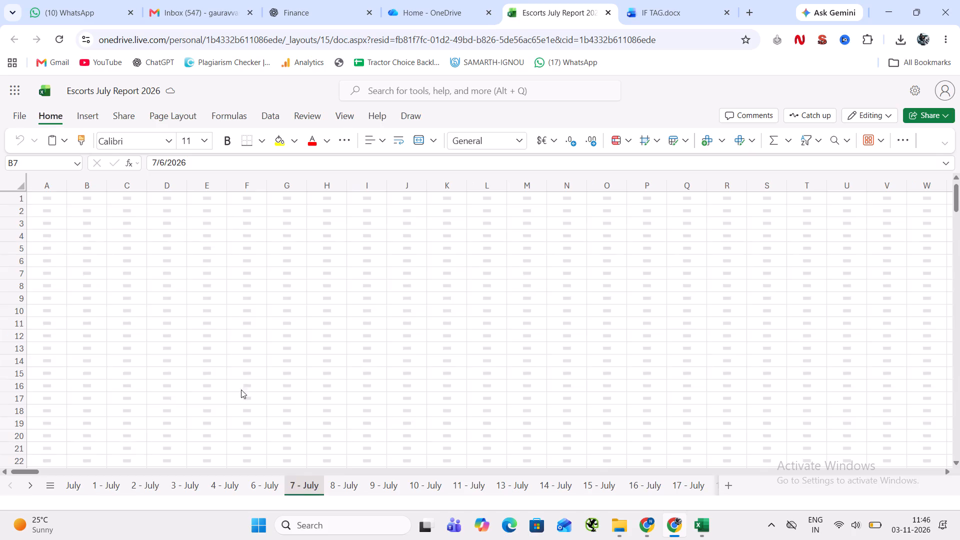
left_click(110, 209)
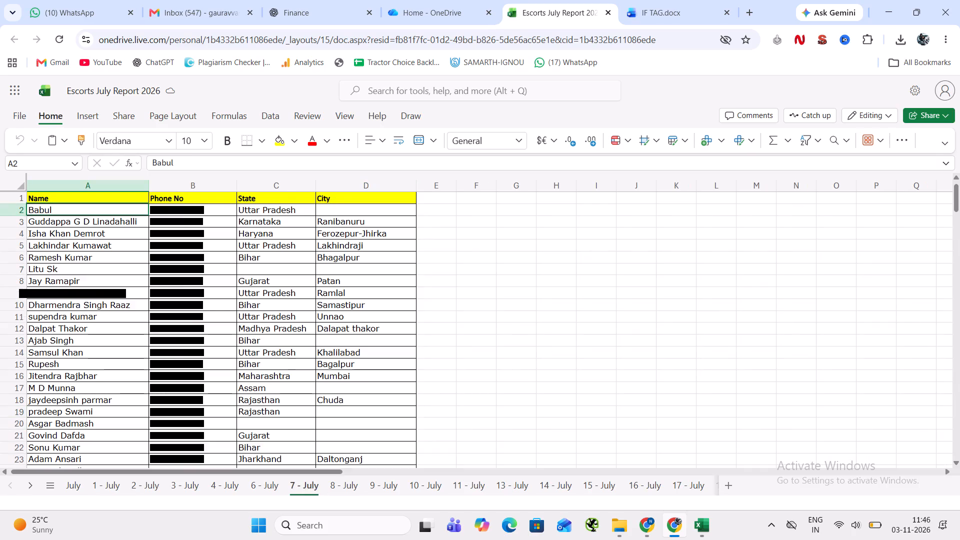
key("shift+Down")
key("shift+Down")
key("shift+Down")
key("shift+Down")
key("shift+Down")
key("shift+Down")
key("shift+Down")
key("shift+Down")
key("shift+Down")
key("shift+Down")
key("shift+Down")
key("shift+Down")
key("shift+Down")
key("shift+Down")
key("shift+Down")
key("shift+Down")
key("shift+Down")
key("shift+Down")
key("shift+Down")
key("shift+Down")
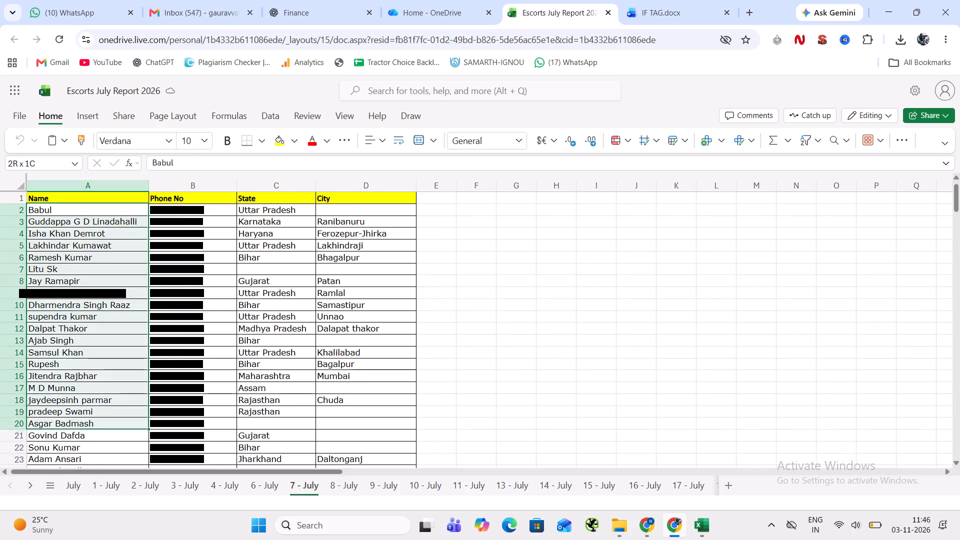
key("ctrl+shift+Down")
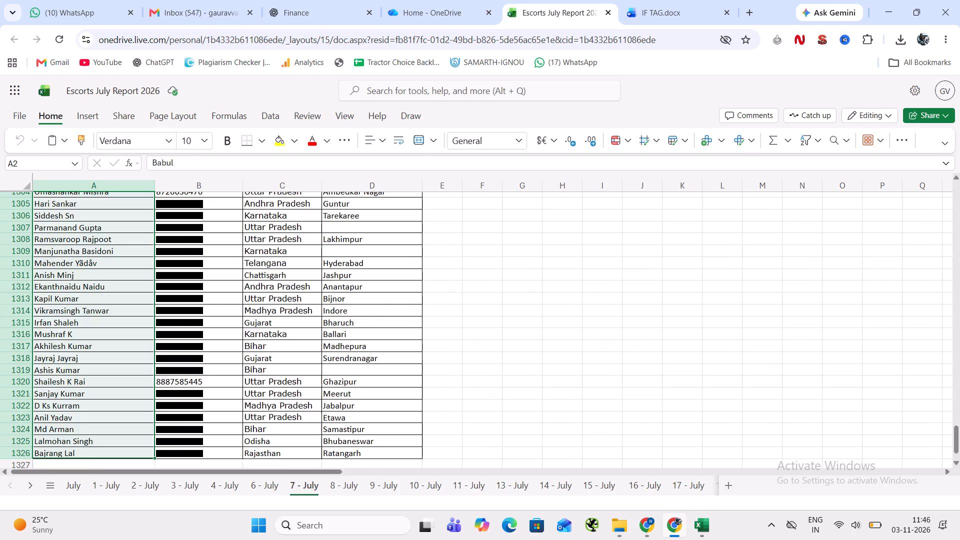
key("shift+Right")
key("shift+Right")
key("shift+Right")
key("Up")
Copy the lead rows 2 to 530, from Name to City, of the 7 - July sheet.
key("Down")
key("shift+Down")
key("shift+Down")
key("shift+Down")
key("shift+Down")
key("shift+Down")
key("shift+Down")
key("shift+Down")
key("shift+Down")
key("shift+Down")
key("shift+Down")
key("shift+Down")
key("shift+Down")
key("shift+Down")
key("shift+Down")
key("shift+Down")
key("shift+Down")
key("shift+Down")
key("shift+Down")
key("shift+Down")
key("shift+Down")
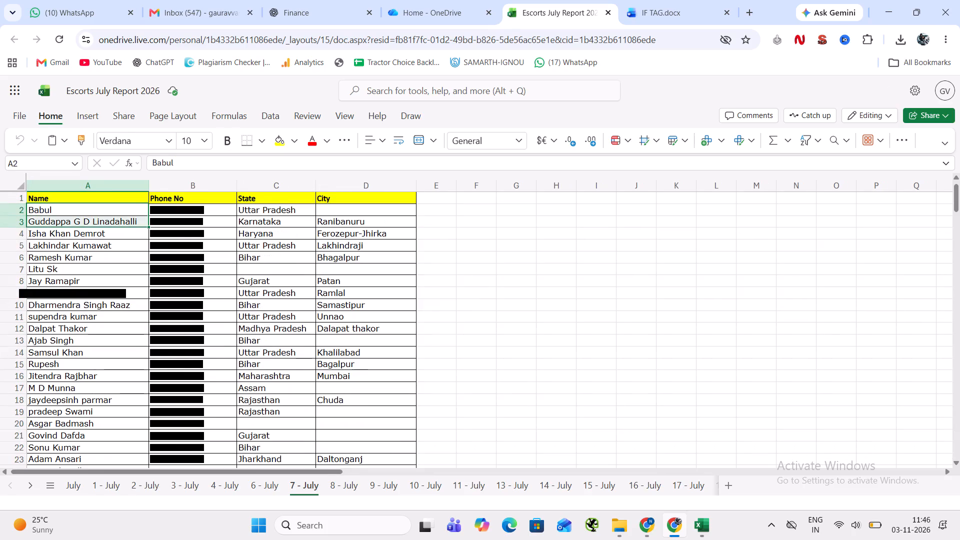
key("shift+Right")
key("shift+Right")
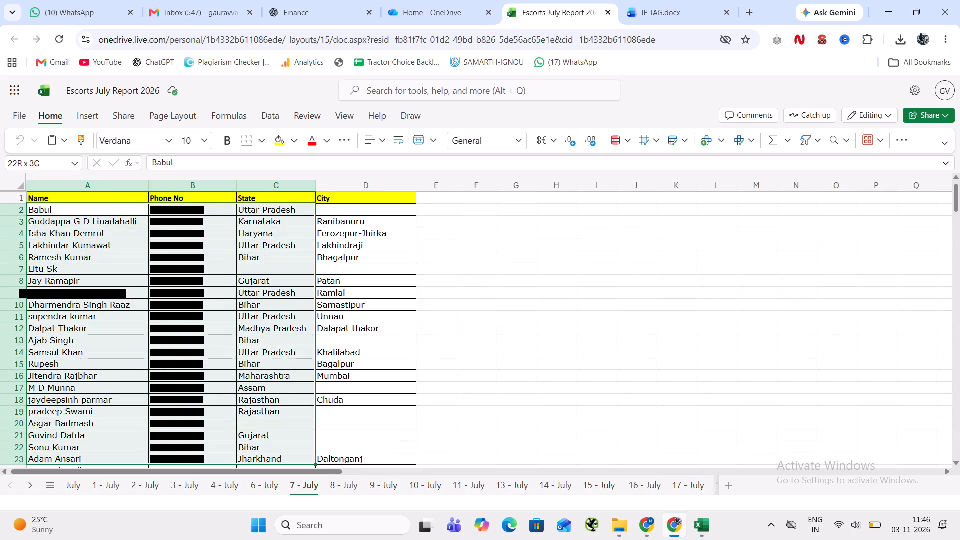
key("shift+Right")
key("shift+Down")
key("shift+Down")
key("shift+Down")
key("shift+Down")
key("shift+Down")
key("shift+Down")
key("shift+Down")
key("shift+Down")
key("shift+Down")
key("shift+Down")
key("shift+Down")
key("shift+Down")
key("shift+Down")
key("shift+Down")
key("shift+Down")
key("shift+Down")
key("shift+Down")
key("shift+Down")
key("shift+Down")
key("shift+Down")
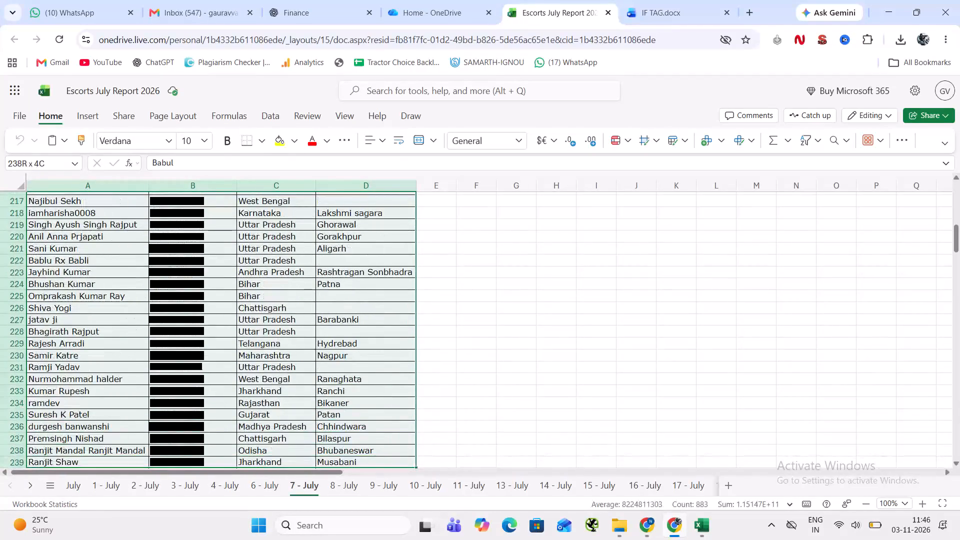
key("shift+Down")
key("shift+Down")
key("shift+Down")
key("shift+Down")
key("shift+Down")
key("shift+Down")
key("shift+Down")
key("shift+Down")
key("shift+Down")
key("shift+Down")
key("shift+Down")
key("shift+Down")
key("shift+Down")
key("shift+Down")
key("shift+Down")
key("shift+Down")
key("shift+Down")
key("shift+Down")
key("shift+Down")
key("shift+Down")
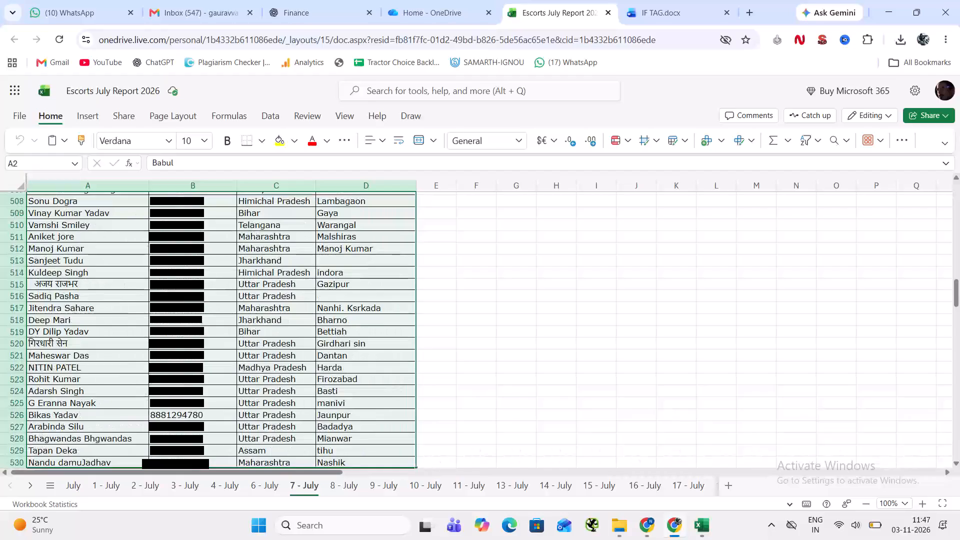
key("ctrl+c")
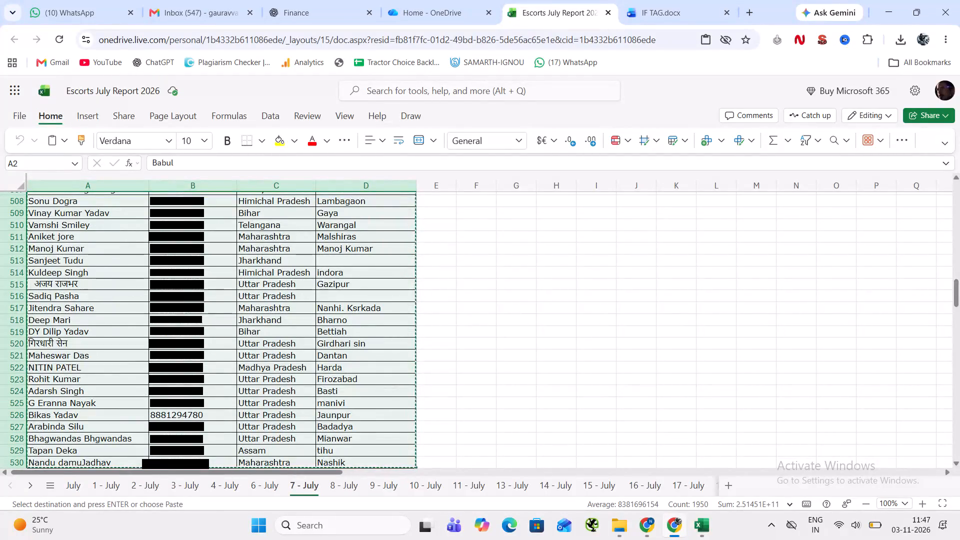
Paste the copied July leads into the Escort workbook below its last lead, starting at cell A780.
left_click(695, 528)
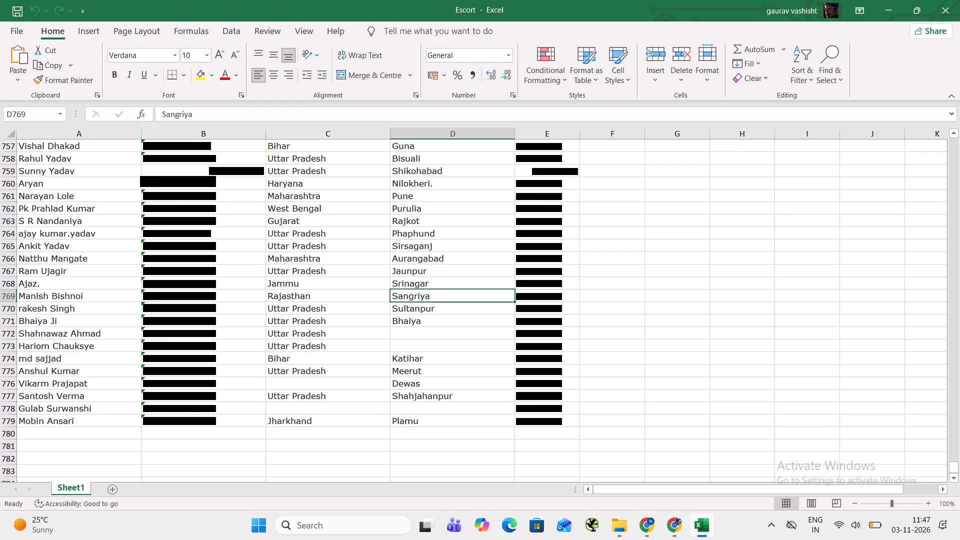
right_click(4, 0)
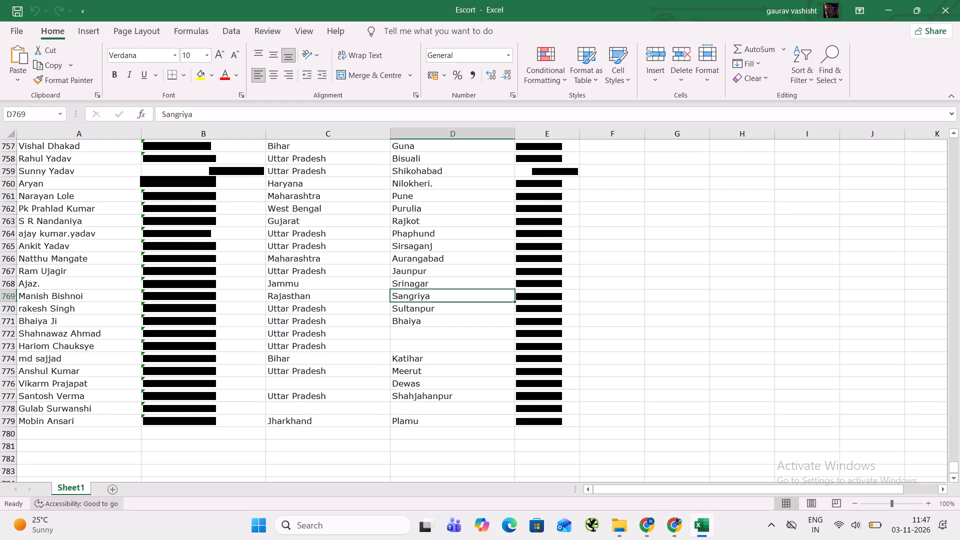
left_click(112, 433)
key("ctrl+v")
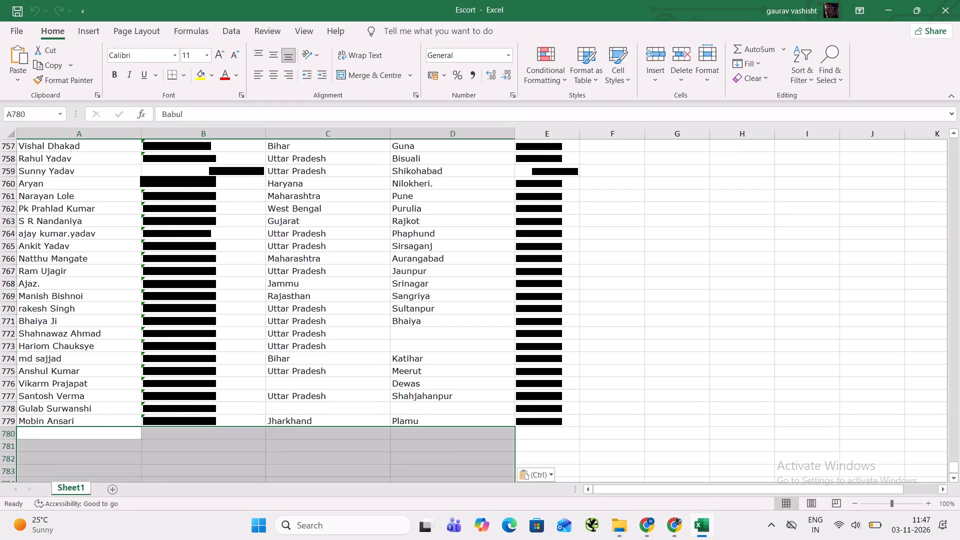
Copy all lead rows from 2 to 1308, full_name to city, in the Escort workbook and switch to File Explorer.
key("Up")
key("ctrl+Up")
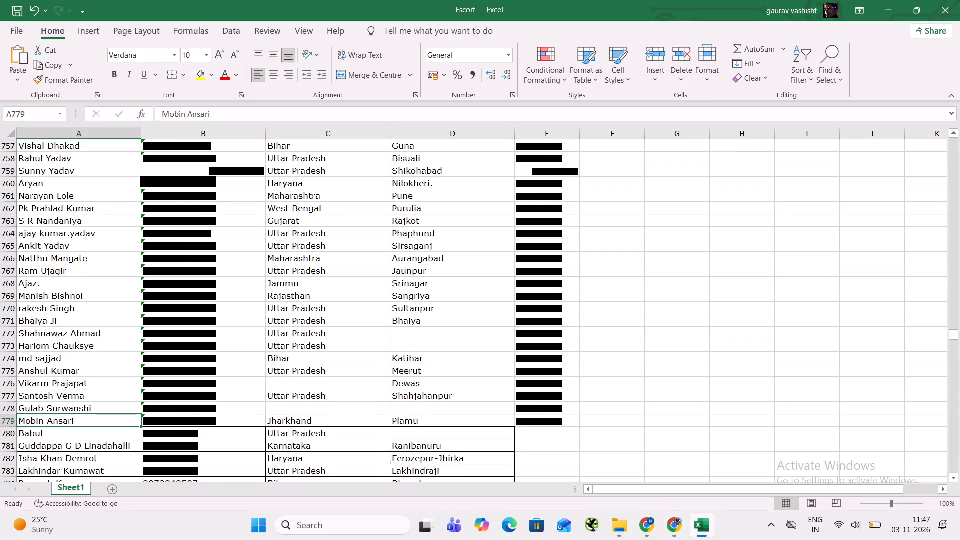
key("Down")
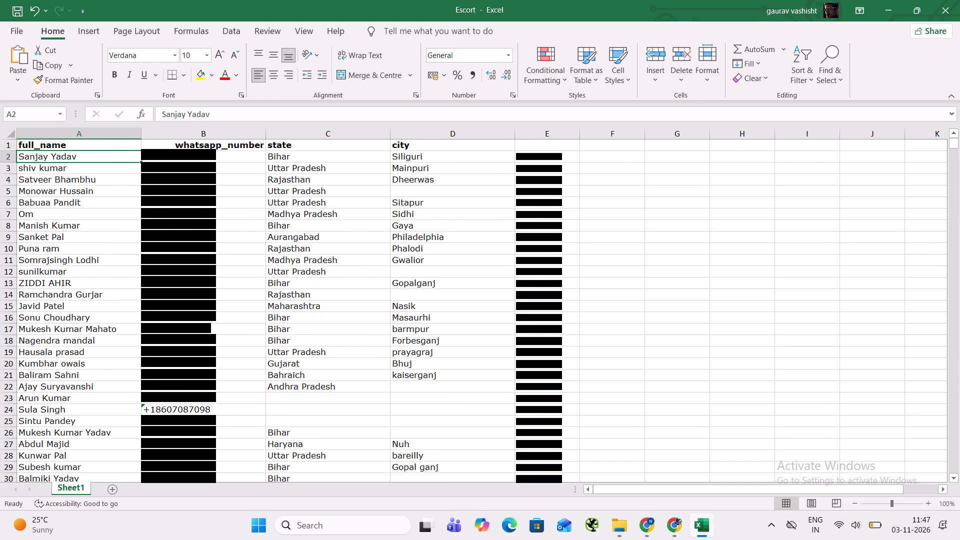
key("ctrl+shift+Down")
key("shift+Right")
key("shift+Right")
key("shift+Right")
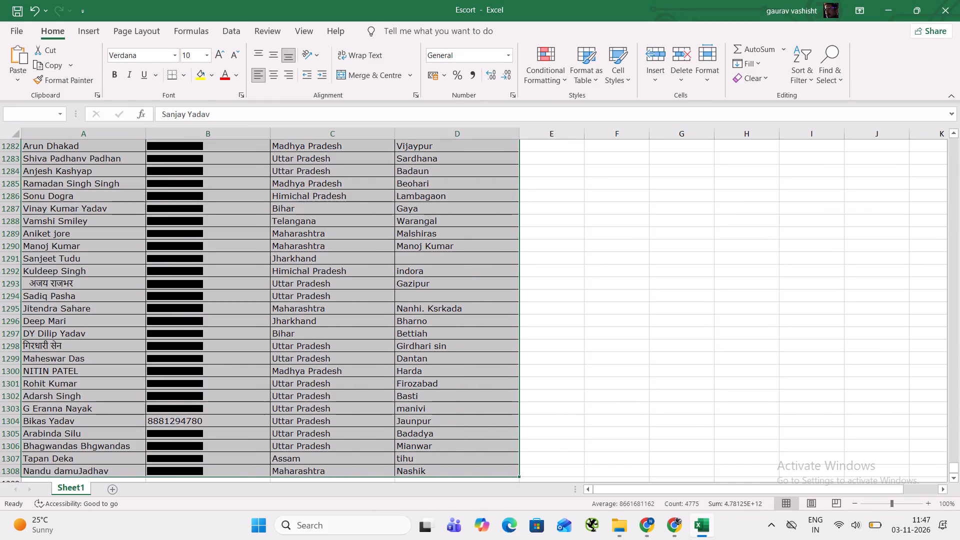
key("ctrl+c")
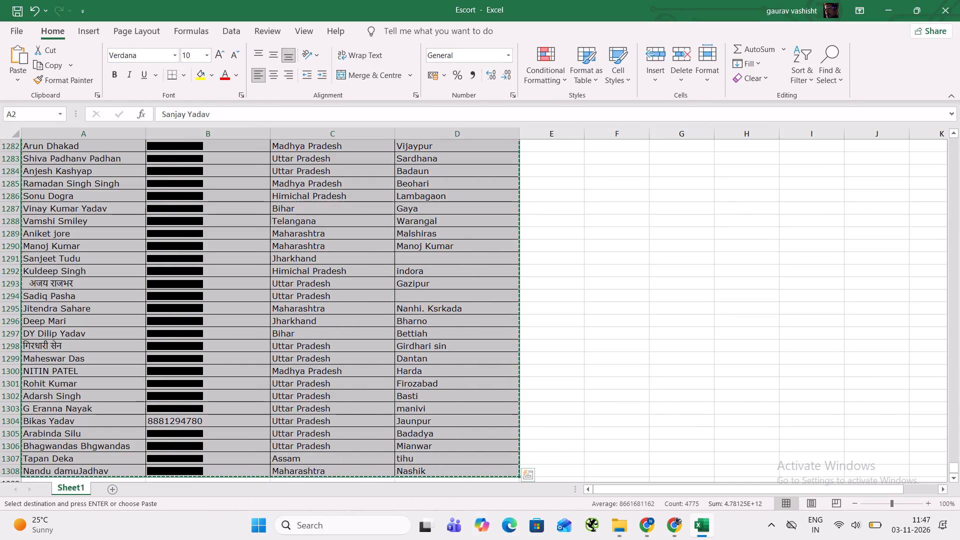
left_click(615, 529)
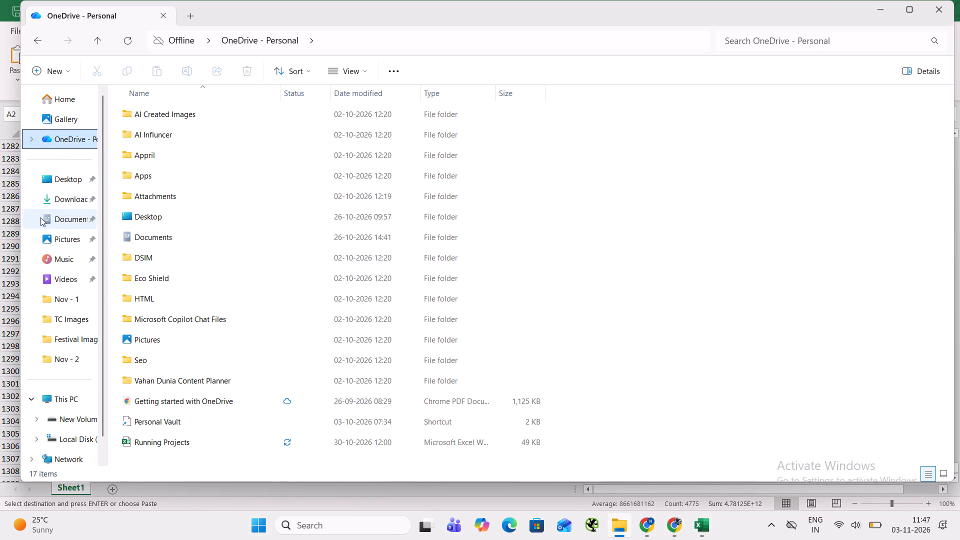
Open the Escort Facebook Report workbook stored on New Volume (A:).
left_click(67, 421)
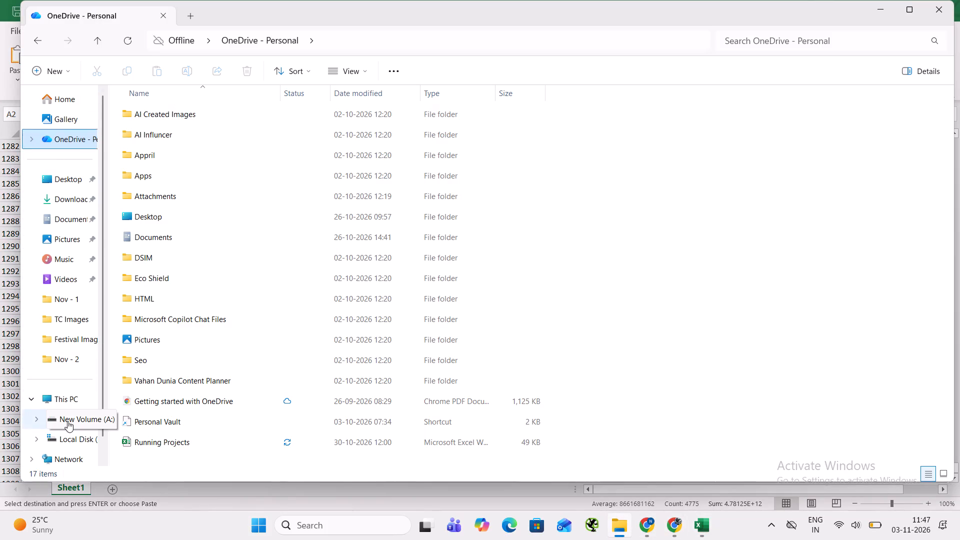
double_click(131, 123)
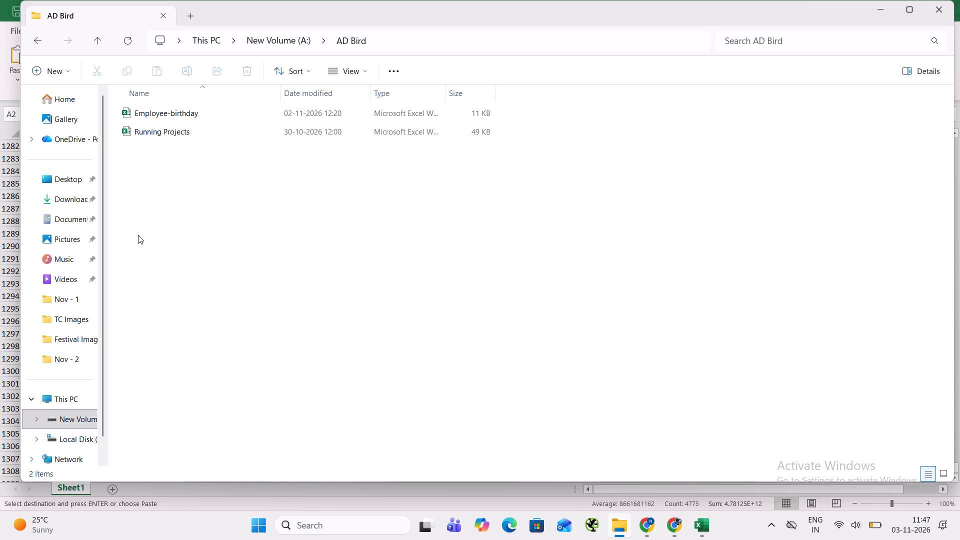
left_click(79, 424)
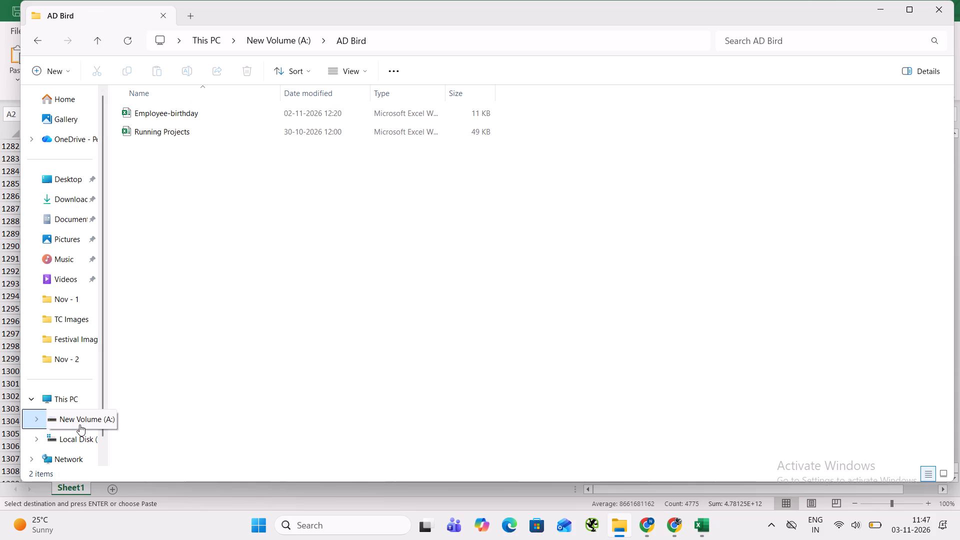
double_click(358, 128)
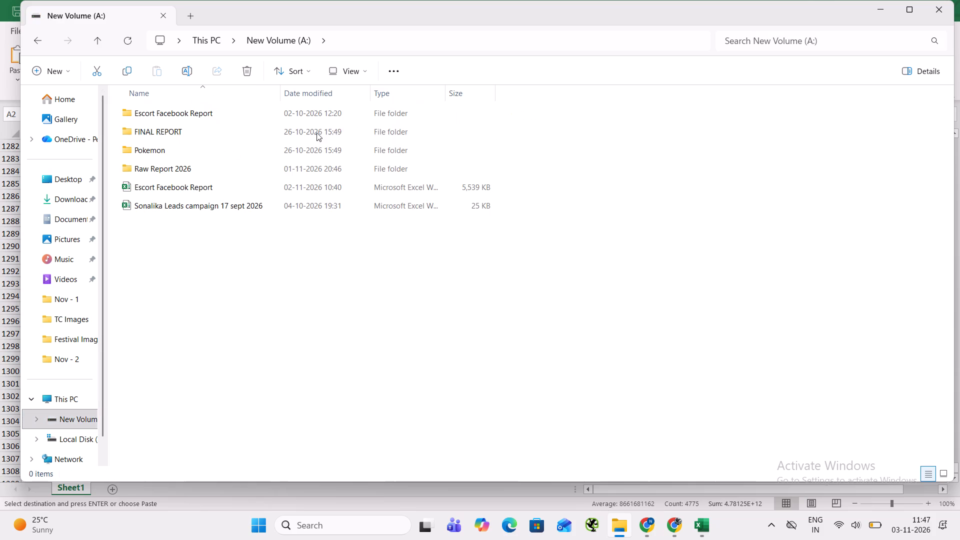
left_click(197, 171)
double_click(190, 185)
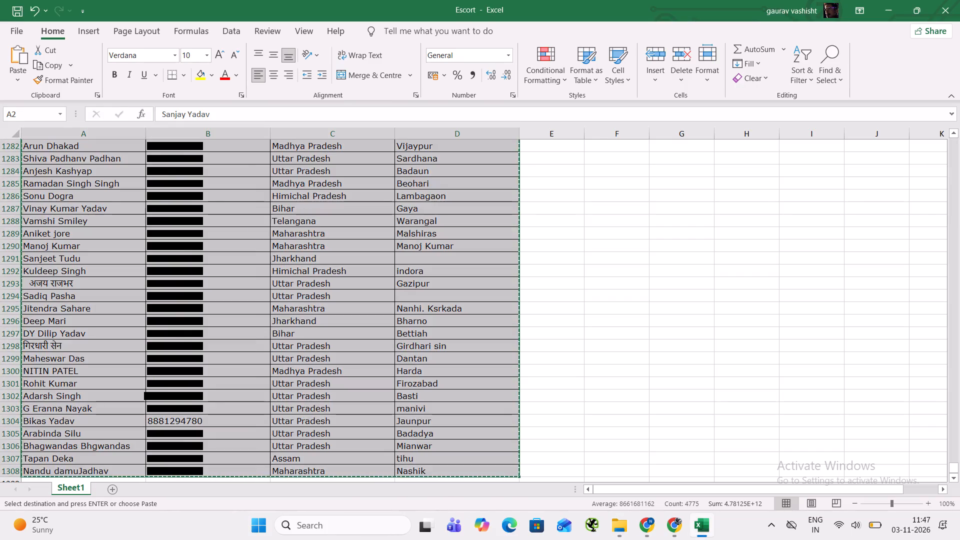
Paste the copied Escort leads below the last lead in Sheet1, starting at cell B102826.
left_click(259, 233)
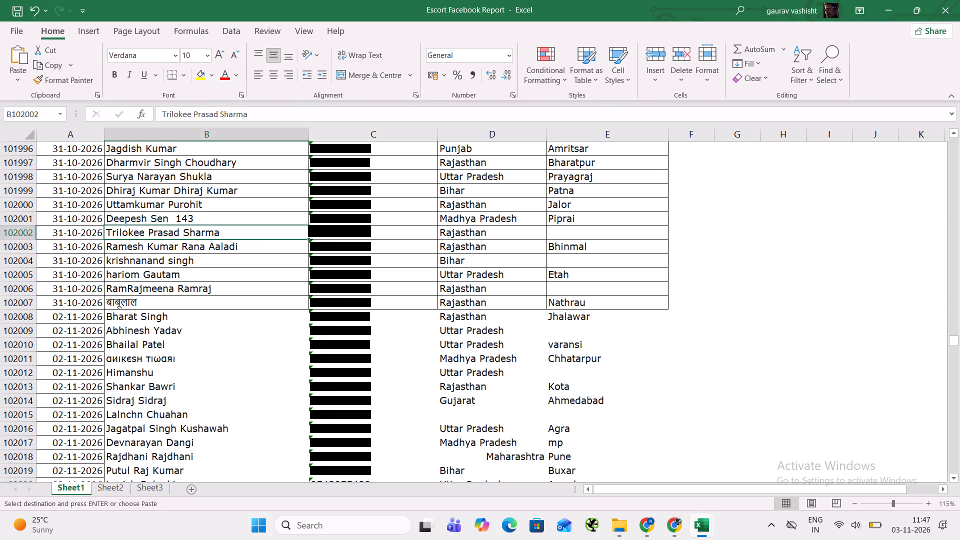
scroll(259, 240, "down", 2)
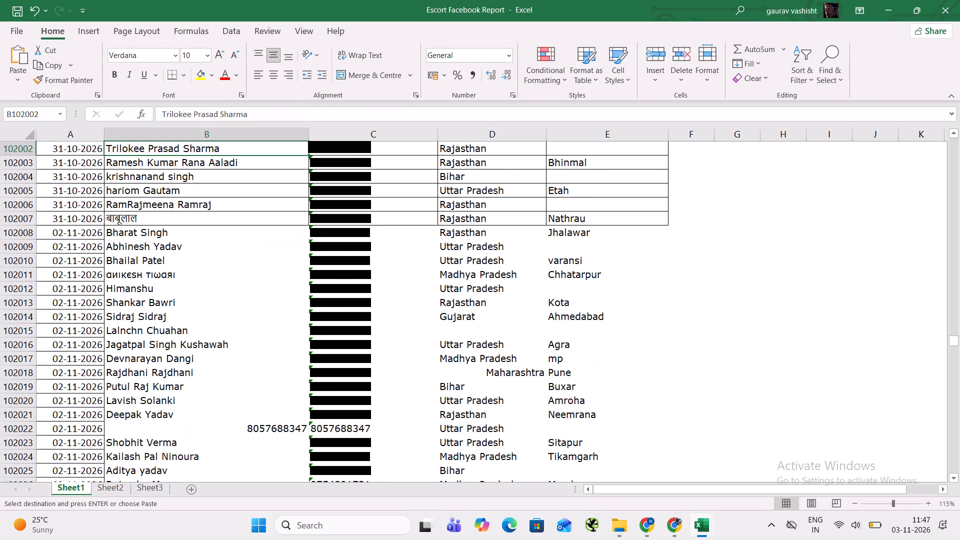
left_click(210, 238)
key("ctrl+Down")
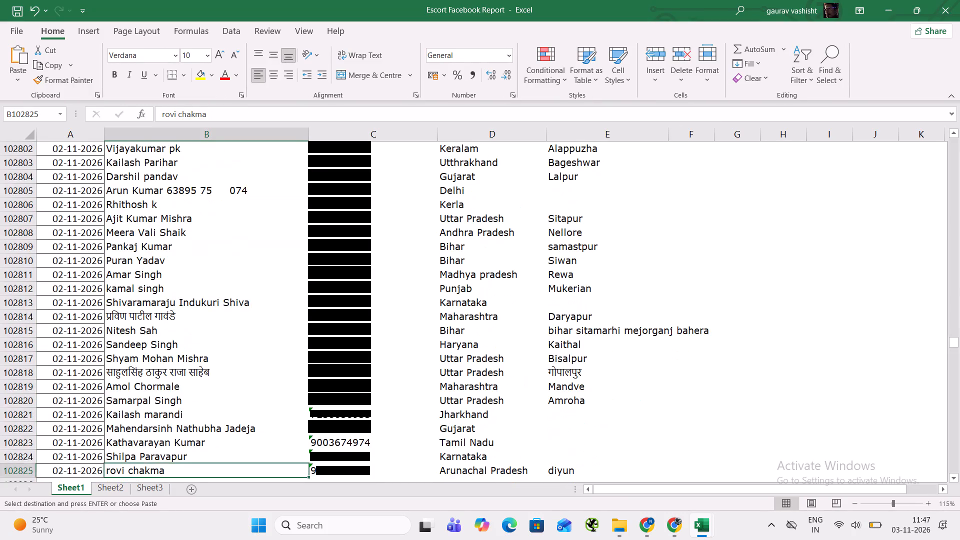
key("Down")
key("ctrl+v")
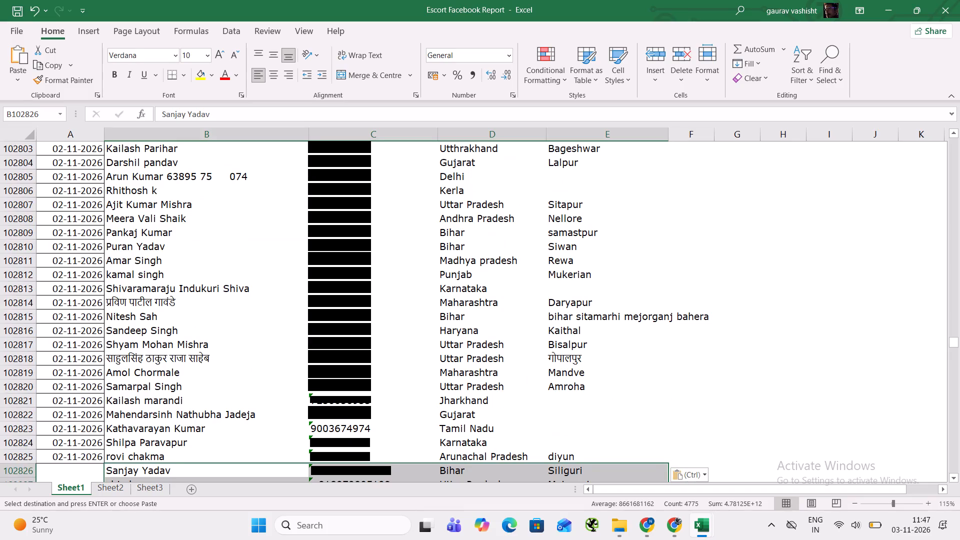
scroll(469, 456, "down", 7)
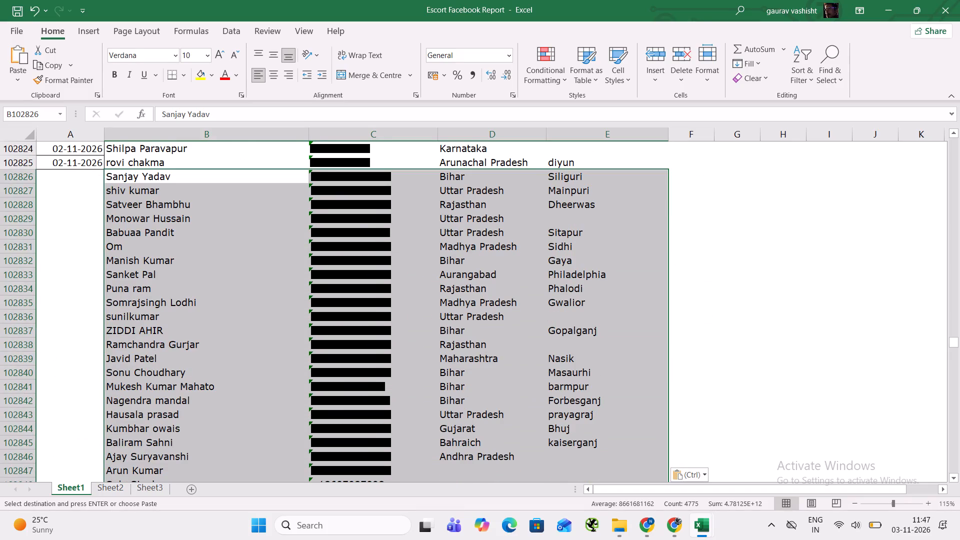
Switch back to the Escort workbook and copy the ten-digit number formula results in cells E2 to E779.
left_click(653, 456)
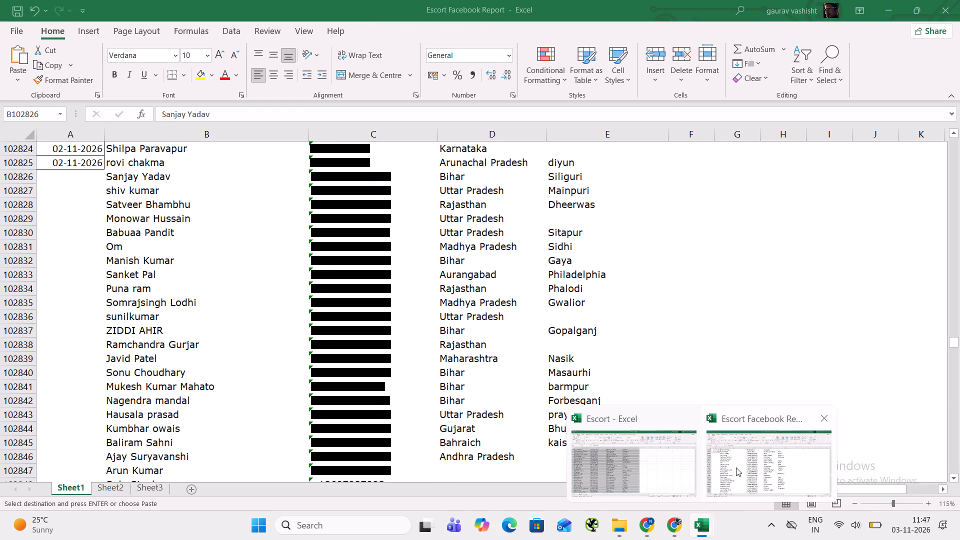
left_click(736, 467)
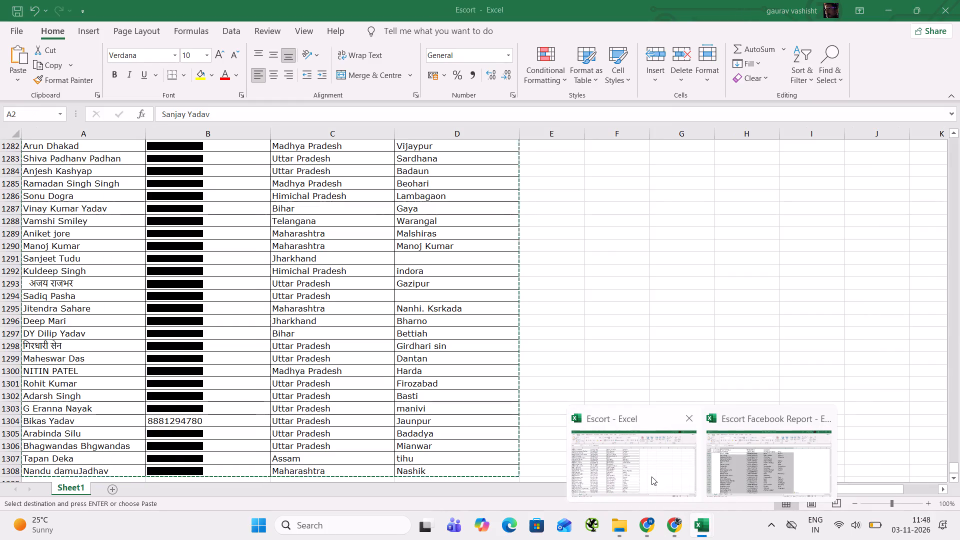
left_click(651, 476)
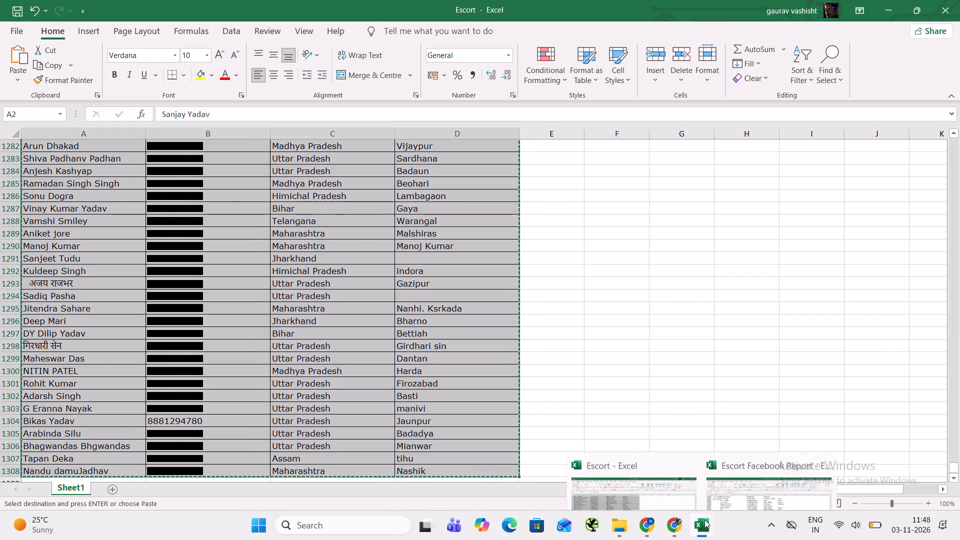
left_click(663, 463)
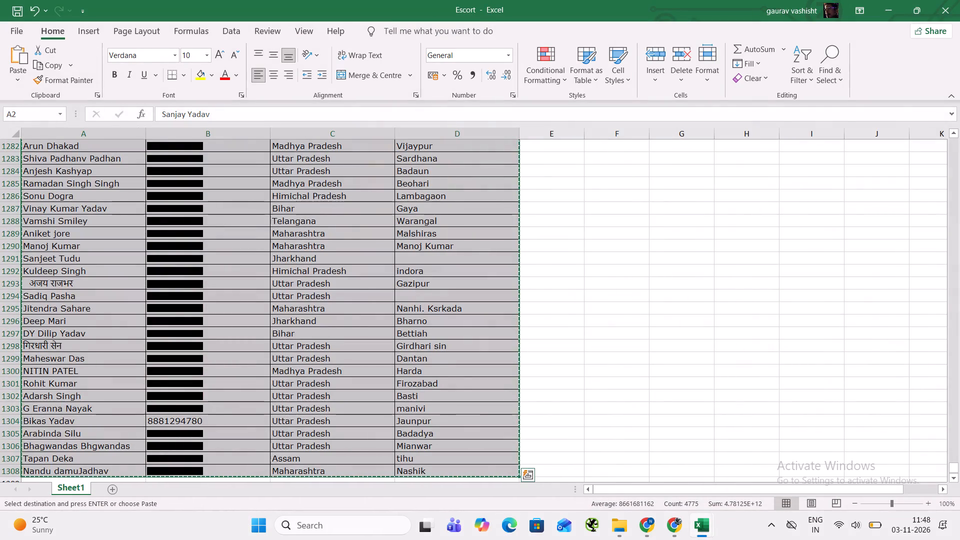
scroll(542, 444, "up", 10)
scroll(546, 439, "up", 13)
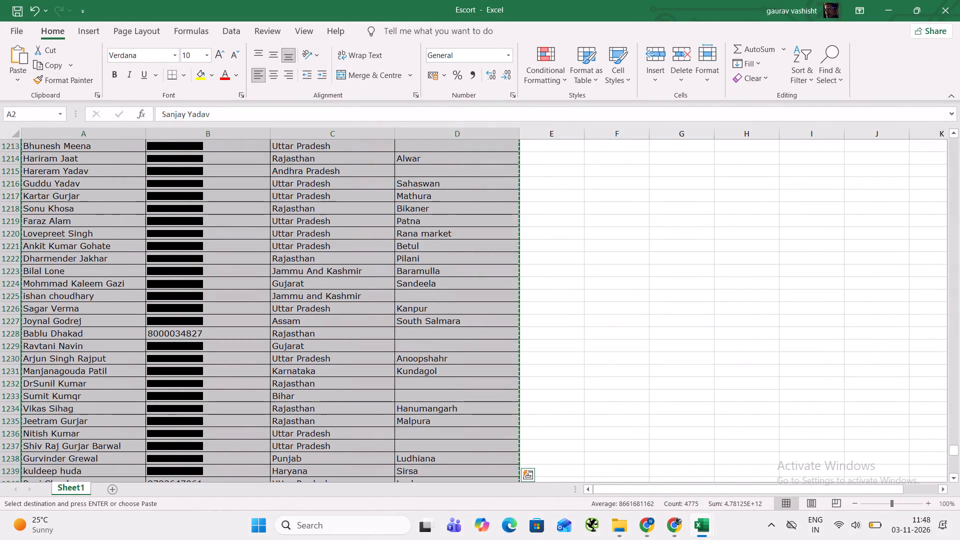
left_click(594, 391)
key("ctrl+Up")
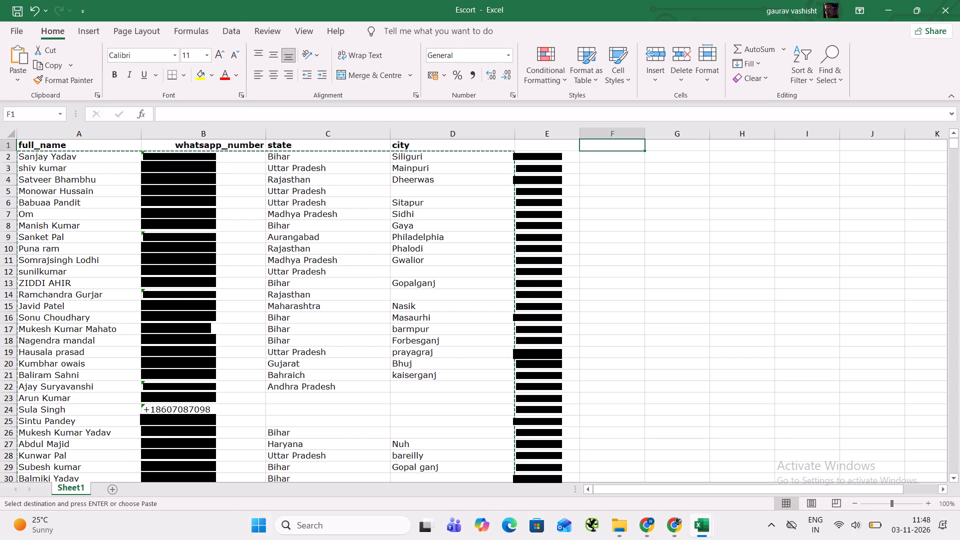
key("Down")
key("Left")
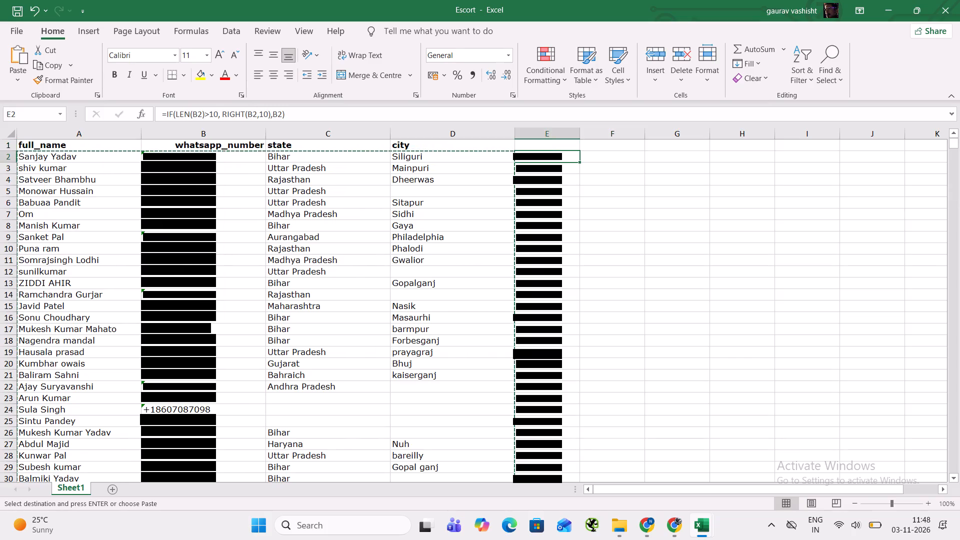
key("ctrl+shift+Down")
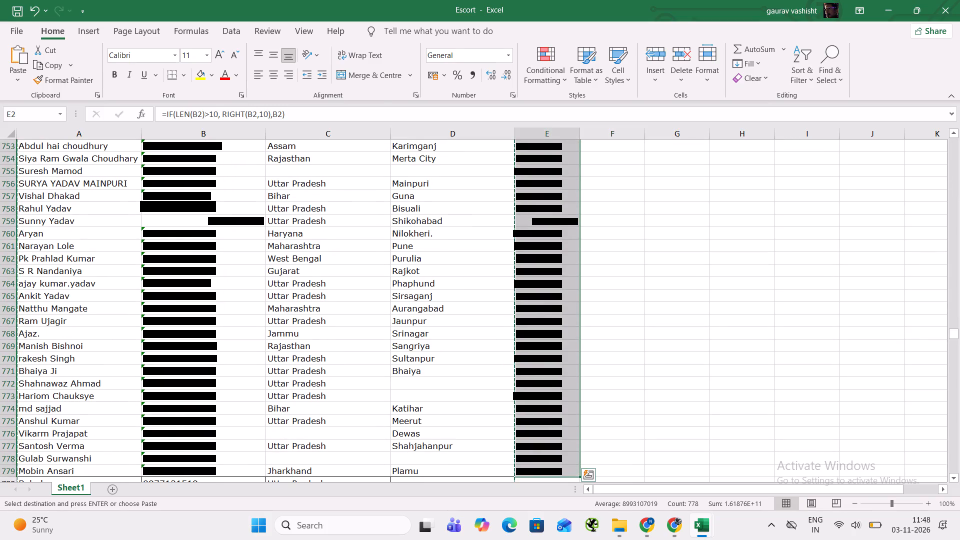
key("ctrl+c")
key("Up")
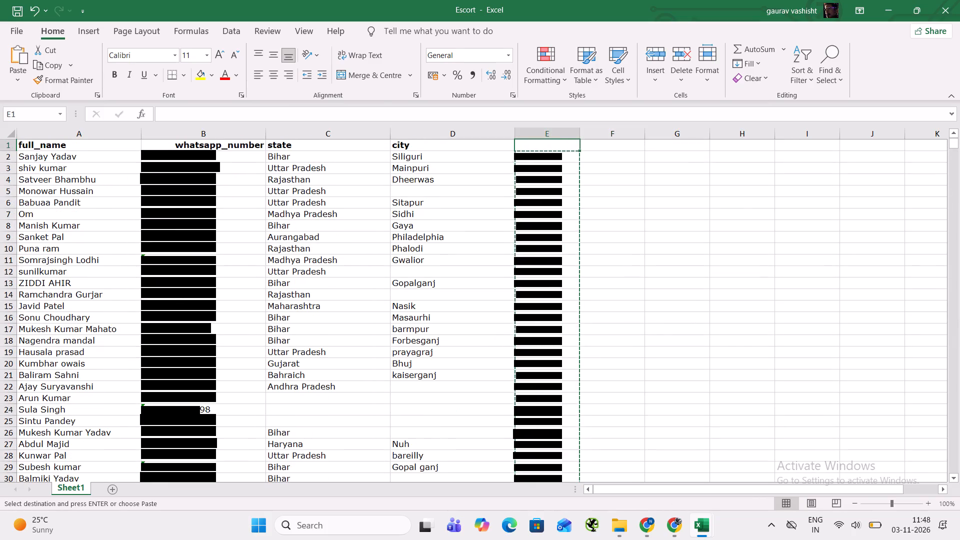
Paste the copied ten-digit numbers over the whatsapp_number column, starting at cell B2.
right_click(211, 160)
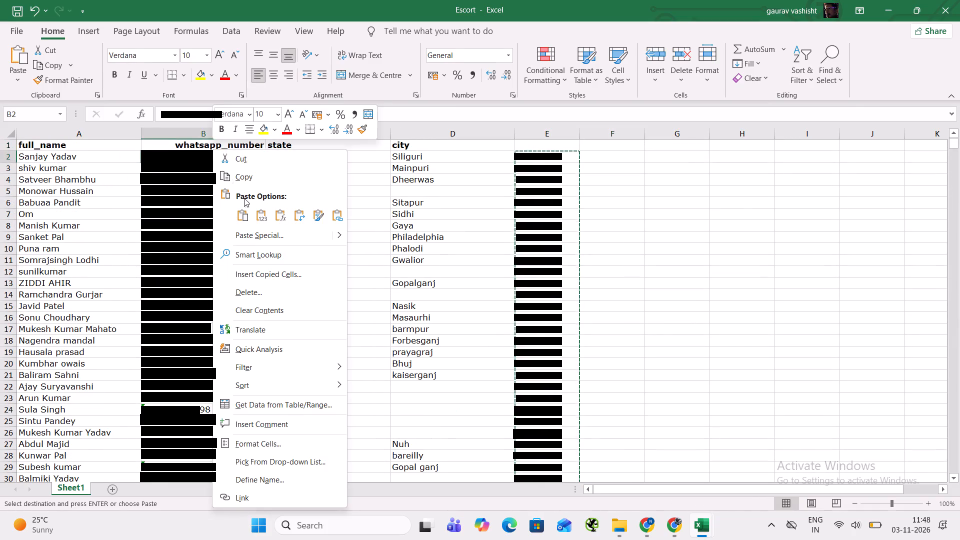
Paste the copied column E numbers as values into the whatsapp_number column of the Escort workbook, starting at B2.
left_click(257, 217)
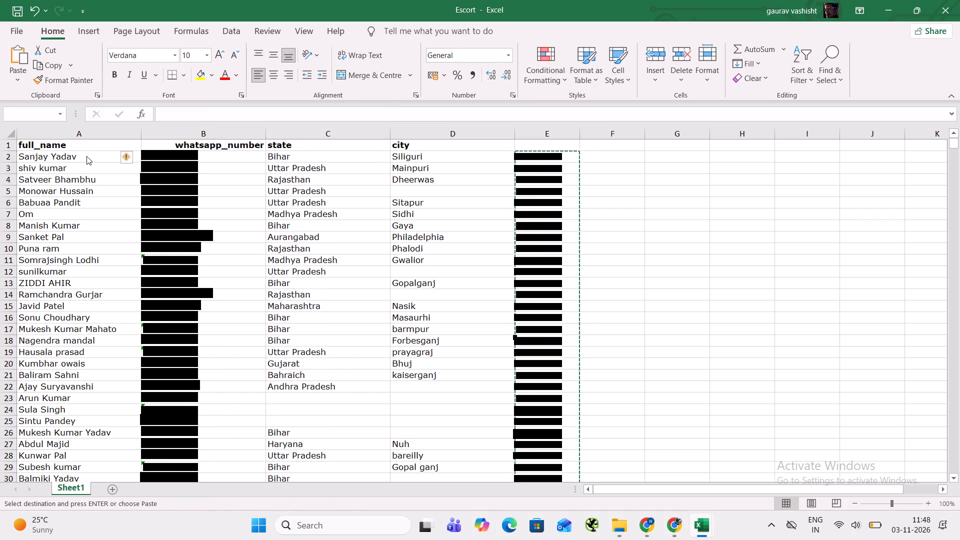
left_click(86, 156)
left_click_drag(86, 156, 234, 185)
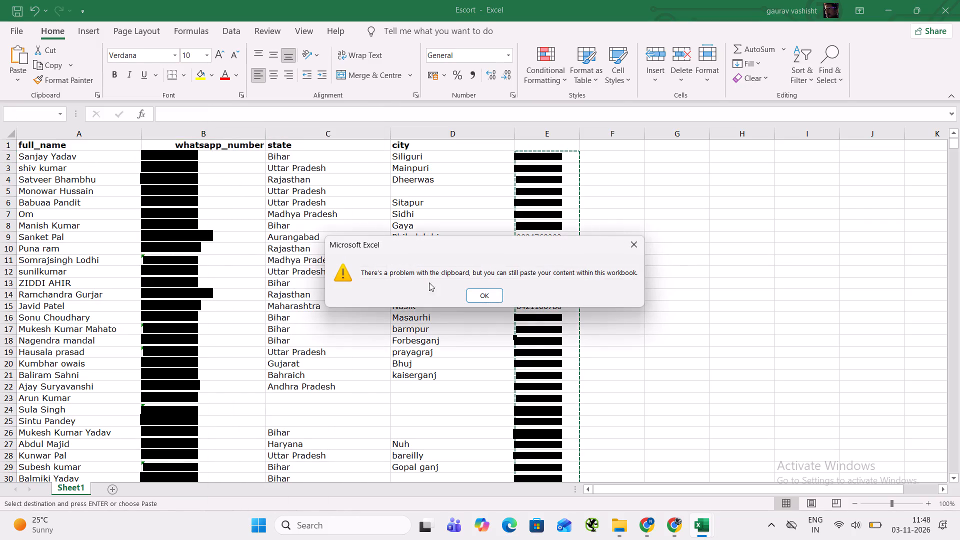
left_click(466, 294)
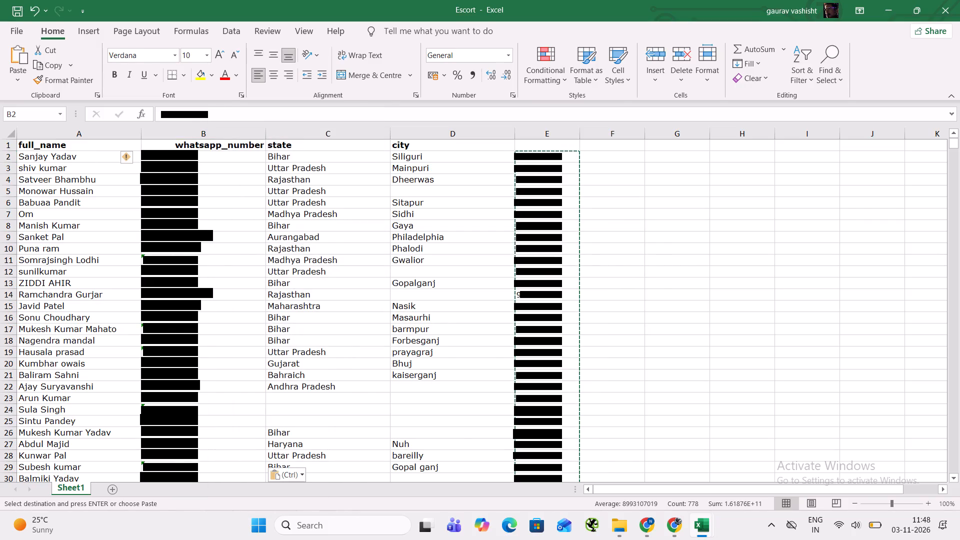
Copy the cleaned lead rows 2 to 1308, full_name to city, in the Escort workbook.
left_click(96, 155)
left_click_drag(96, 155, 402, 515)
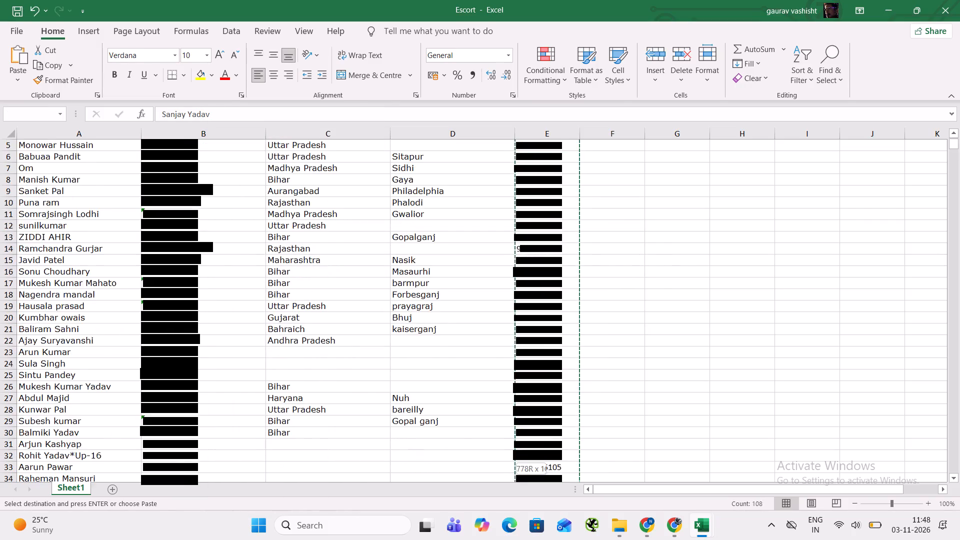
left_click_drag(402, 515, 418, 539)
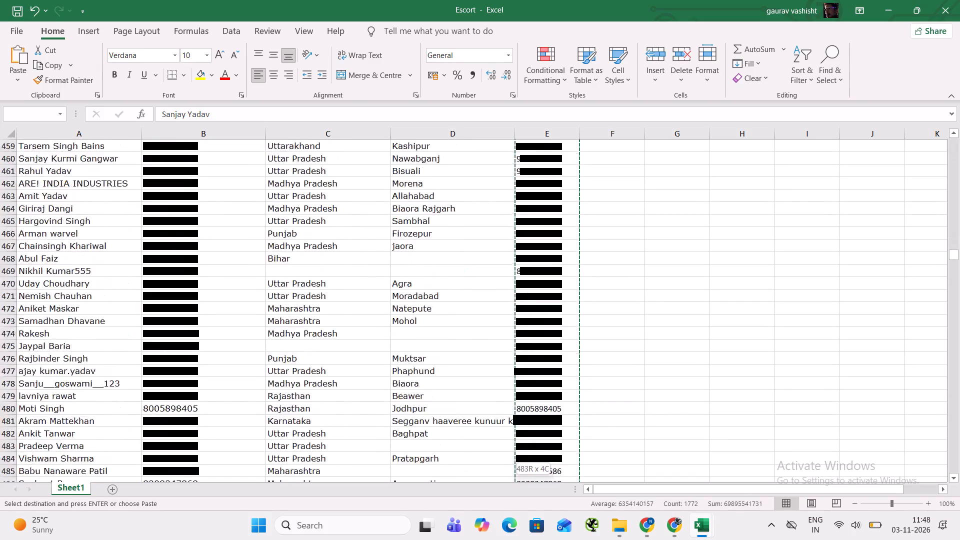
left_click_drag(418, 539, 495, 474)
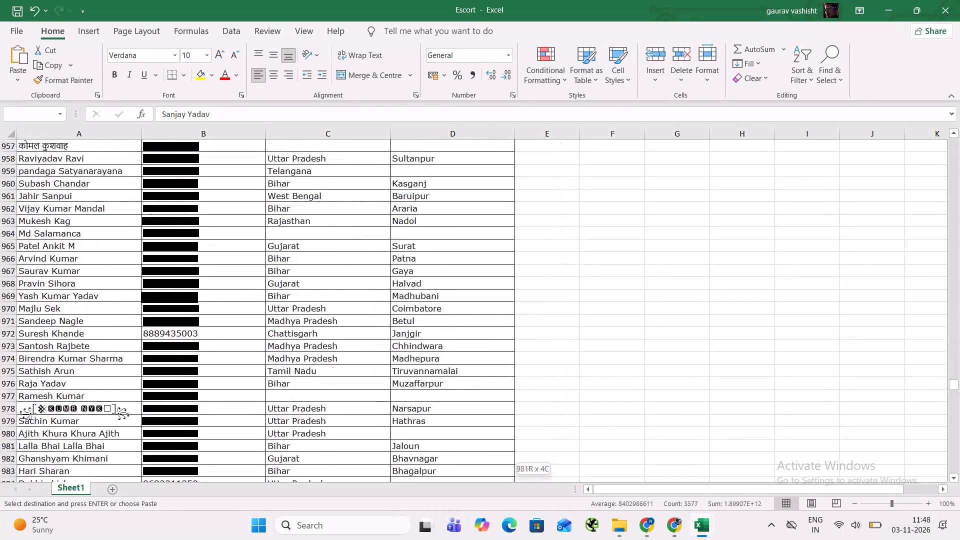
left_click_drag(495, 474, 505, 539)
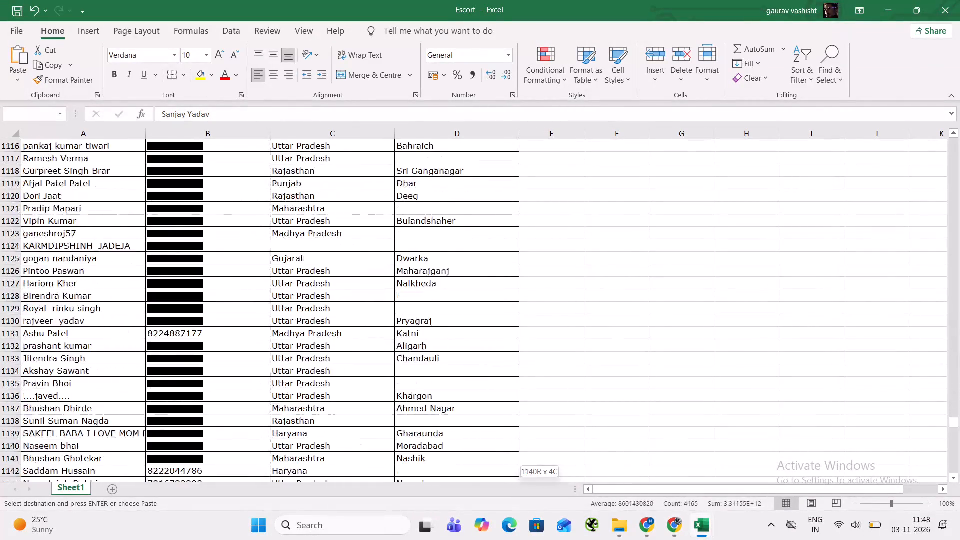
left_click_drag(505, 539, 511, 539)
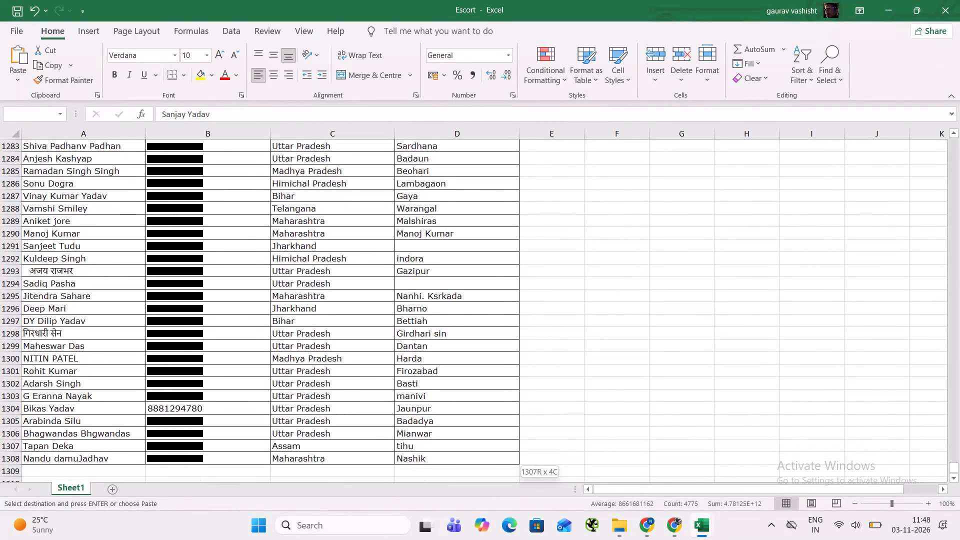
left_click_drag(511, 539, 419, 93)
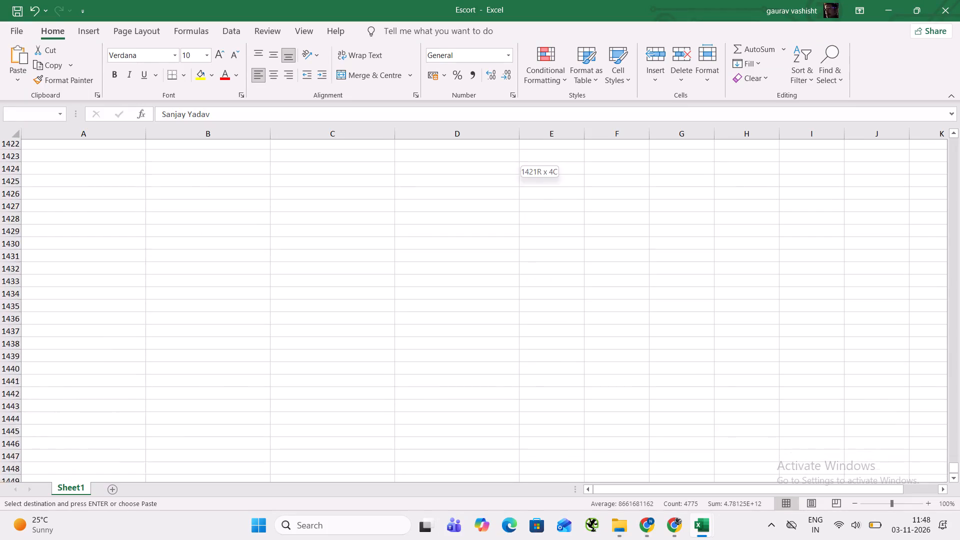
left_click_drag(419, 93, 399, 0)
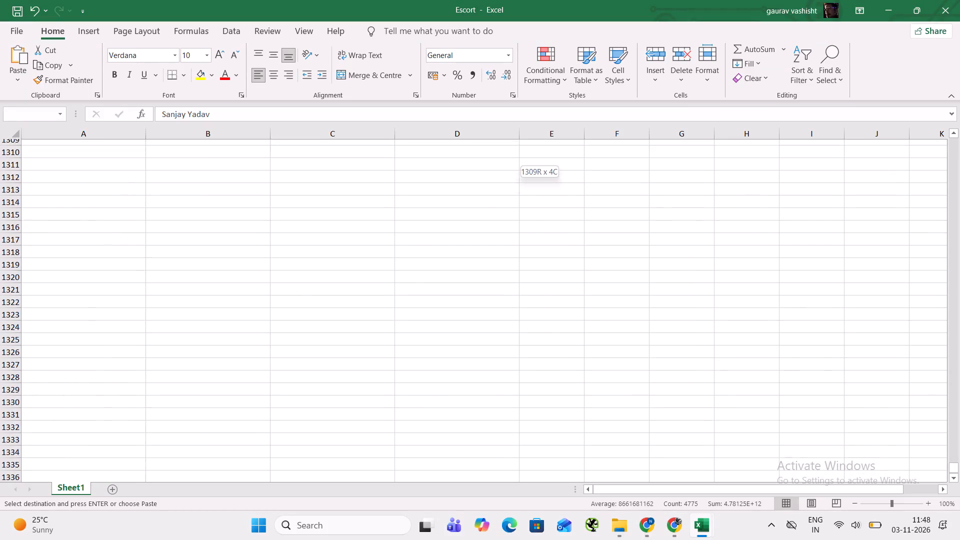
left_click_drag(399, 0, 470, 188)
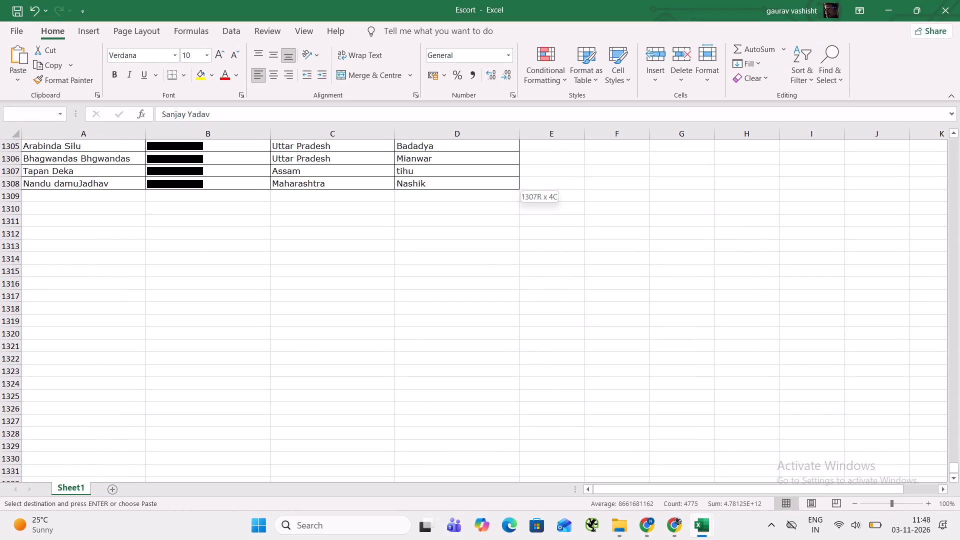
left_click_drag(470, 188, 479, 181)
right_click(474, 169)
left_click(489, 193)
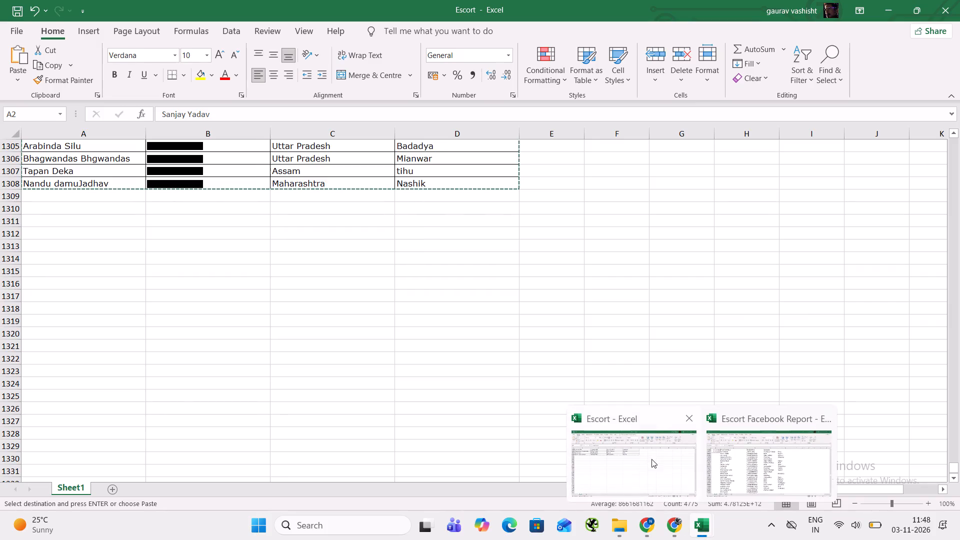
Switch to Escort Facebook Report and paste the copied leads over the existing block starting at cell B102826 of Sheet1.
left_click(760, 469)
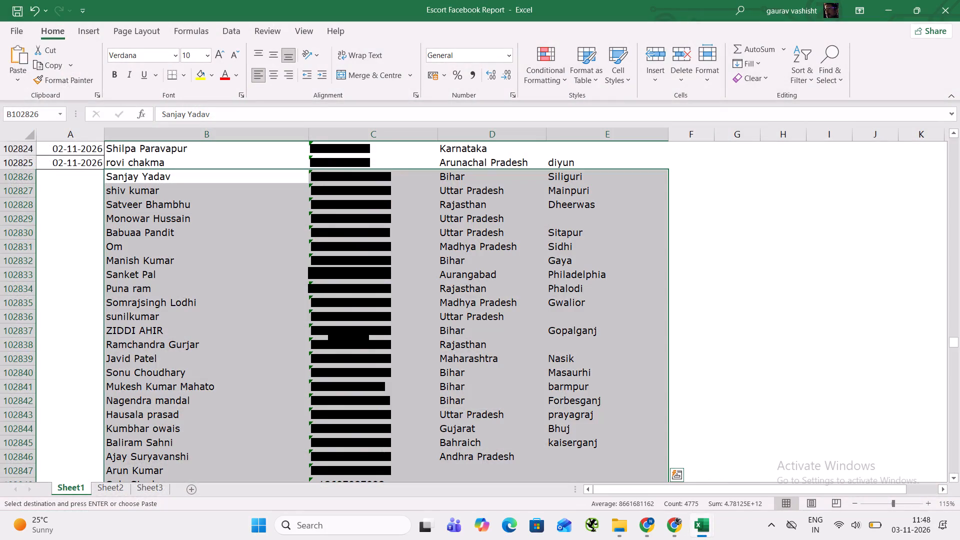
key("ctrl+v")
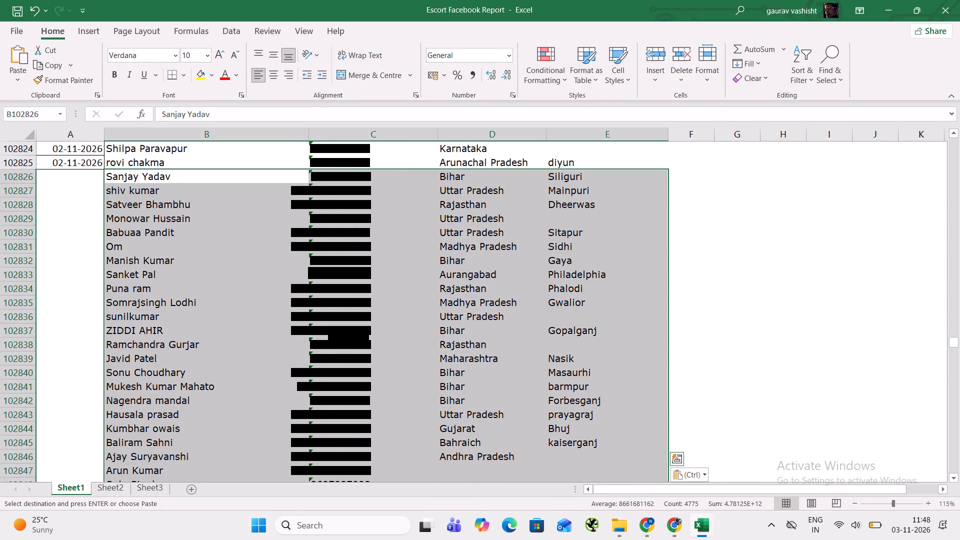
Search Sheet1 for the WhatsApp number copied from cell C102826, the first newly pasted lead.
left_click(404, 150)
left_click(378, 185)
left_click(379, 180)
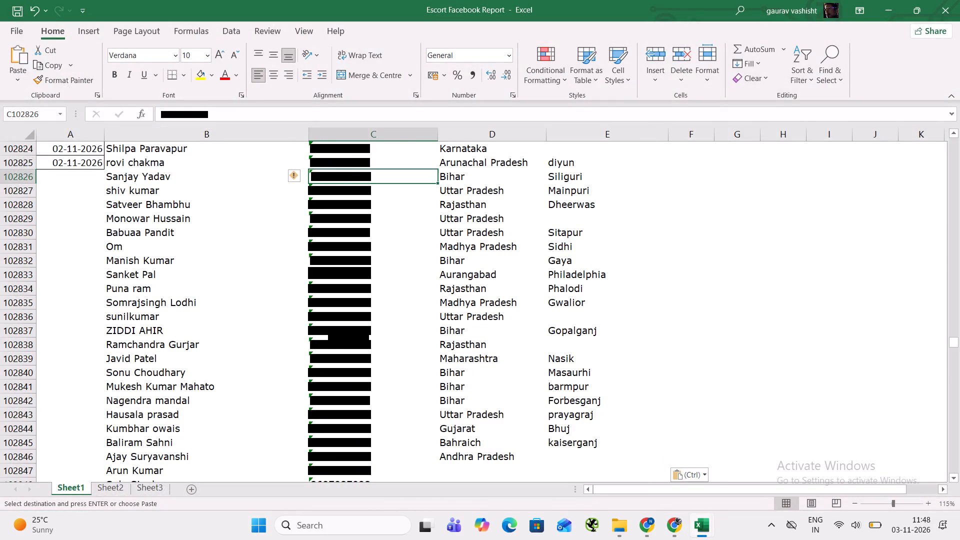
key("ctrl+c")
key("ctrl+f")
key("ctrl+v")
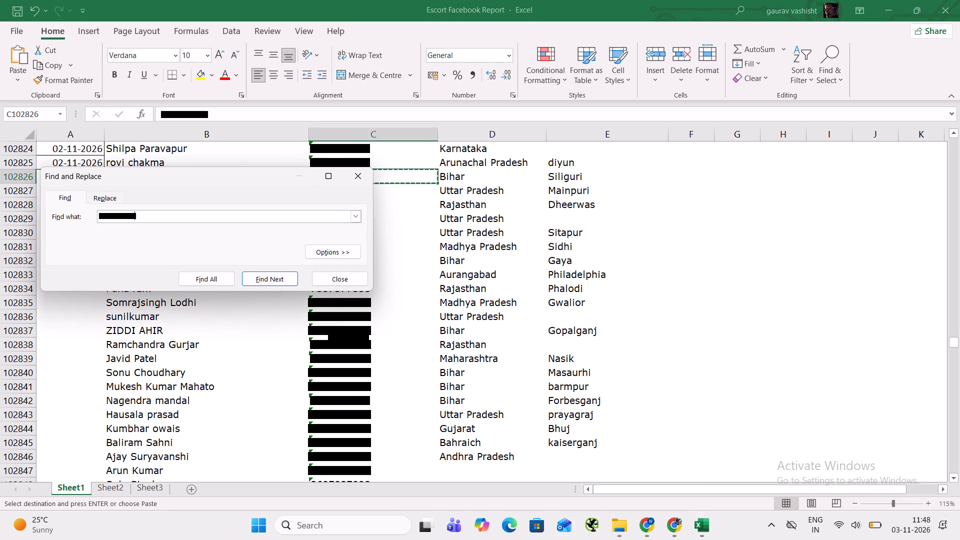
left_click(251, 280)
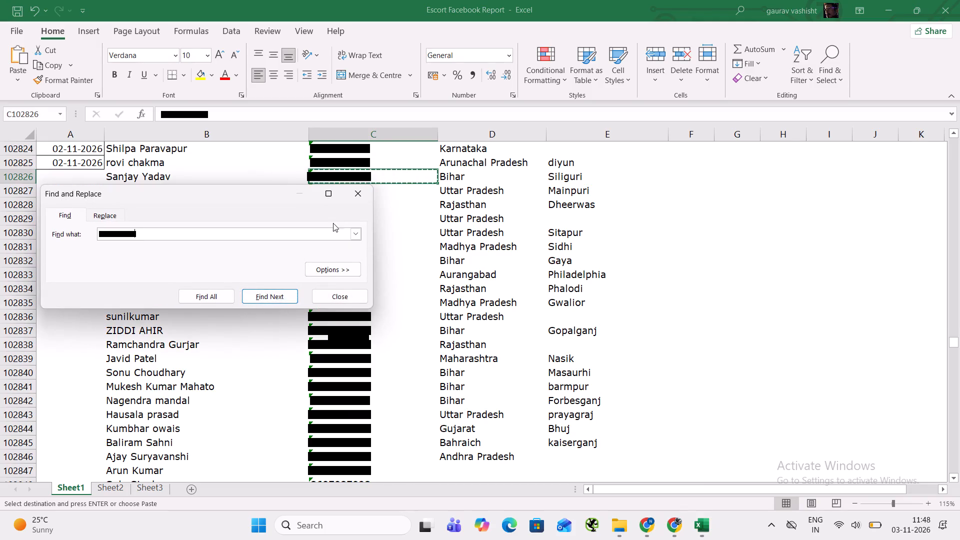
left_click(356, 198)
Fill the date from the row above into cell A102826 and change it to 03-11-2026.
left_click(76, 180)
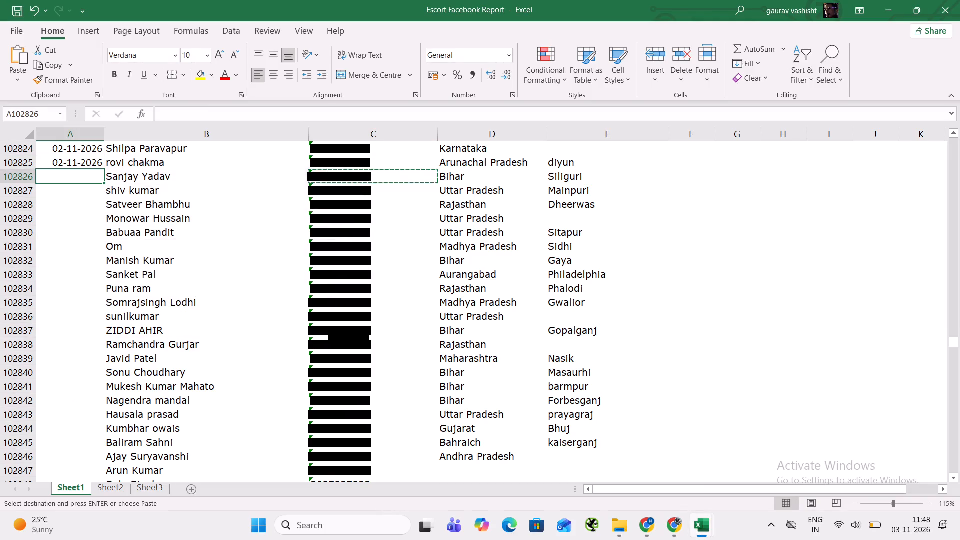
key("ctrl+d")
double_click(76, 180)
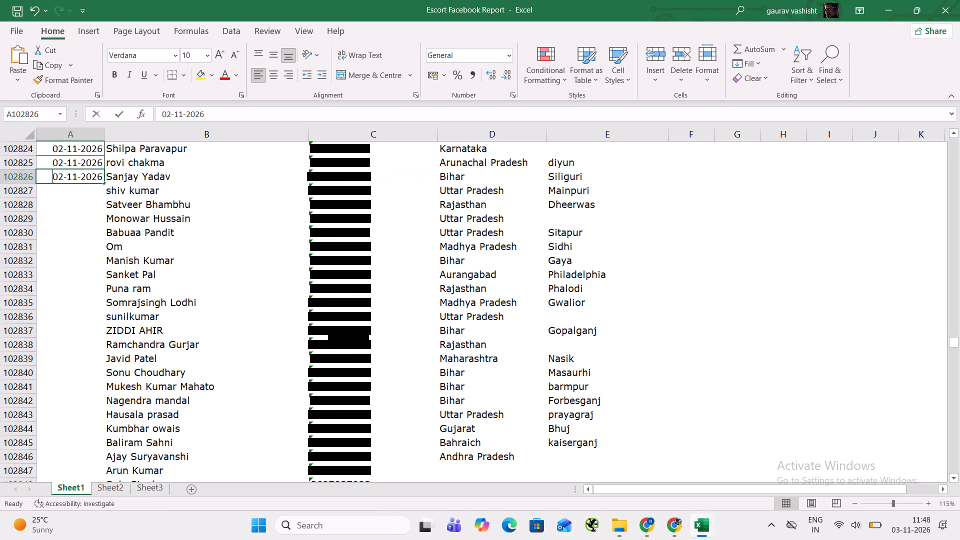
key("Left")
key("Left")
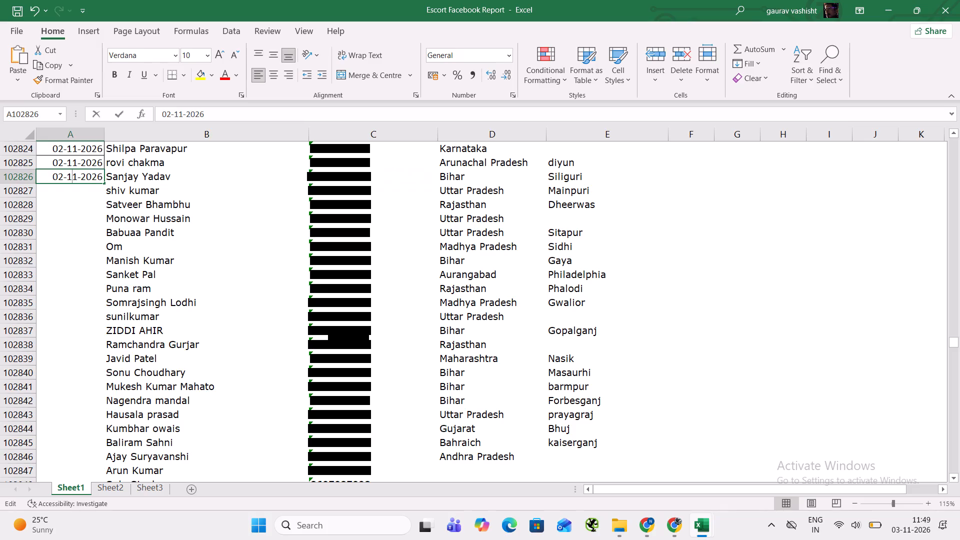
key("Left")
key("Left")
key("Right")
key("BackSpace")
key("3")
key("Return")
Copy the WhatsApp number in cell C102826 and open Find to search the sheet for it.
key("Right")
key("Right")
key("Up")
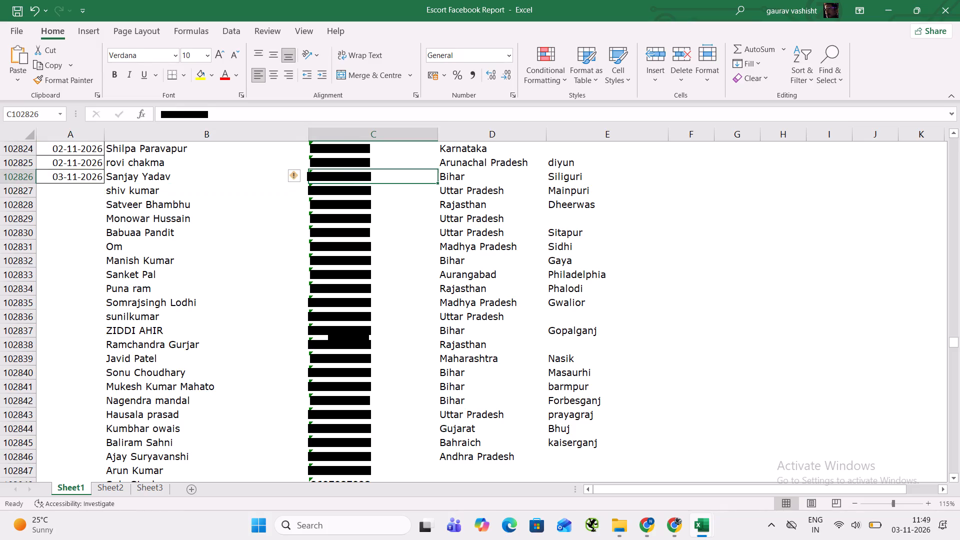
key("ctrl+c")
key("ctrl+f")
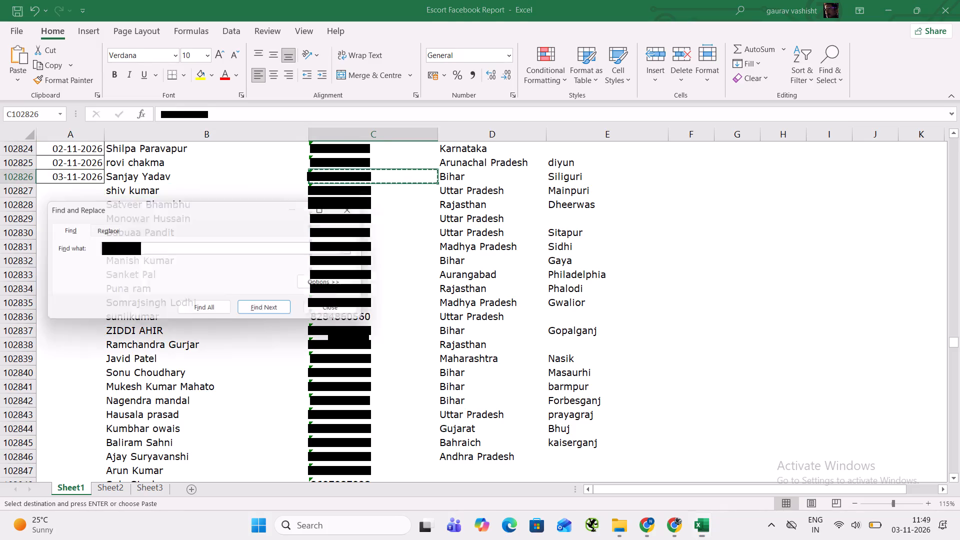
Search the Escort Facebook Report for the copied phone number of the first 03-11-2026 lead.
key("ctrl+v")
key("Return")
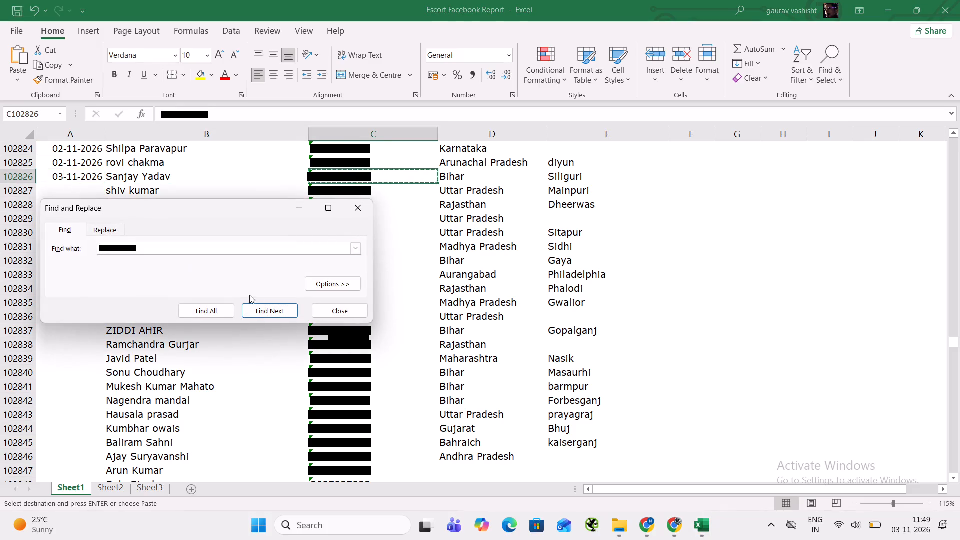
left_click(262, 310)
left_click(366, 205)
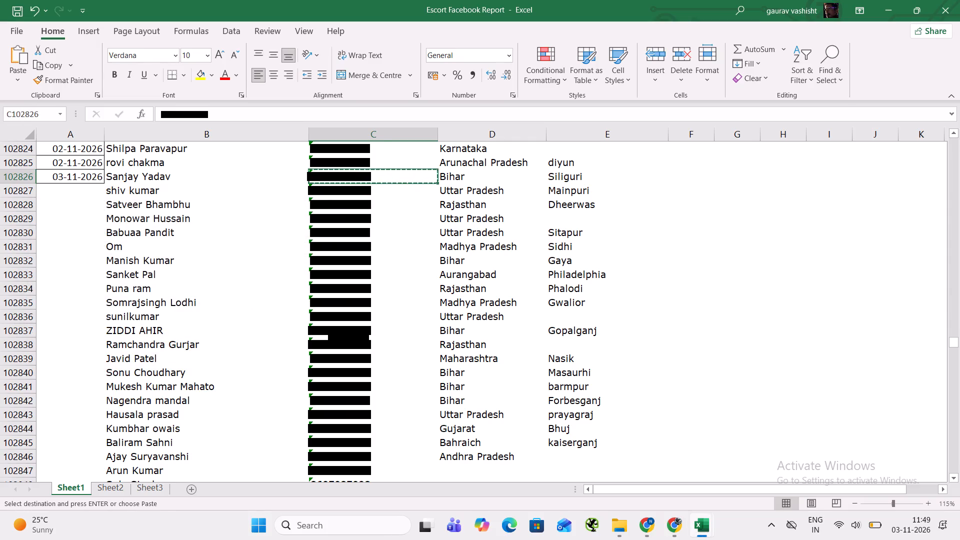
Fill the date 03-11-2026 down column A for all newly pasted leads, from row 102826 to row 104132.
key("ctrl+Down")
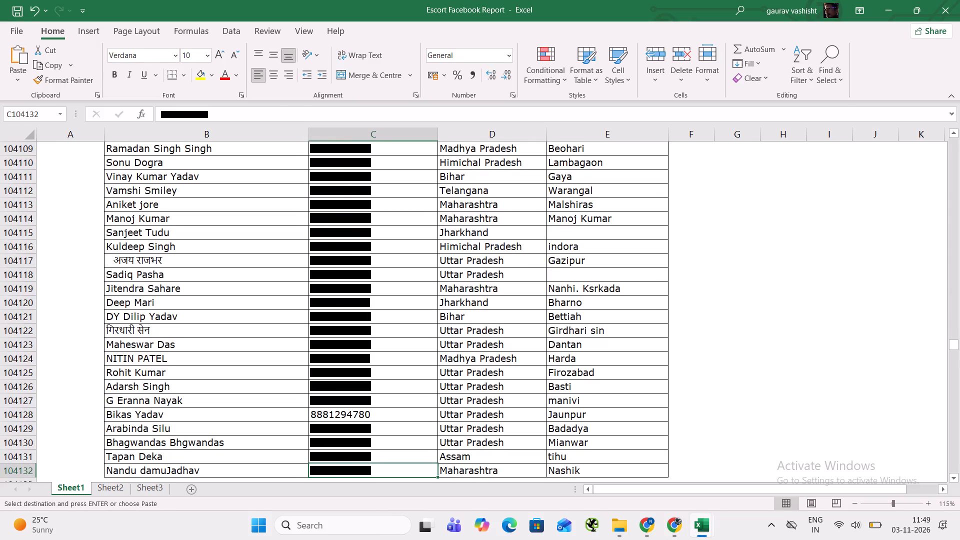
key("Left")
key("Left")
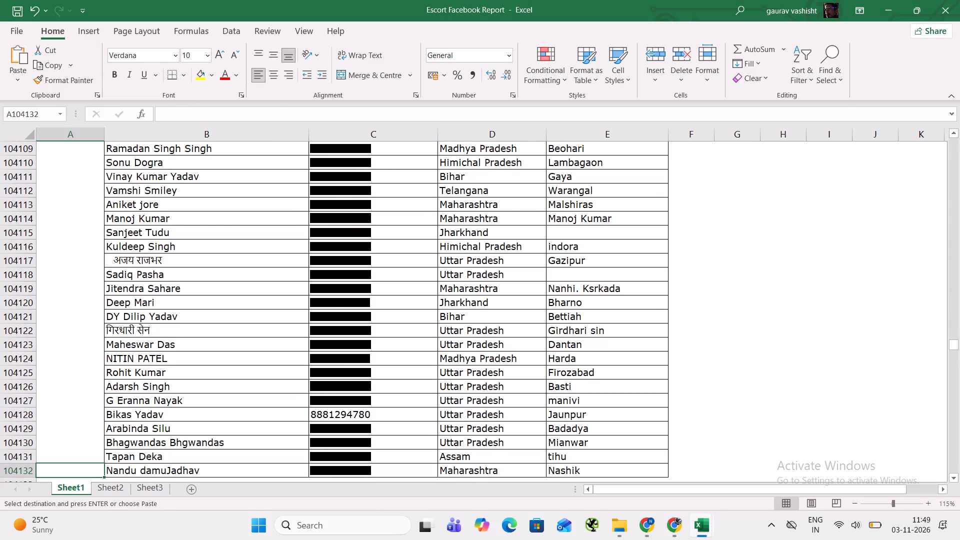
key("ctrl+shift+Up")
key("ctrl+d")
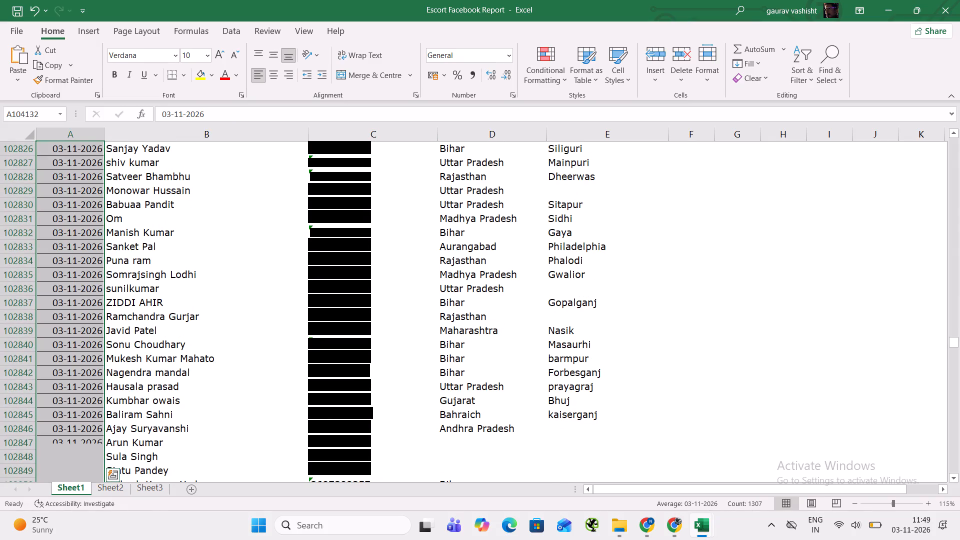
Remove duplicate leads from the Escort Facebook Report, comparing the Phone column only.
left_click(376, 219)
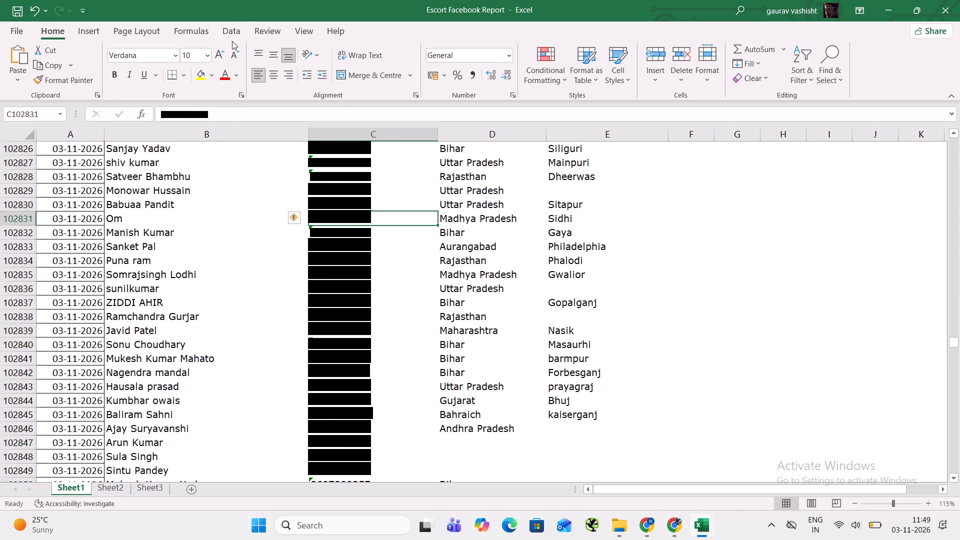
left_click(233, 37)
left_click(591, 67)
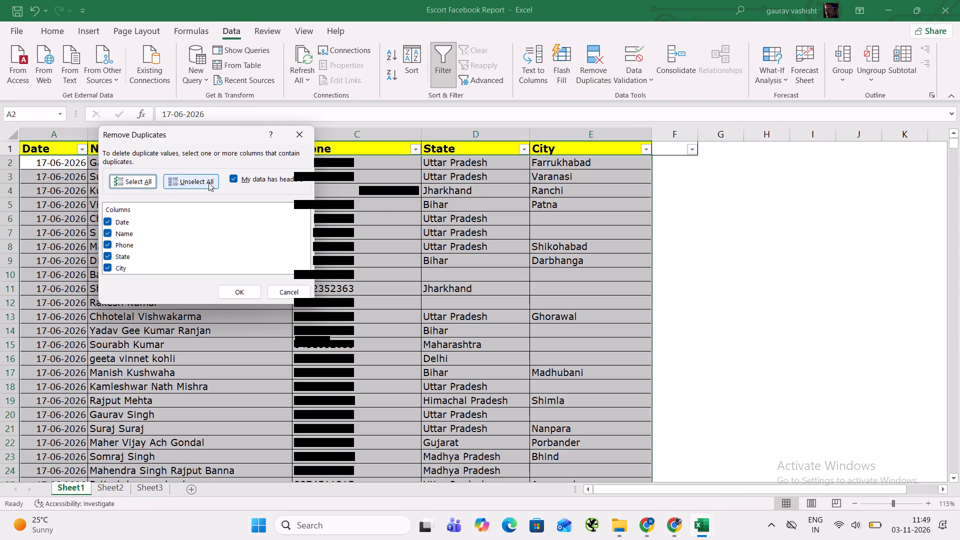
left_click(208, 182)
left_click(109, 248)
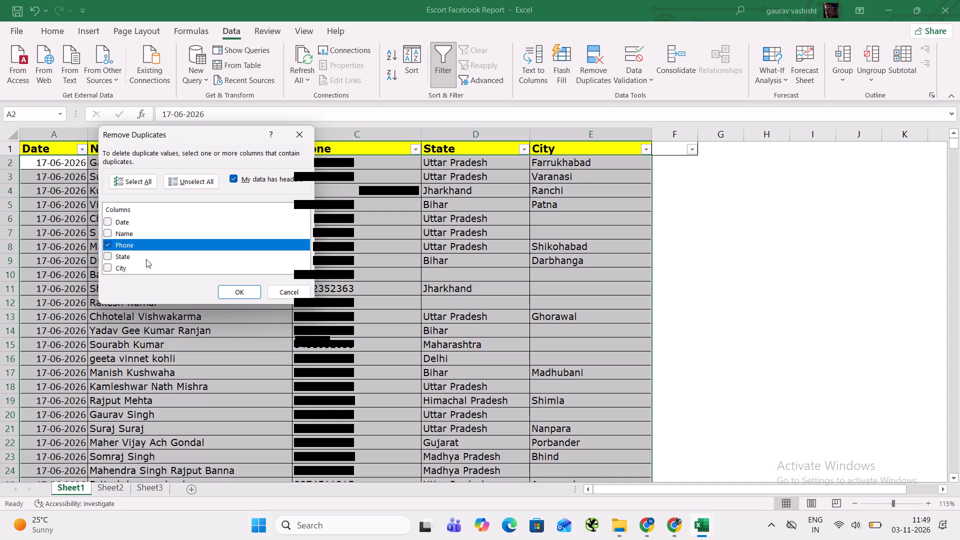
left_click(233, 293)
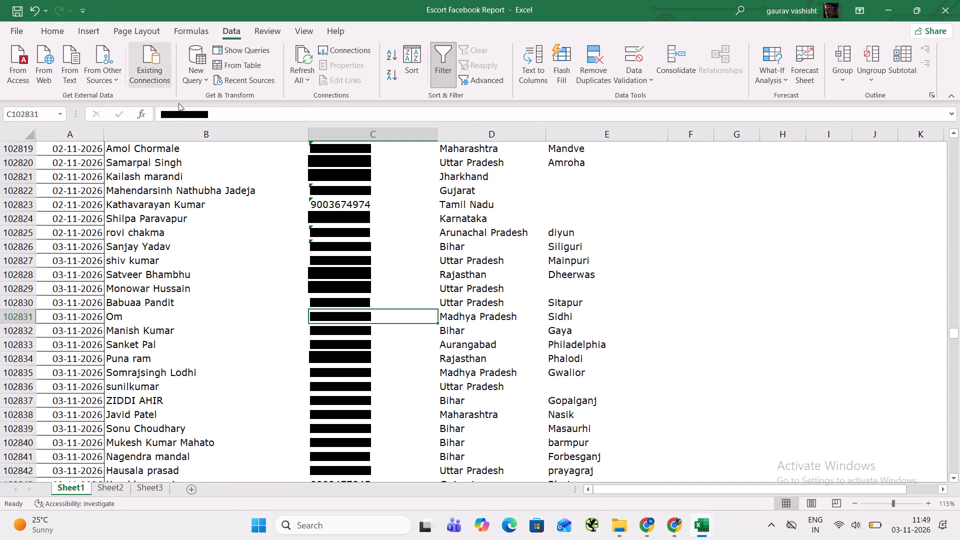
Check how many 03-11-2026 leads there are by selecting their names from B102826 to the last filled row.
scroll(381, 189, "up", 4)
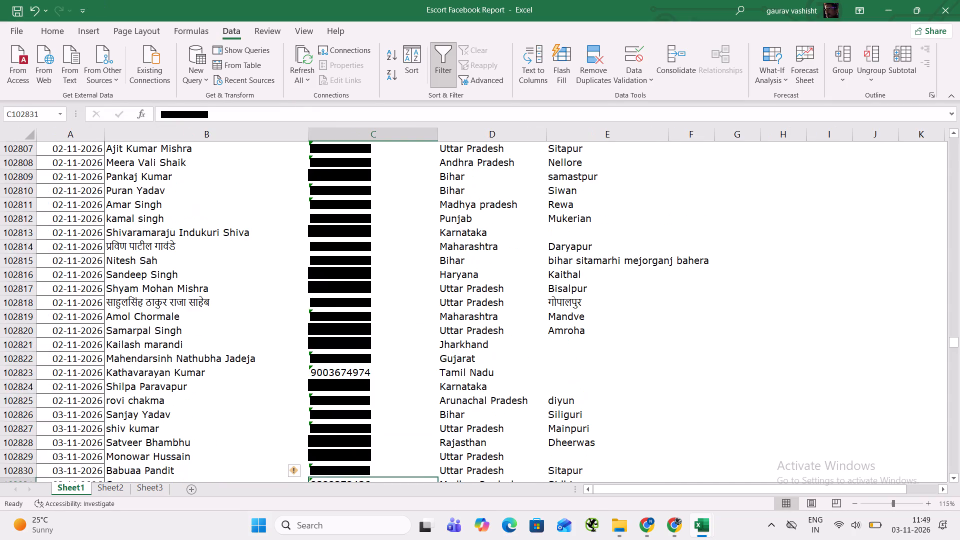
scroll(392, 194, "down", 4)
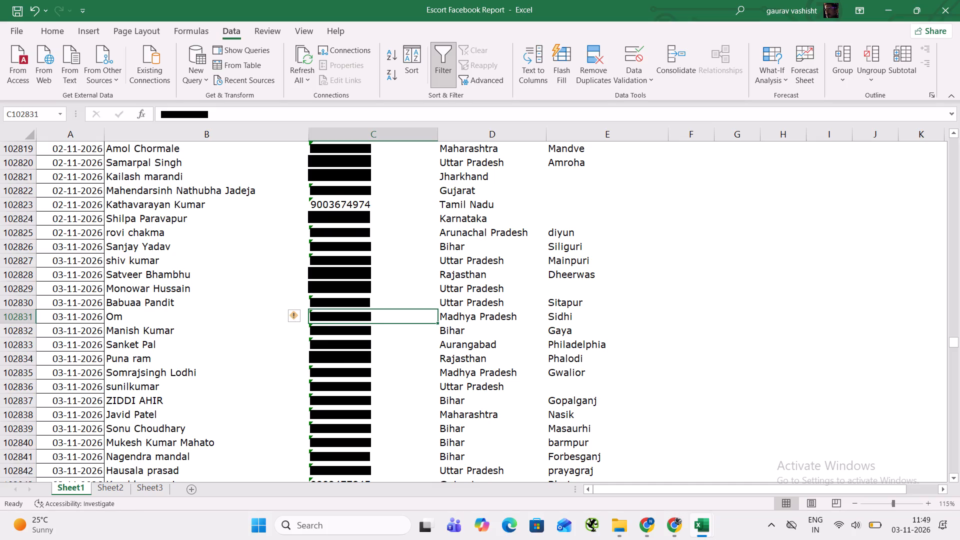
left_click(142, 248)
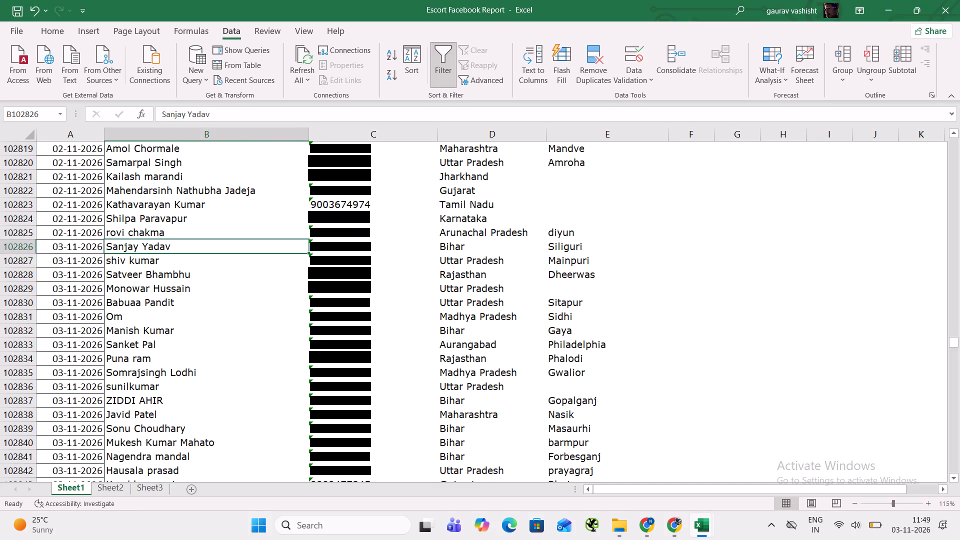
key("ctrl+shift+Down")
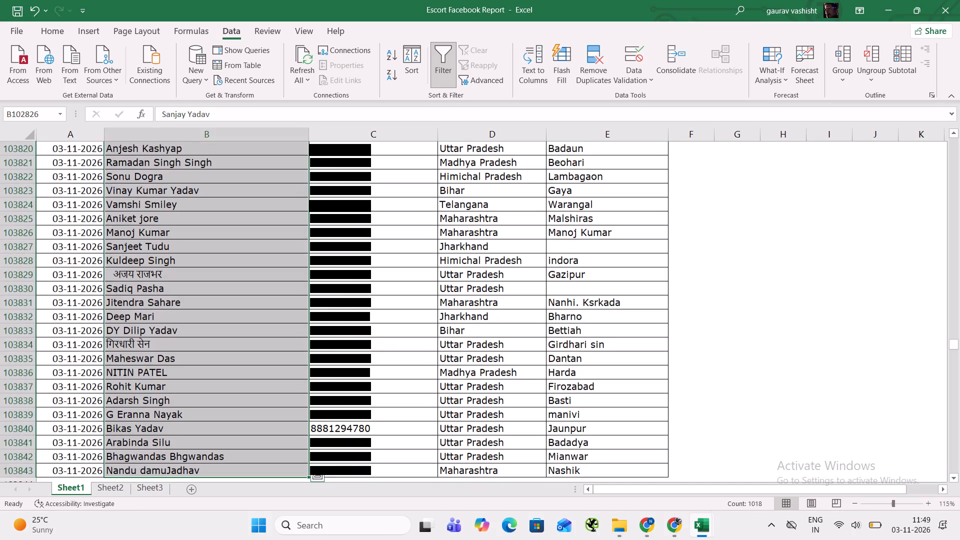
scroll(153, 301, "down", 3)
left_click(186, 360)
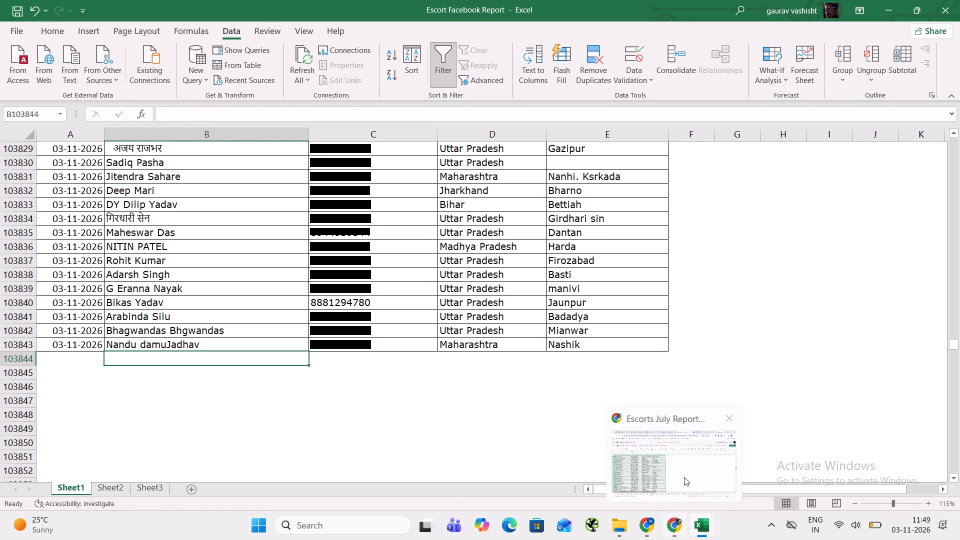
Switch to the Escorts July Report 2026 and fill the already copied leads on the 7 - July sheet, through row 530, in yellow.
left_click(683, 475)
scroll(440, 337, "down", 3)
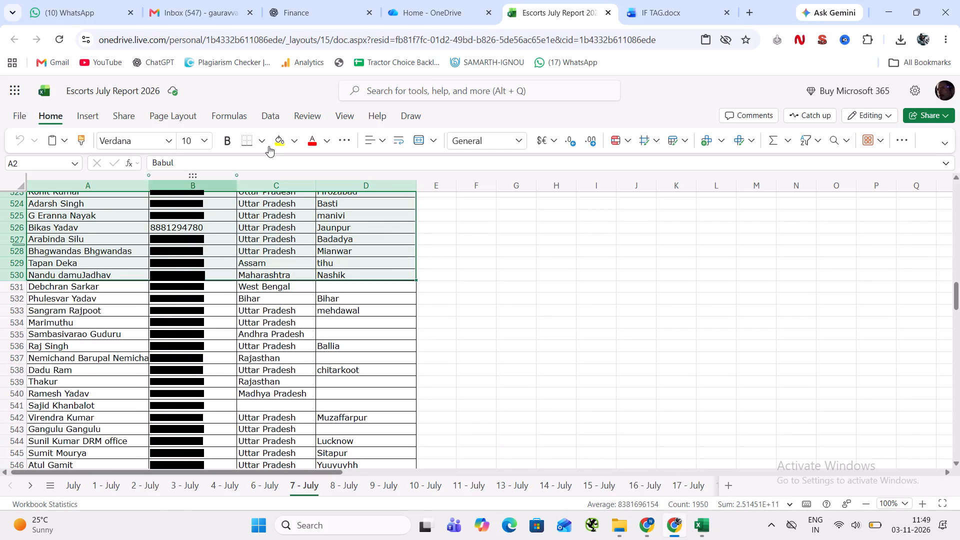
left_click(280, 140)
Copy the next batch of leads on the 7 - July sheet, A531 to D745, and switch back to the Escort Facebook Report.
left_click_drag(94, 286, 94, 287)
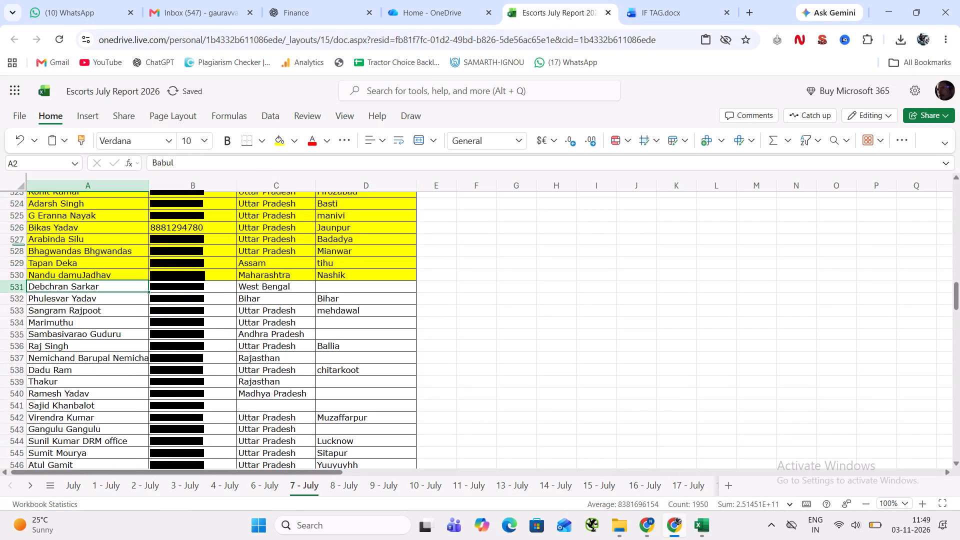
left_click_drag(94, 287, 202, 479)
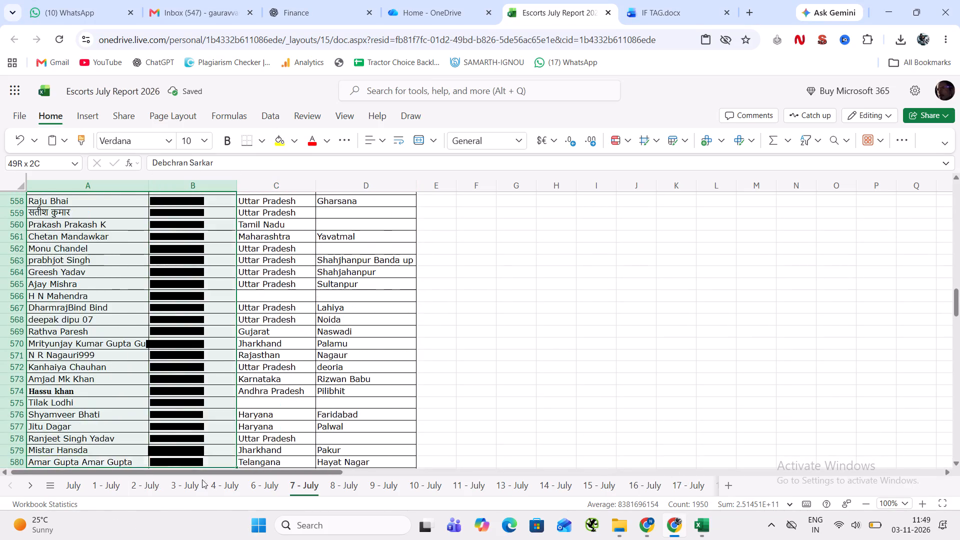
left_click_drag(202, 479, 129, 536)
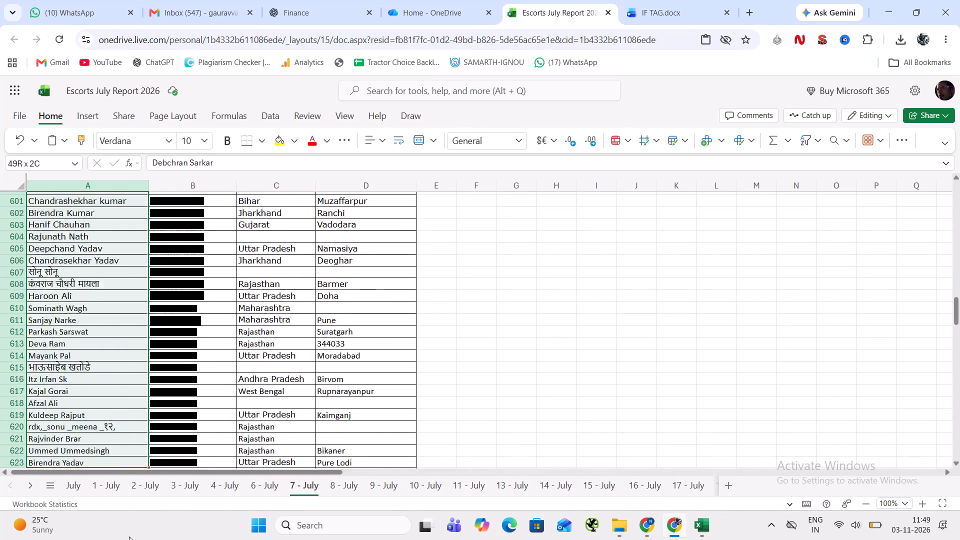
left_click_drag(129, 536, 119, 539)
scroll(122, 459, "down", 3)
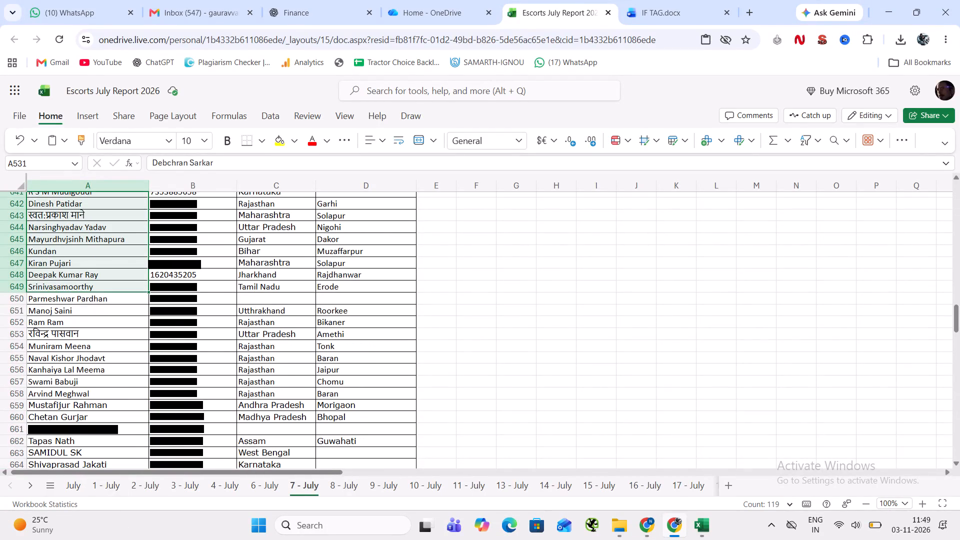
key("shift+Down")
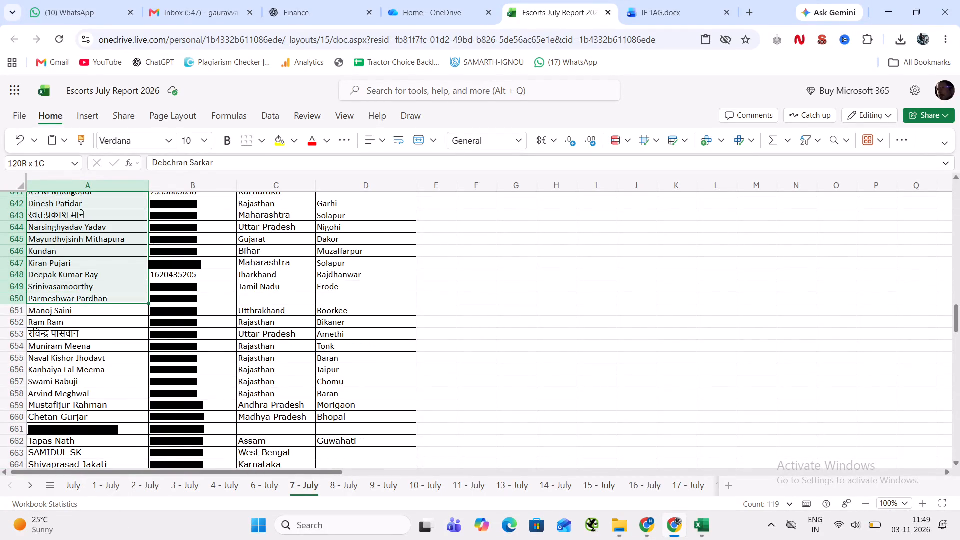
key("shift+Down")
key("shift+Down")
key("shift+Down")
key("shift+Down")
key("shift+Down")
key("shift+Down")
key("shift+Down")
key("shift+Down")
key("shift+Down")
key("shift+Down")
key("shift+Down")
key("shift+Down")
key("shift+Down")
key("shift+Down")
key("shift+Down")
key("shift+Down")
key("shift+Down")
key("shift+Down")
key("shift+Down")
key("shift+Down")
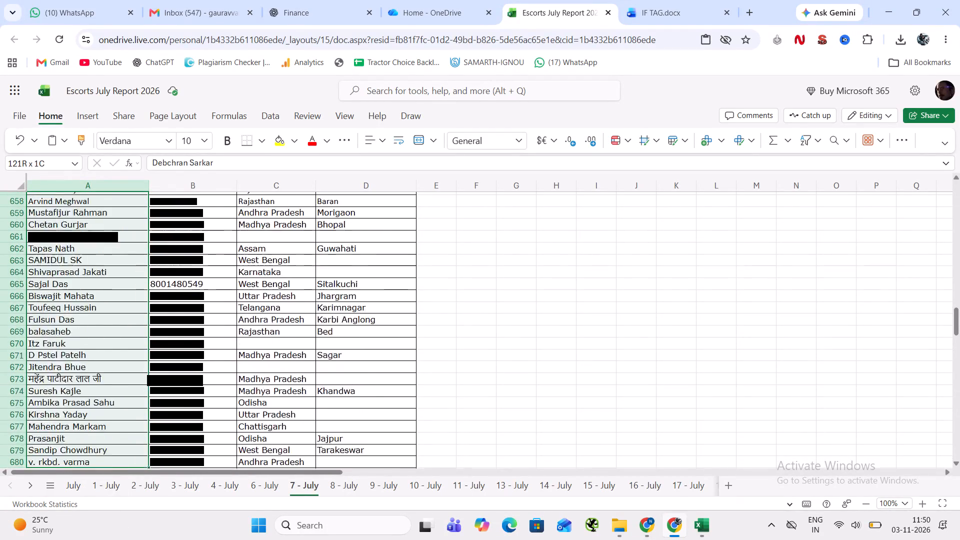
key("shift+Right")
key("shift+Down")
key("shift+Right")
key("shift+Down")
key("shift+Down")
key("shift+Down")
key("shift+Down")
key("shift+Down")
key("shift+Down")
key("shift+Down")
key("shift+Down")
key("shift+Down")
key("shift+Down")
key("shift+Down")
key("shift+Down")
key("shift+Down")
key("shift+Down")
key("shift+Down")
key("shift+Down")
key("shift+Down")
key("shift+Down")
key("shift+Down")
key("shift+Down")
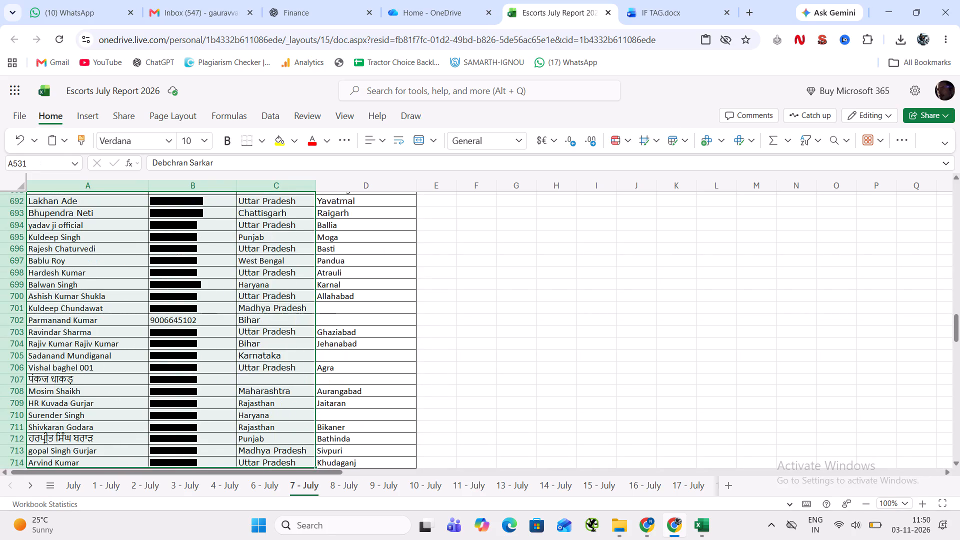
key("shift+Down")
key("shift+Down")
key("shift+Down")
key("shift+Down")
key("shift+Down")
key("shift+Down")
key("shift+Down")
key("shift+Down")
key("shift+Down")
key("shift+Down")
key("shift+Down")
key("shift+Down")
key("shift+Down")
key("shift+Down")
key("shift+Down")
key("shift+Down")
key("shift+Down")
key("shift+Down")
key("shift+Down")
key("shift+Down")
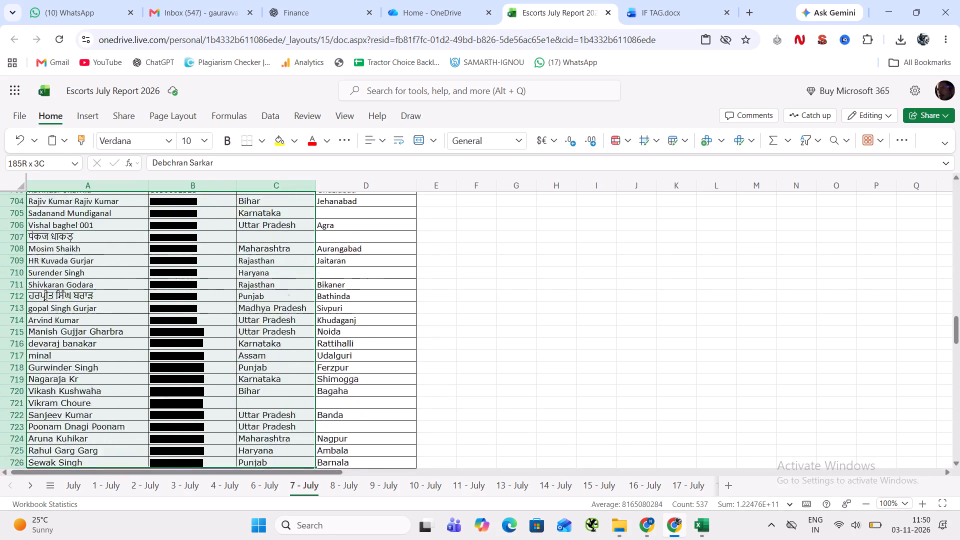
key("shift+Left")
key("shift+Left")
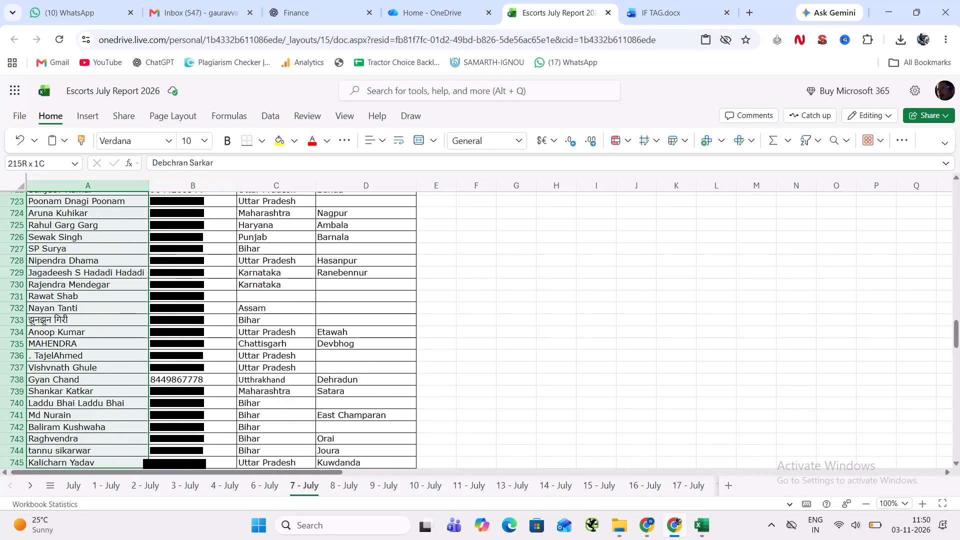
key("shift+Right")
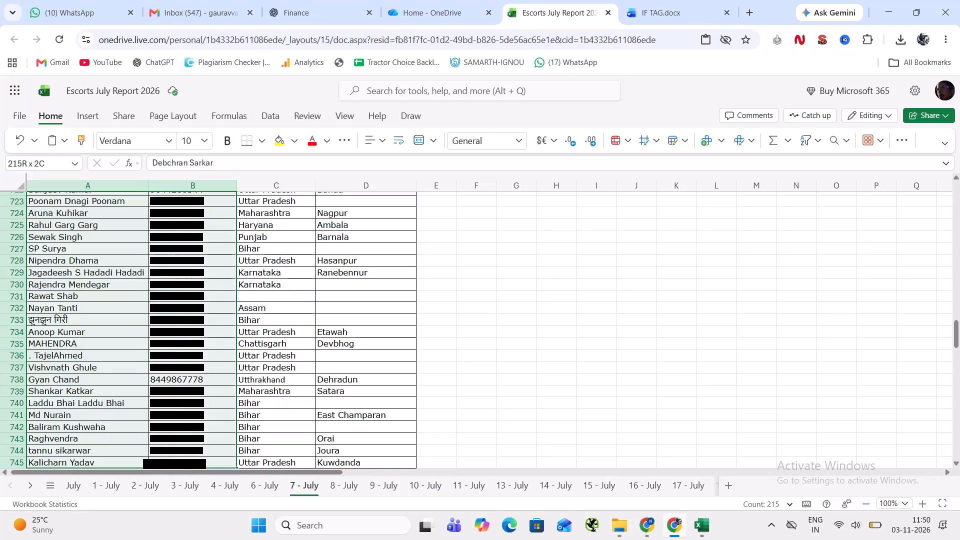
key("shift+Right")
key("shift+Right")
key("ctrl+c")
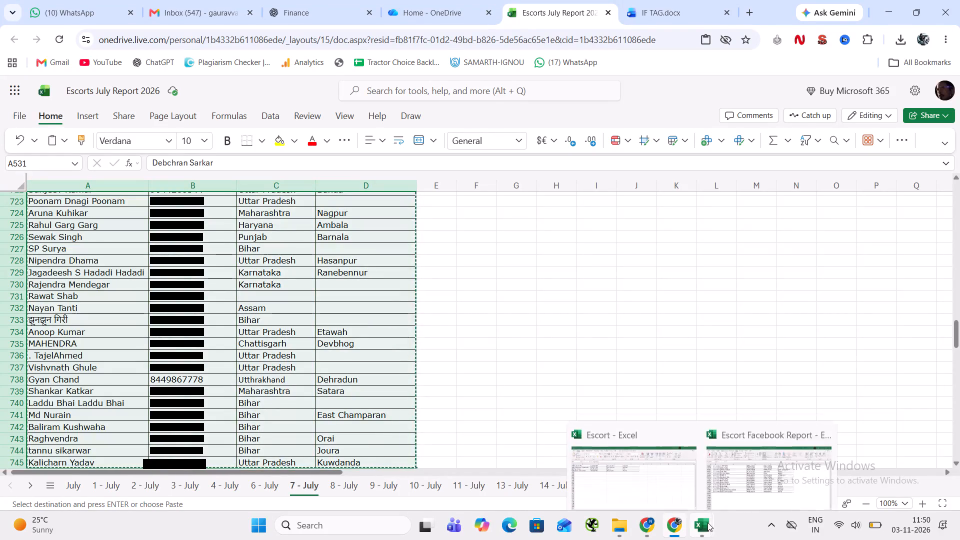
left_click(690, 462)
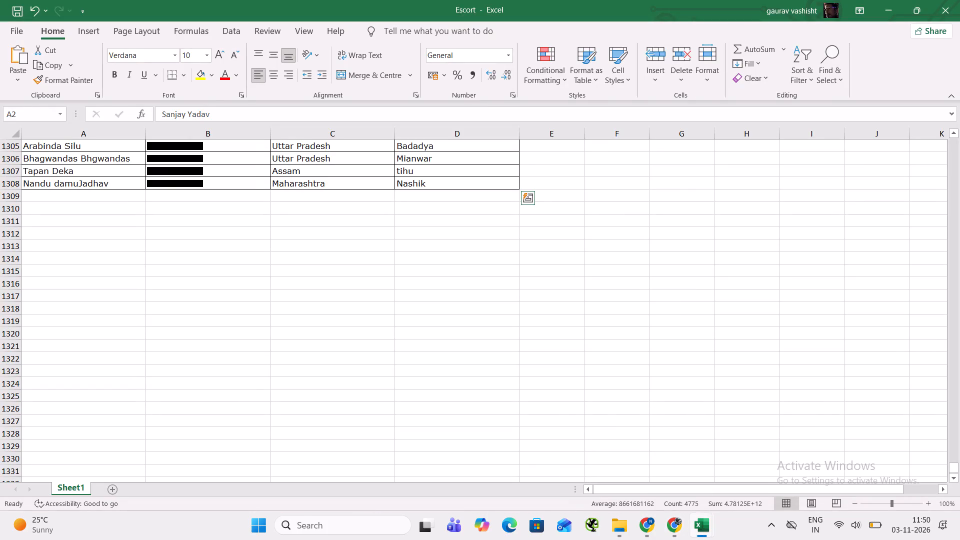
Paste the copied batch of leads into the Escort workbook below the last filled row, starting at A1309.
left_click(125, 192)
left_click(124, 196)
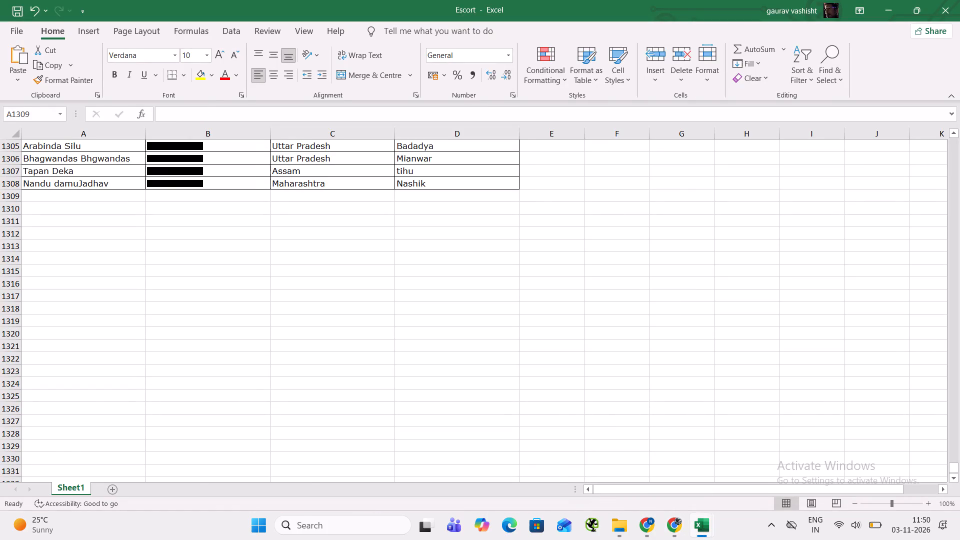
key("ctrl+v")
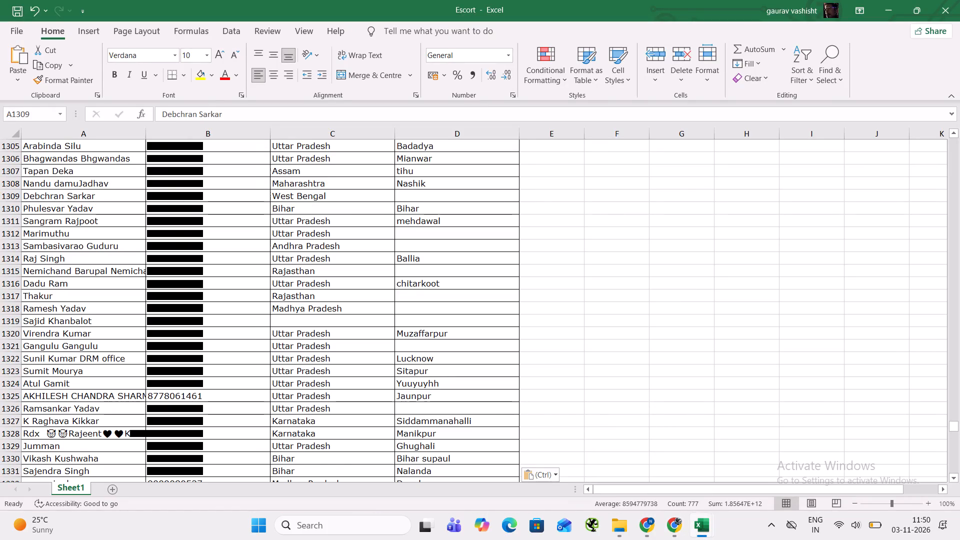
scroll(237, 364, "down", 6)
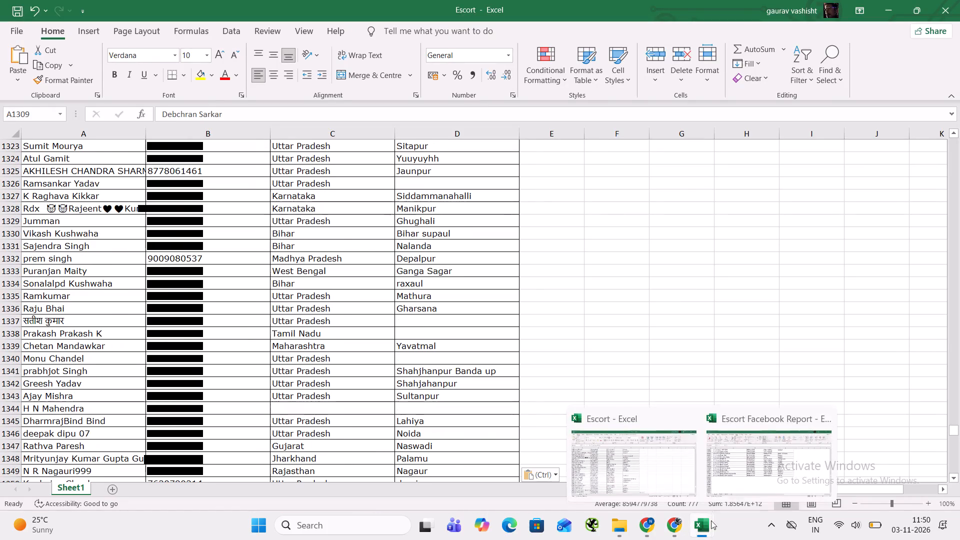
Switch to the Escort Facebook Report and paste the same batch of leads below the existing ones, starting at B103844.
left_click(743, 477)
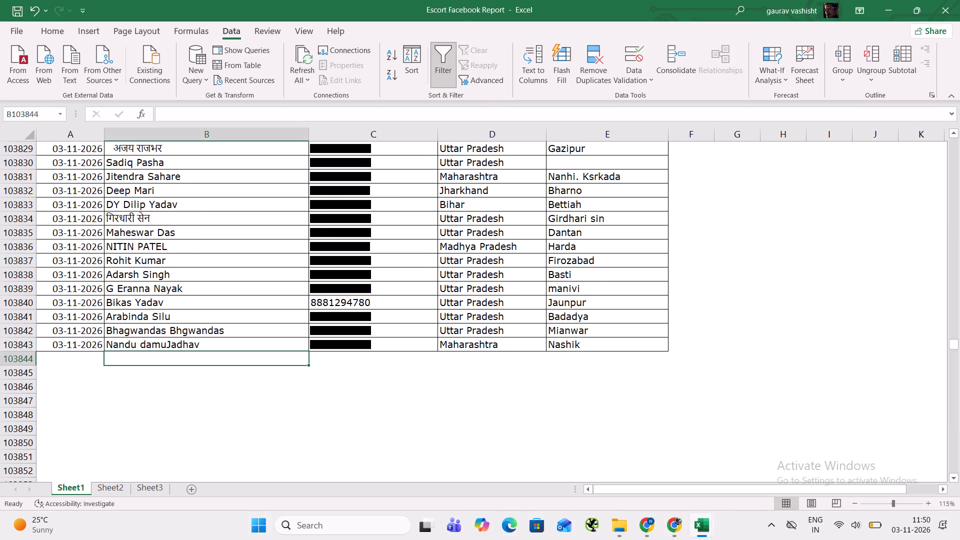
key("ctrl+v")
Remove duplicate leads from the Escort Facebook Report, comparing the Phone column only.
left_click(435, 273)
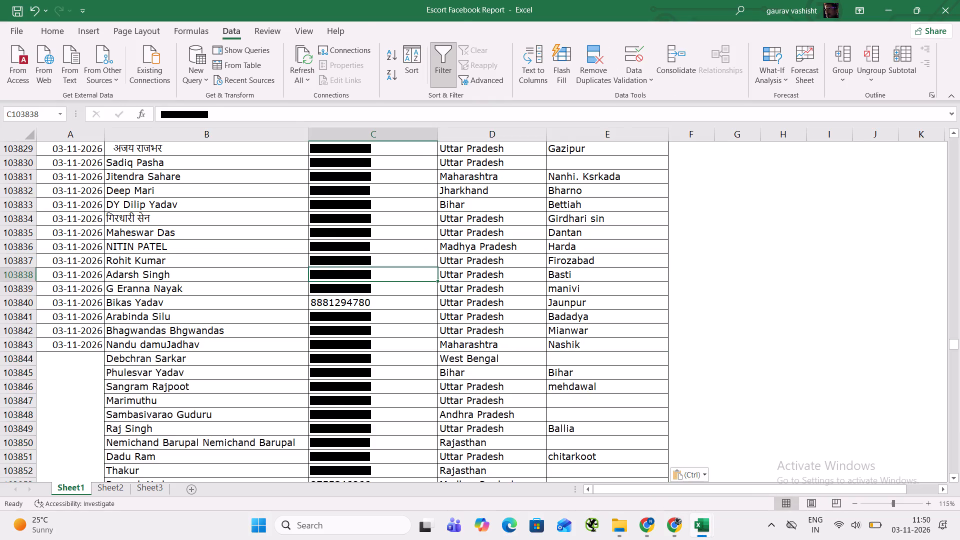
left_click(592, 46)
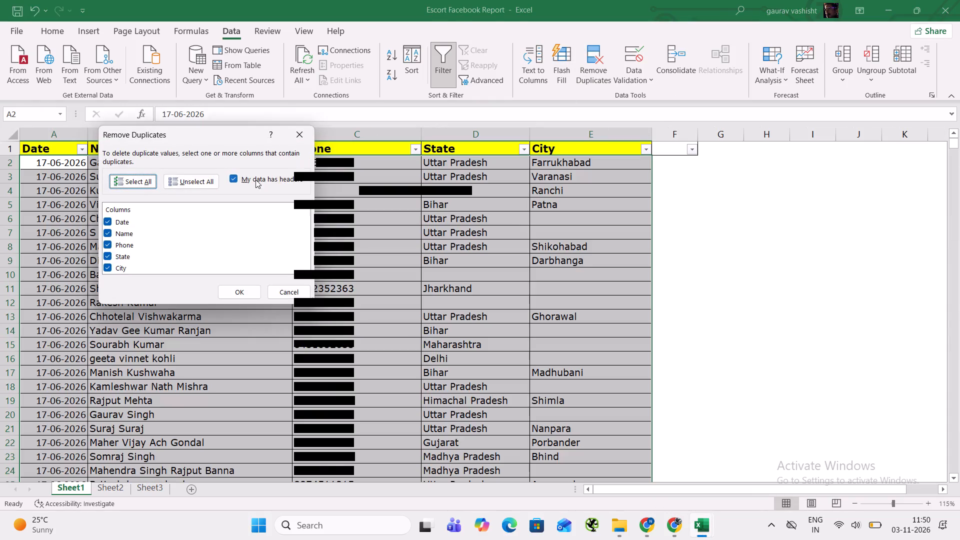
left_click(203, 182)
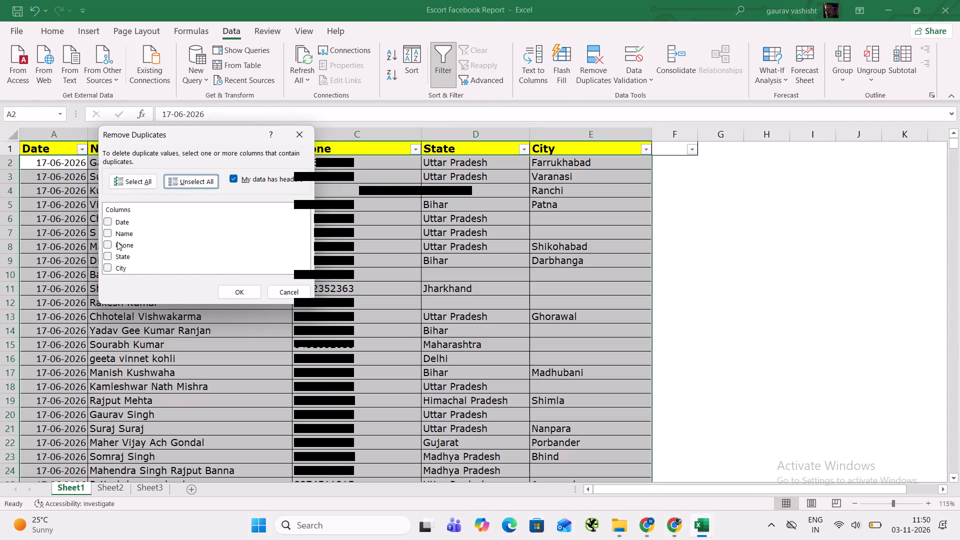
left_click(117, 241)
left_click(111, 243)
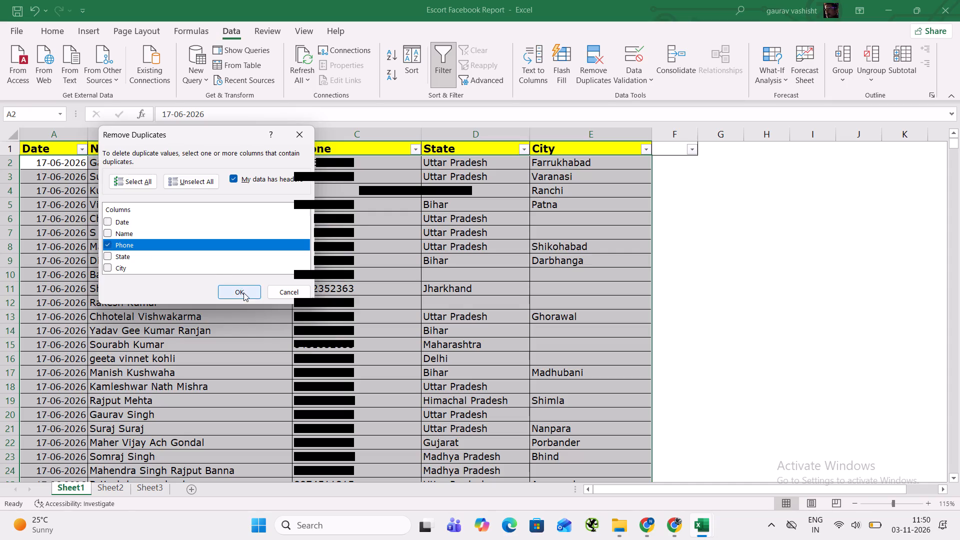
left_click(243, 292)
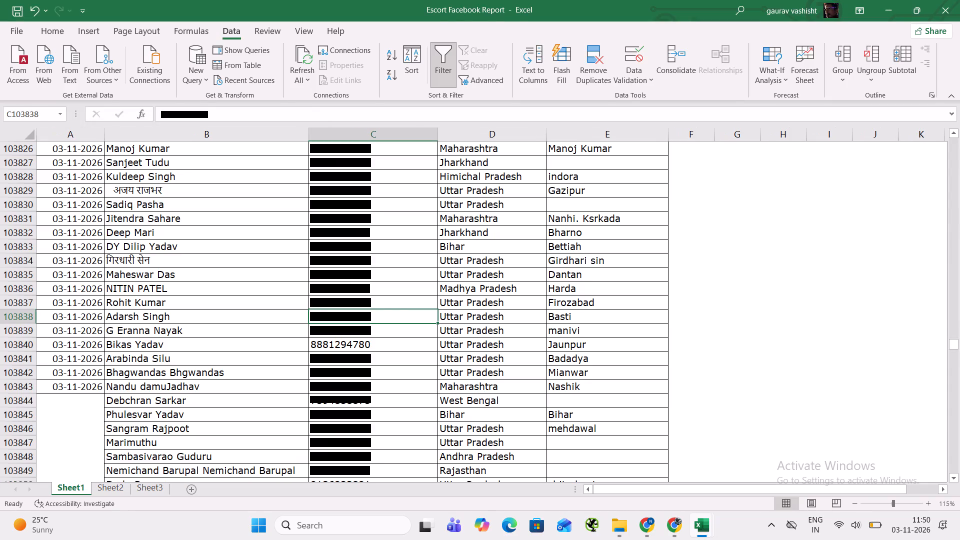
key("ctrl+f")
key("Return")
left_click(358, 179)
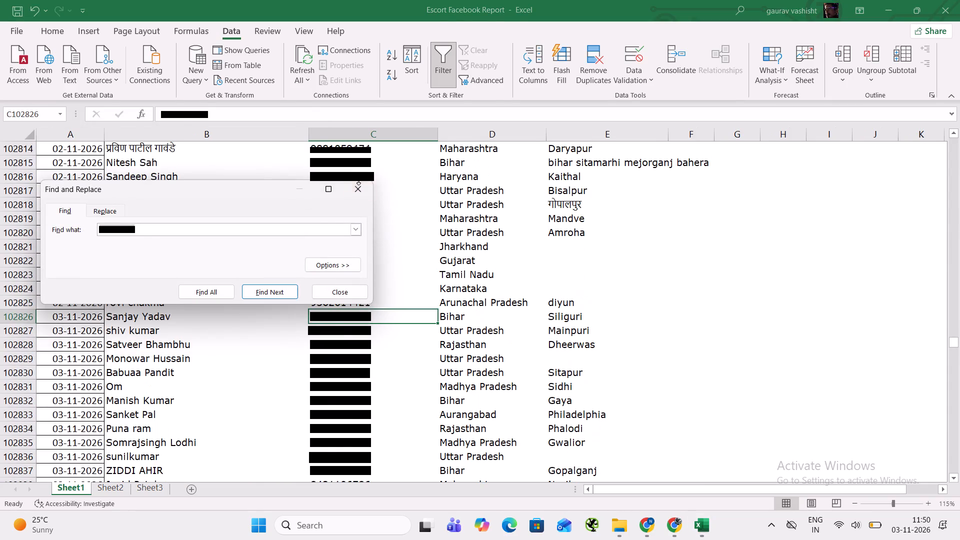
left_click(358, 181)
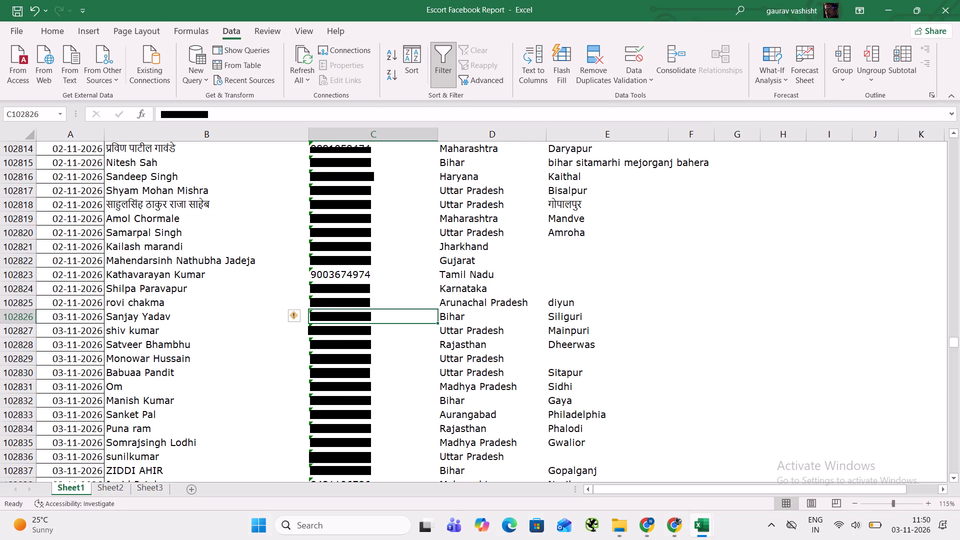
key("ctrl+shift+Up")
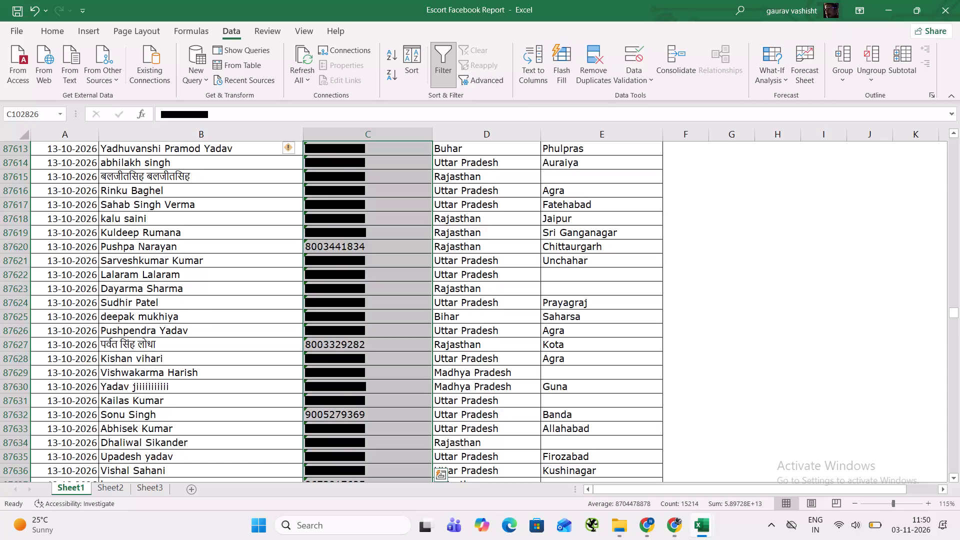
key("Up")
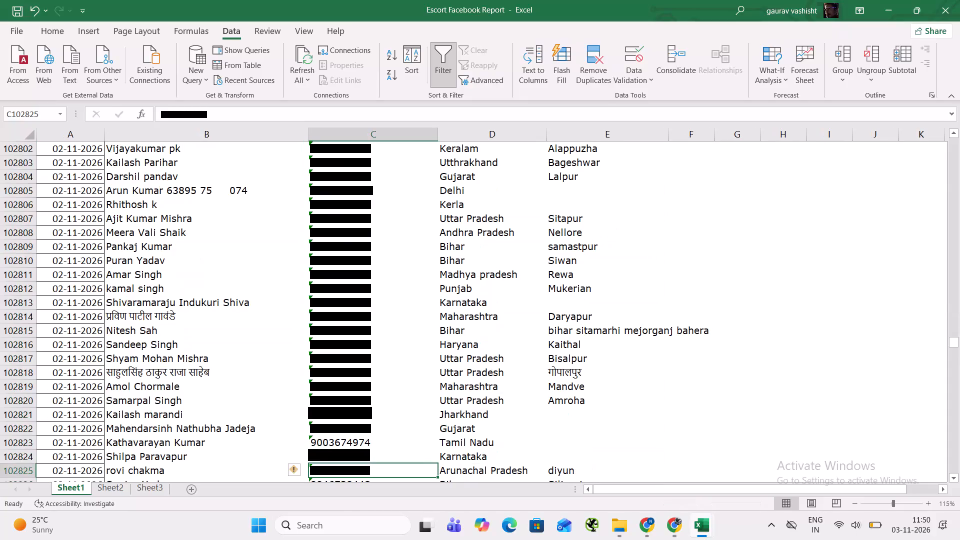
key("ctrl+f")
key("Return")
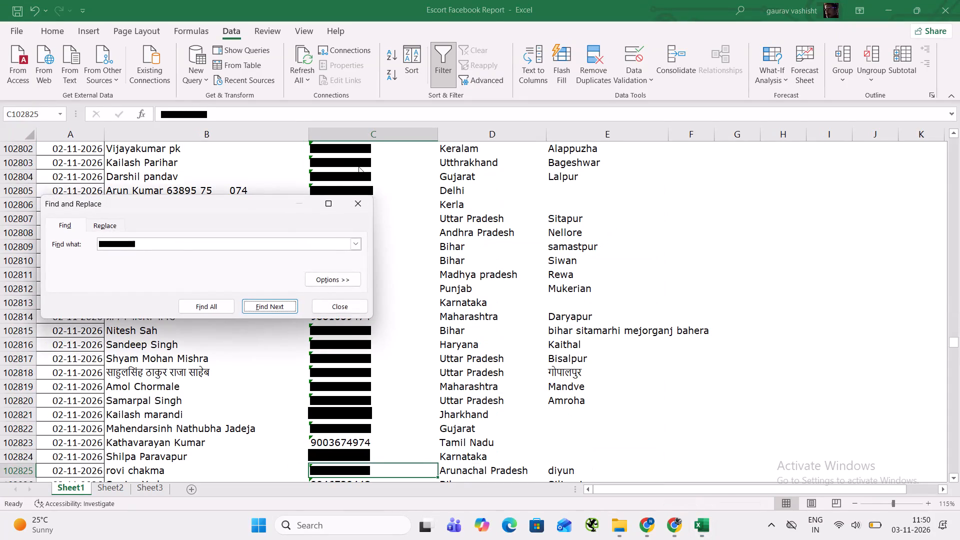
left_click(368, 200)
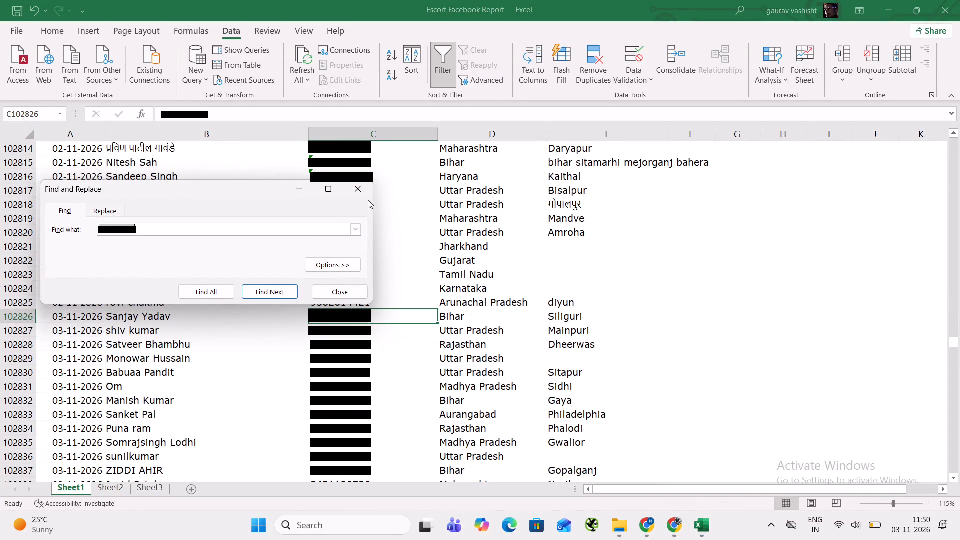
left_click(362, 191)
key("Left")
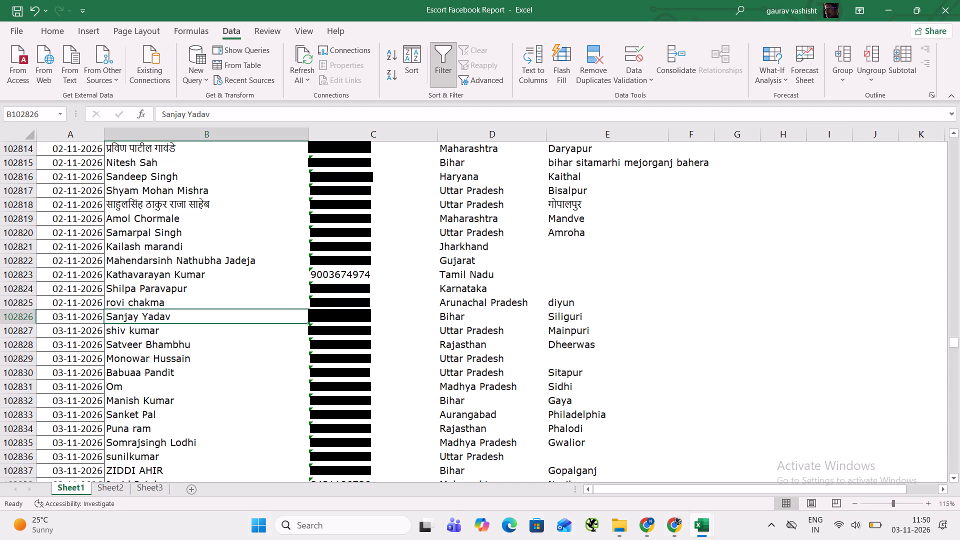
key("ctrl+shift+Down")
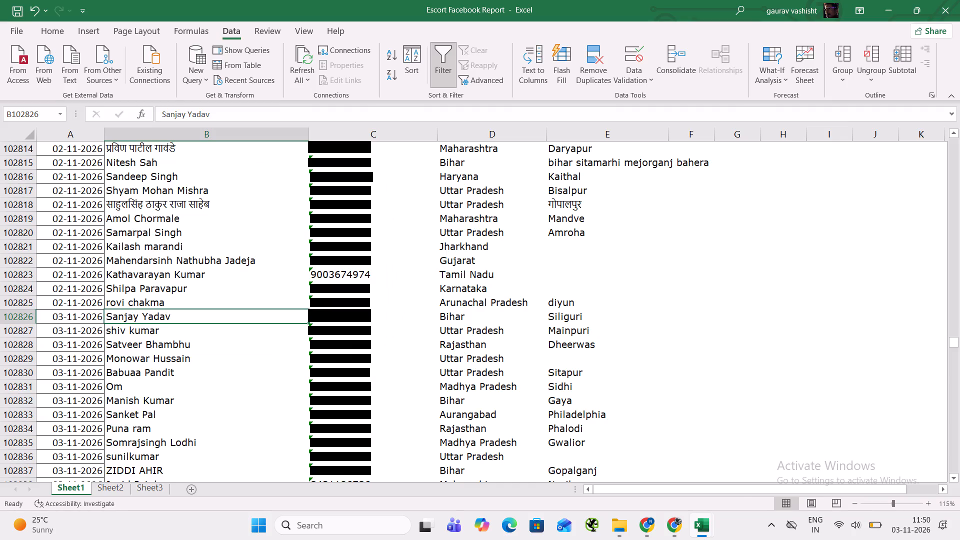
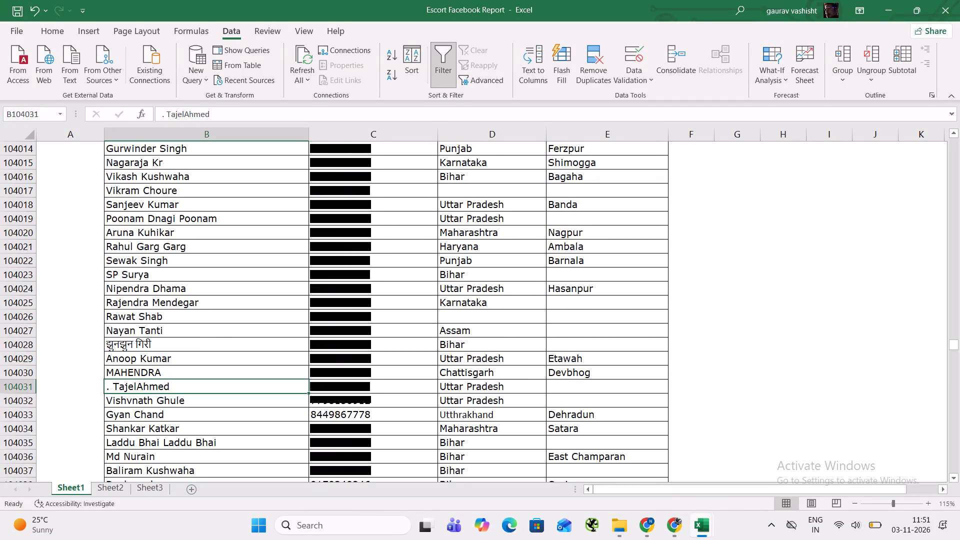
Delete the 15 surplus leads in B104022 to E104036 so the leads below them move up.
left_click_drag(196, 264, 226, 482)
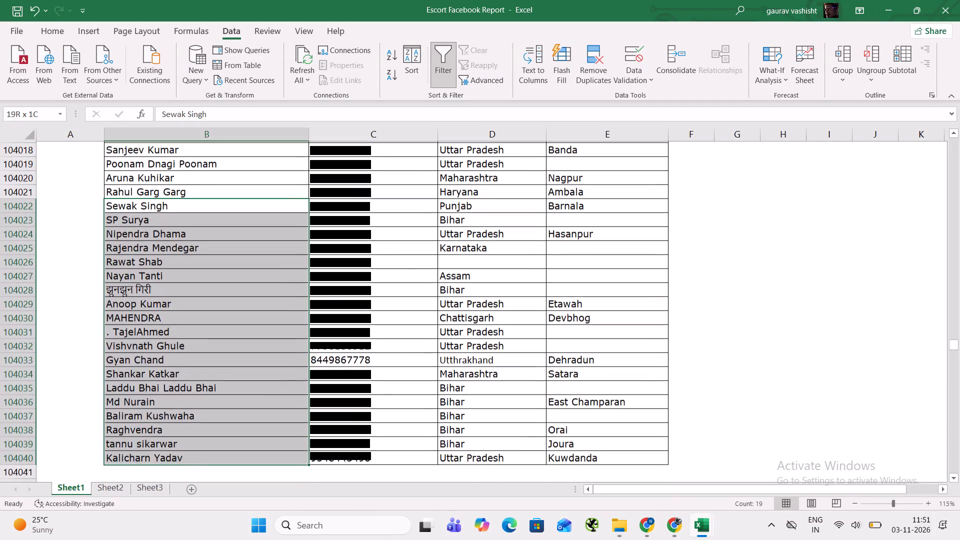
left_click_drag(226, 482, 227, 447)
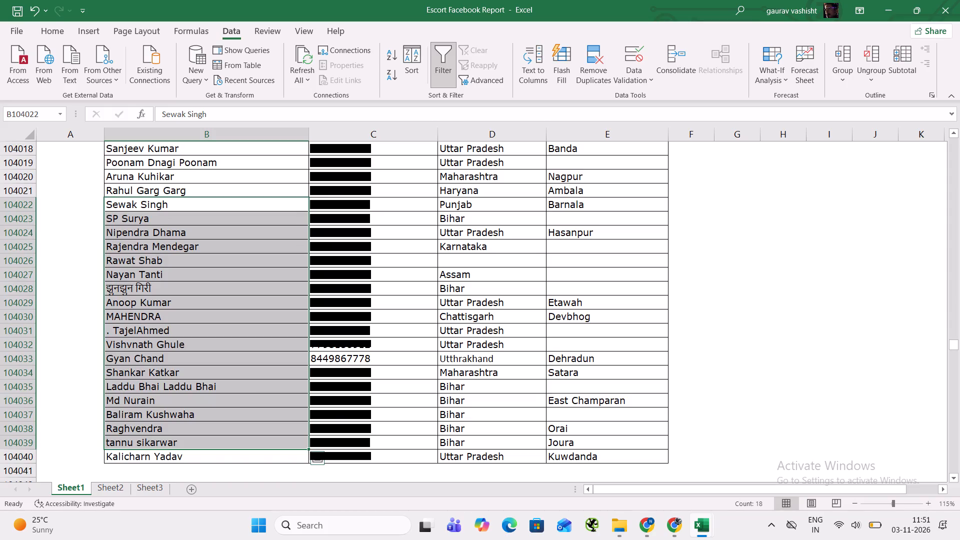
key("shift+Up")
key("shift+Up")
key("shift+Up")
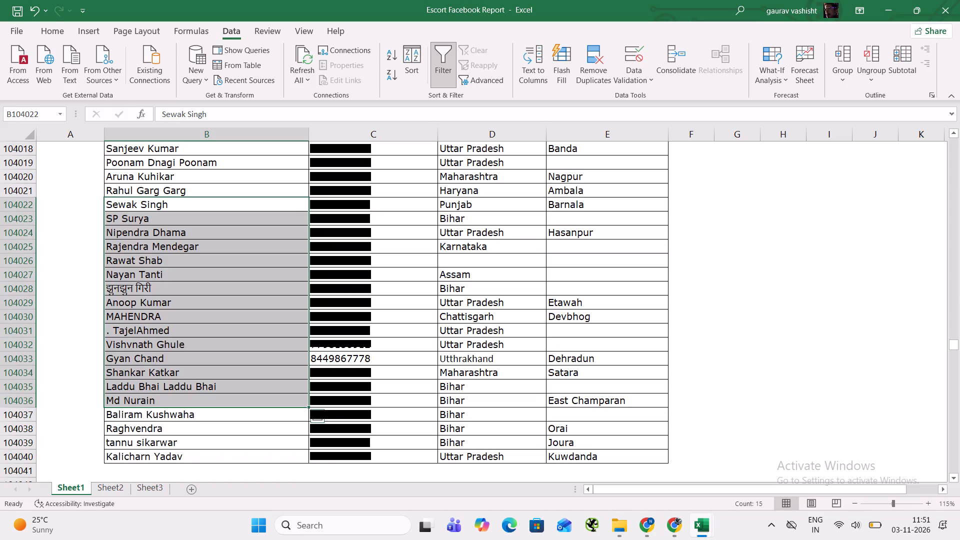
key("shift+Right")
key("shift+Right")
key("shift+Right")
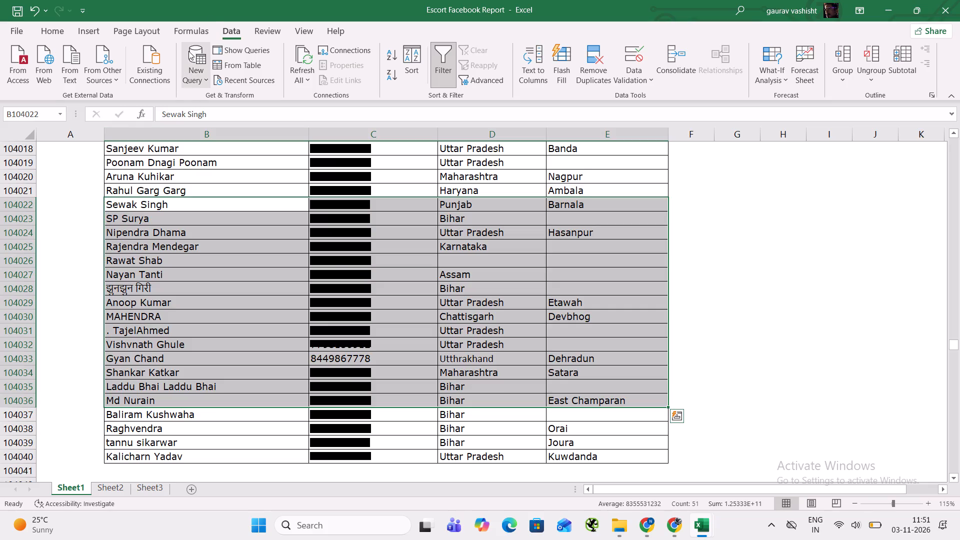
left_click(225, 26)
left_click(10, 34)
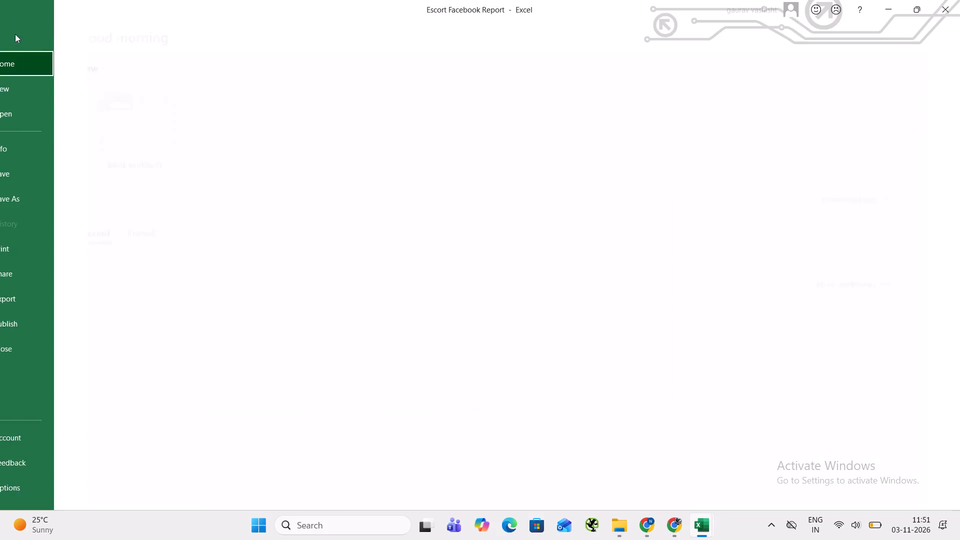
left_click(8, 41)
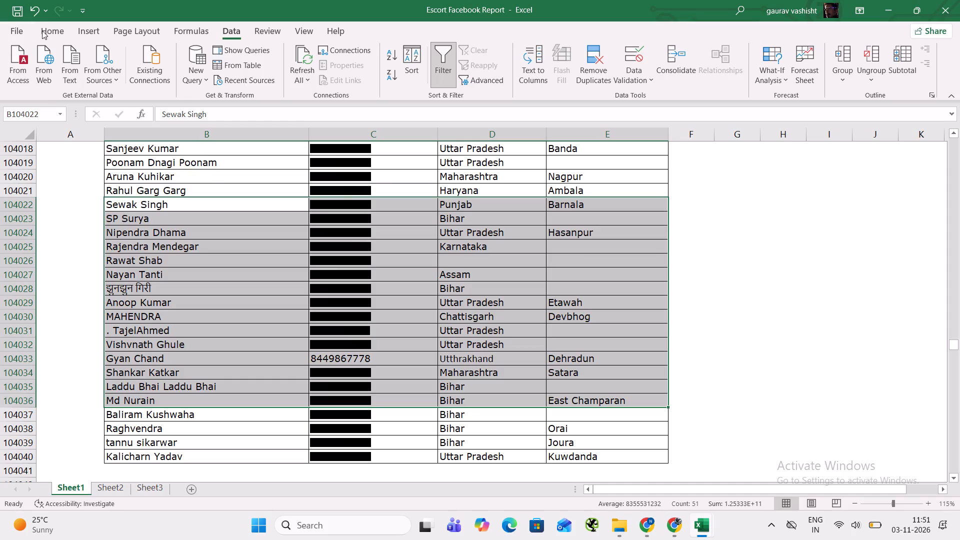
left_click(48, 29)
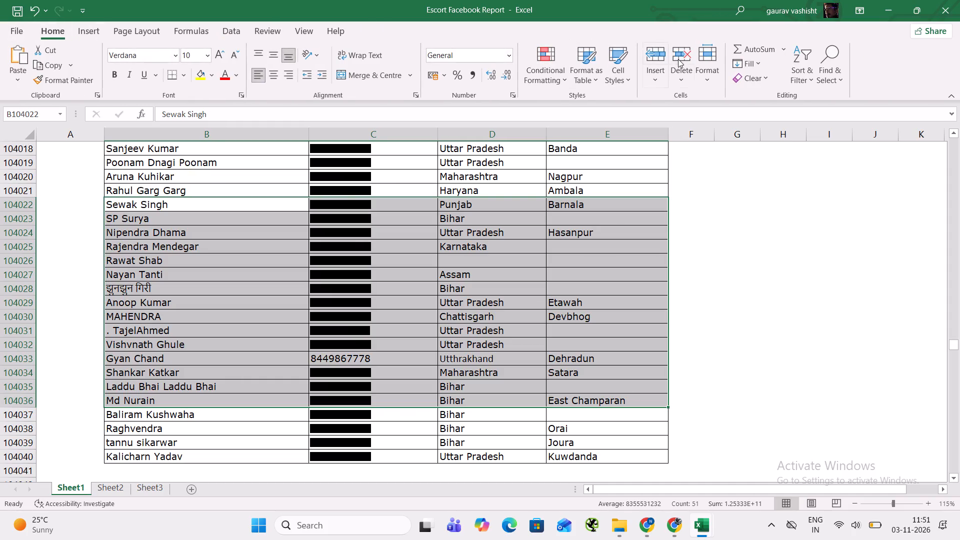
left_click(678, 59)
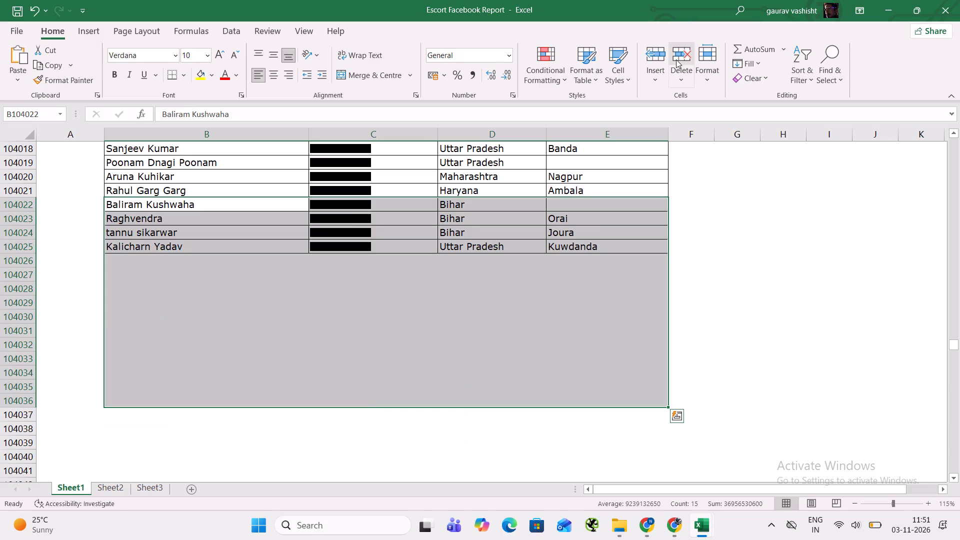
Find the first 03-11-2026 lead again and copy all leads of that date, B102826 to E104025.
scroll(665, 67, "up", 2)
scroll(425, 175, "up", 3)
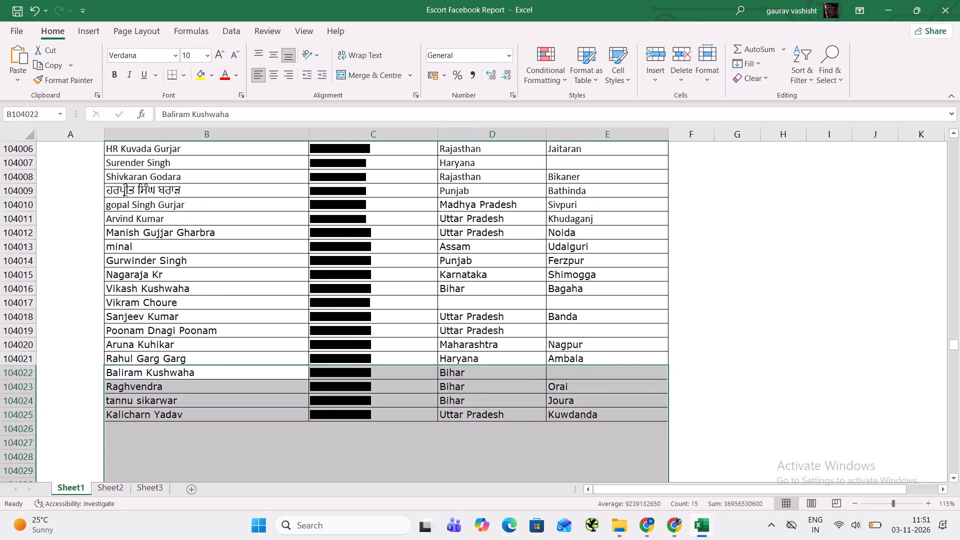
scroll(424, 179, "up", 2)
key("ctrl+f")
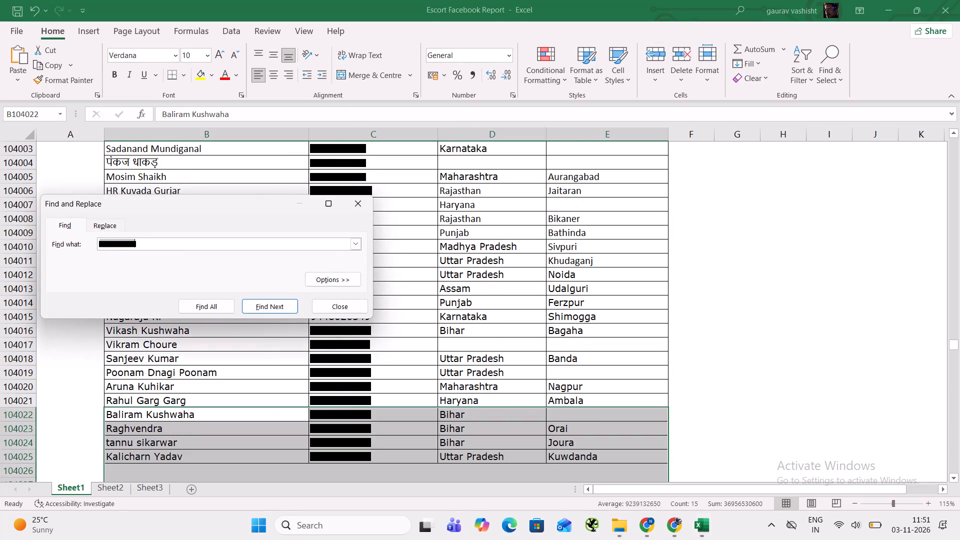
key("Return")
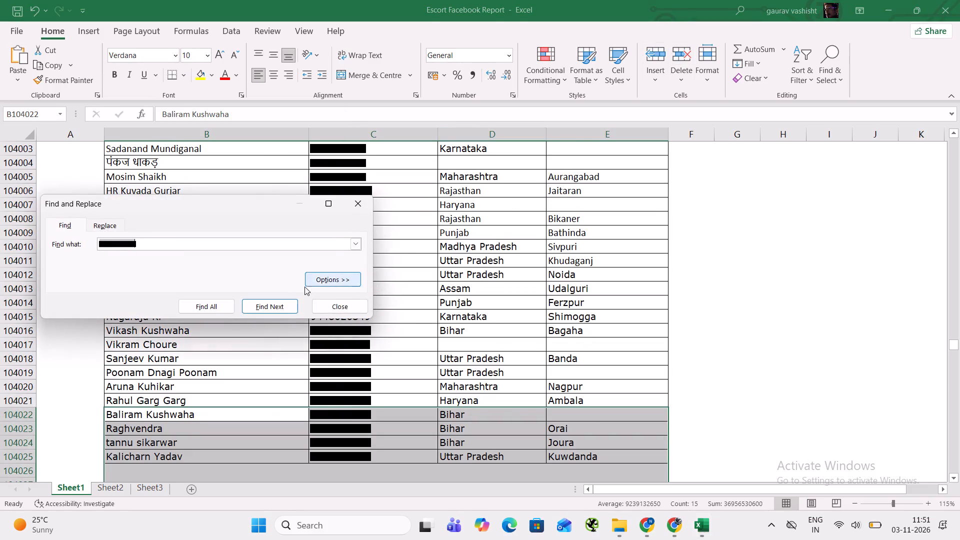
left_click(283, 308)
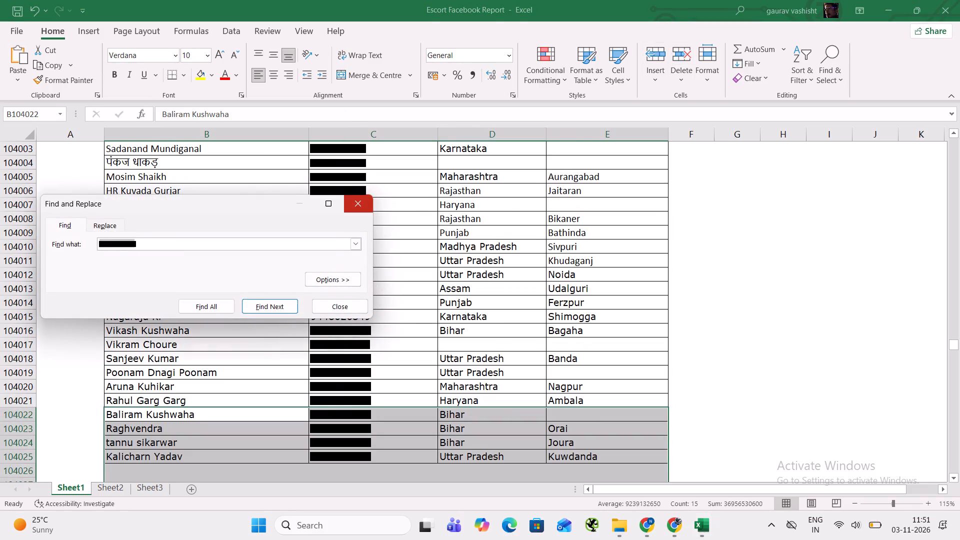
left_click(347, 371)
left_click(258, 307)
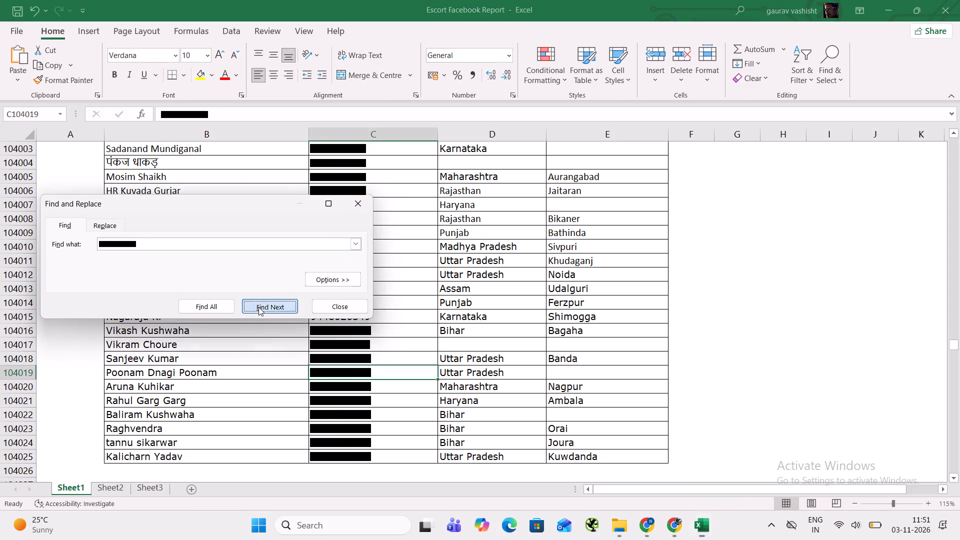
left_click(350, 186)
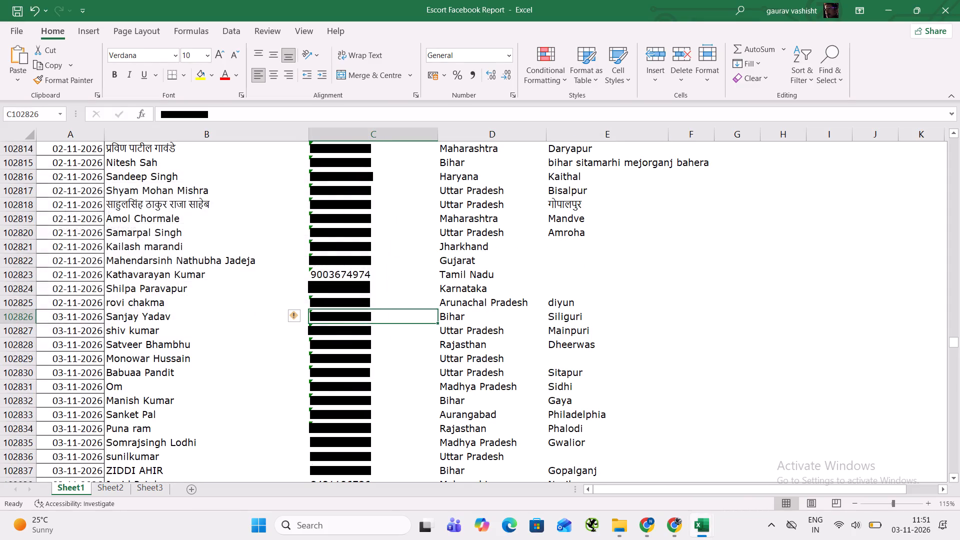
key("Left")
key("ctrl+shift+Down")
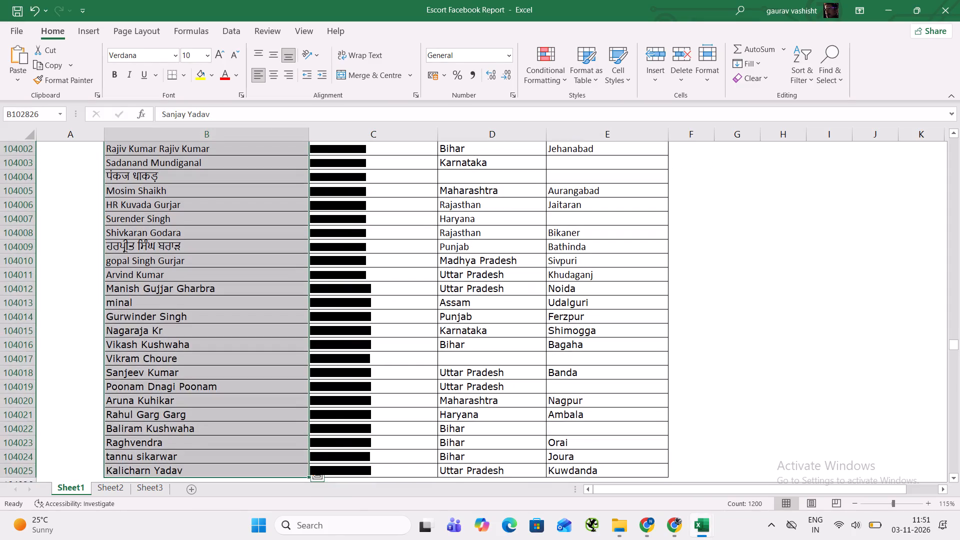
key("shift+Right")
key("shift+Right")
key("shift+Right")
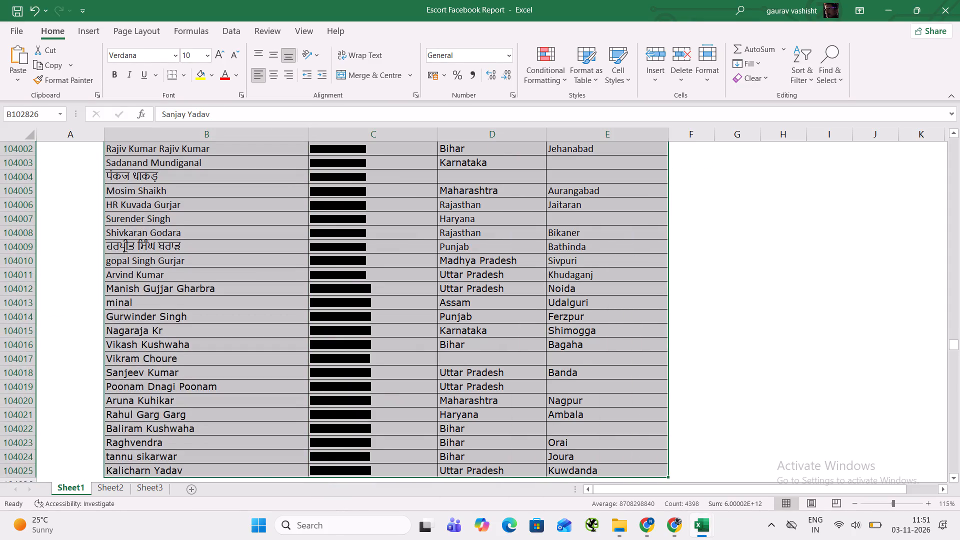
key("ctrl+c")
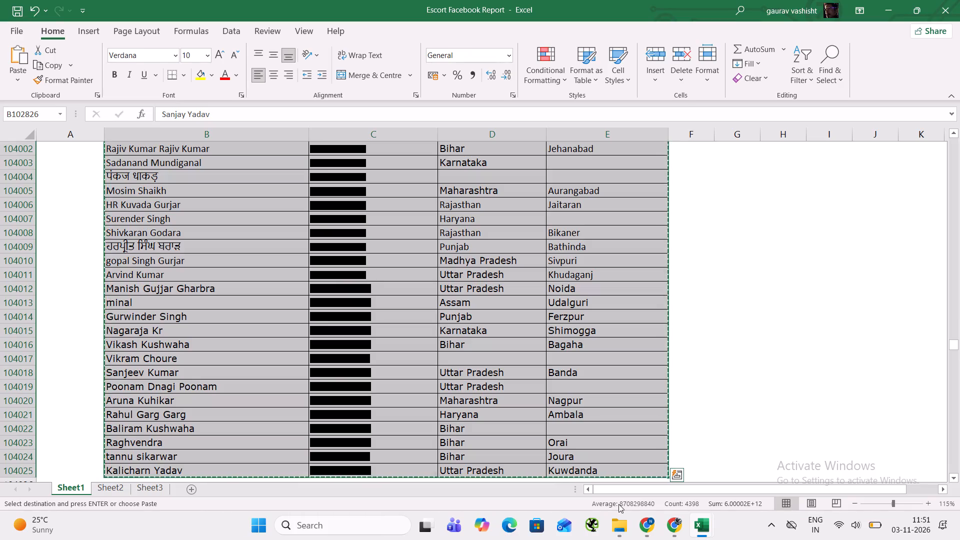
Switch to File Explorer and open the Escort Report November workbook from Final Report 2026 in the FINAL REPORT folder.
left_click(616, 527)
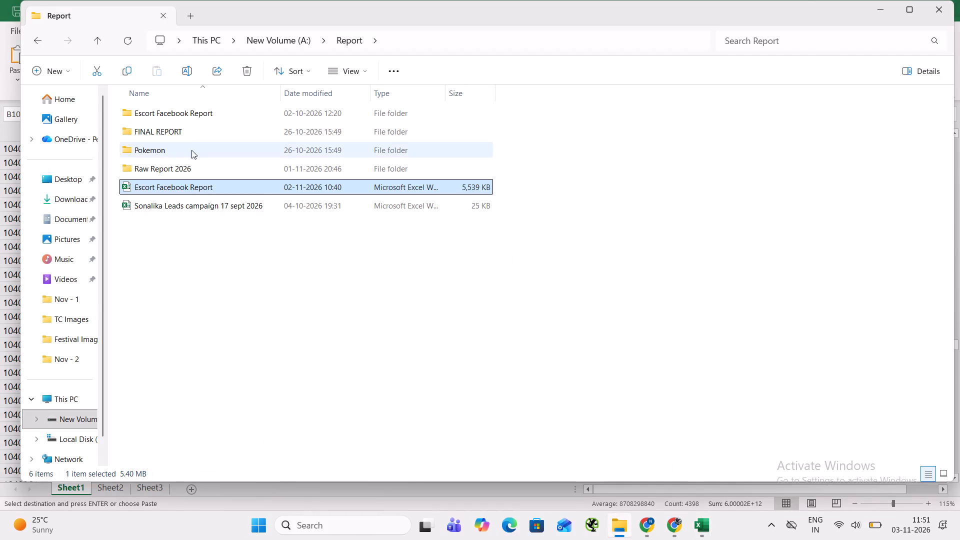
double_click(197, 130)
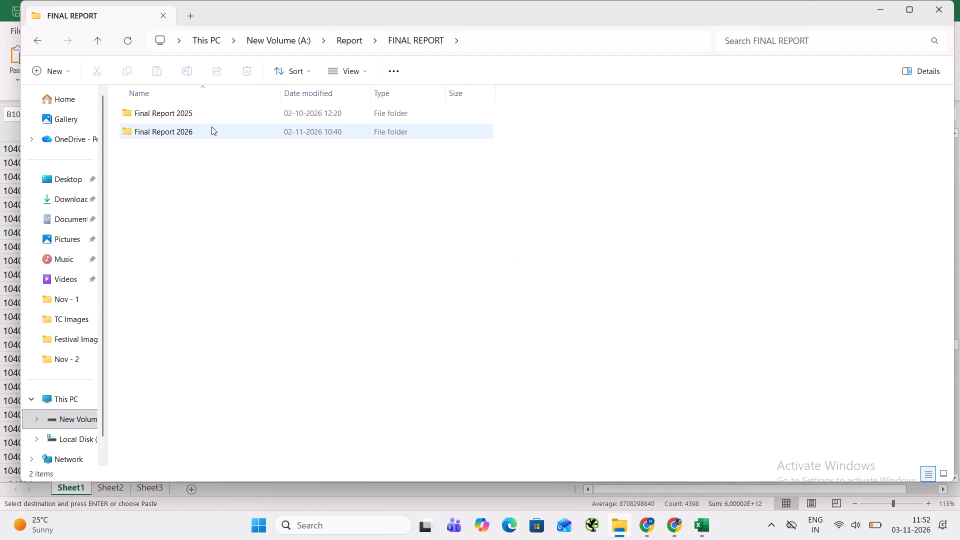
left_click(211, 126)
left_click(211, 126)
double_click(211, 126)
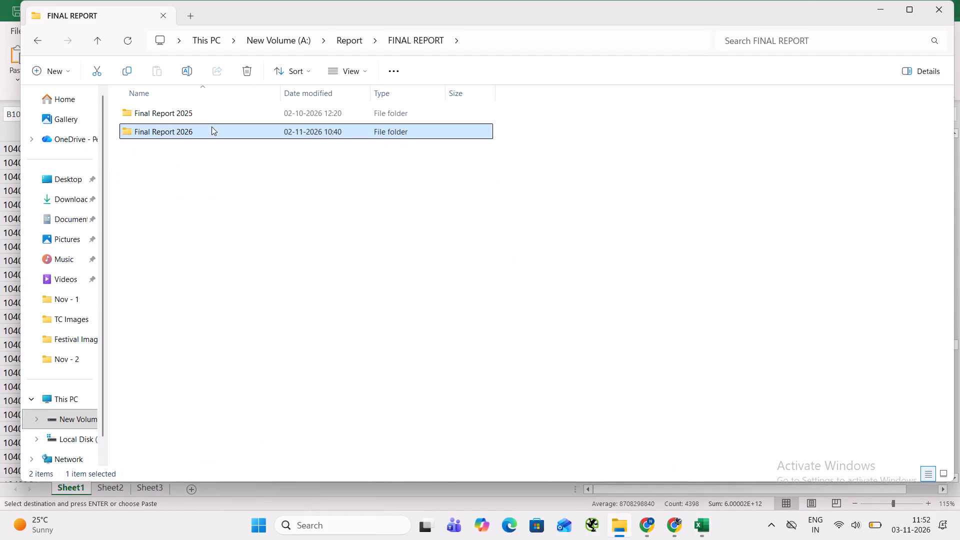
double_click(218, 118)
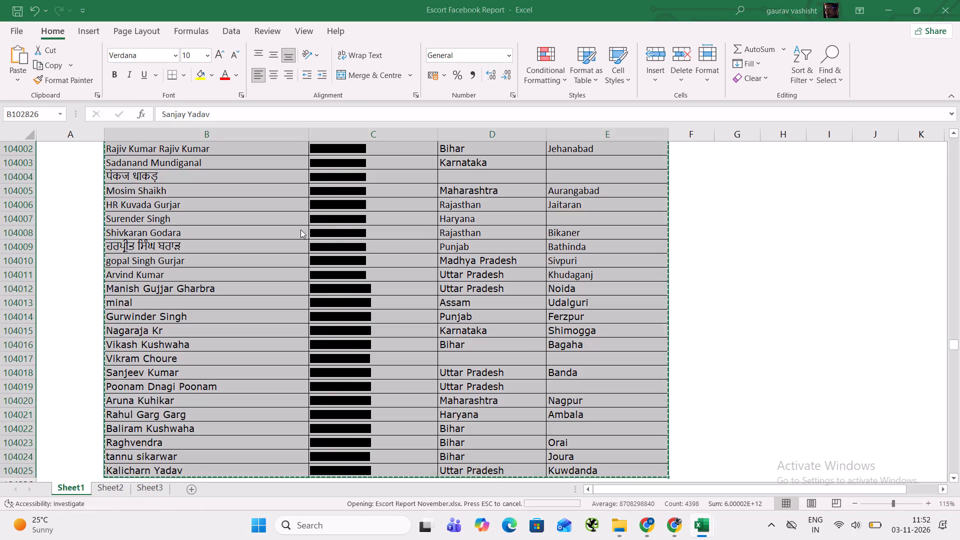
Add a new sheet after 1 - November and paste the copied leads starting at cell A2.
scroll(301, 230, "down", 3)
left_click(194, 486)
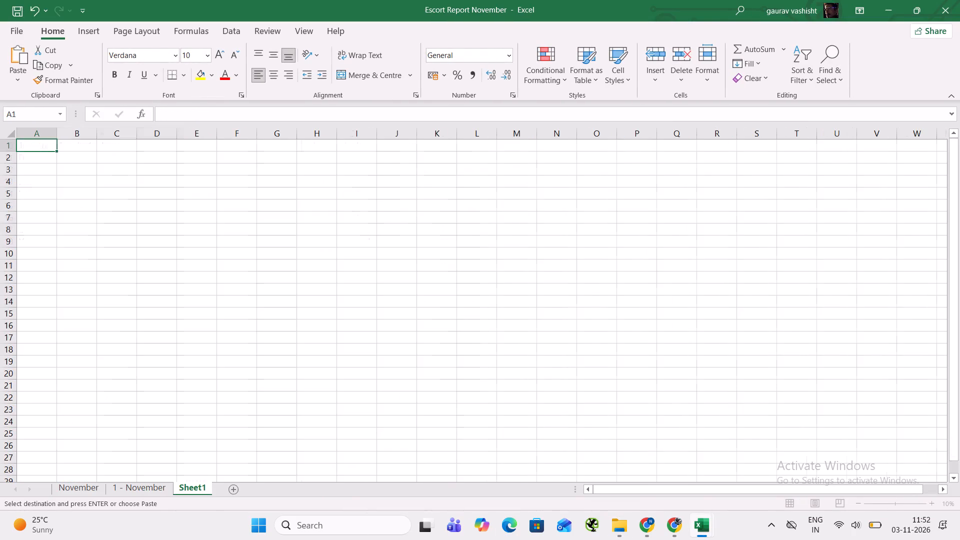
key("Down")
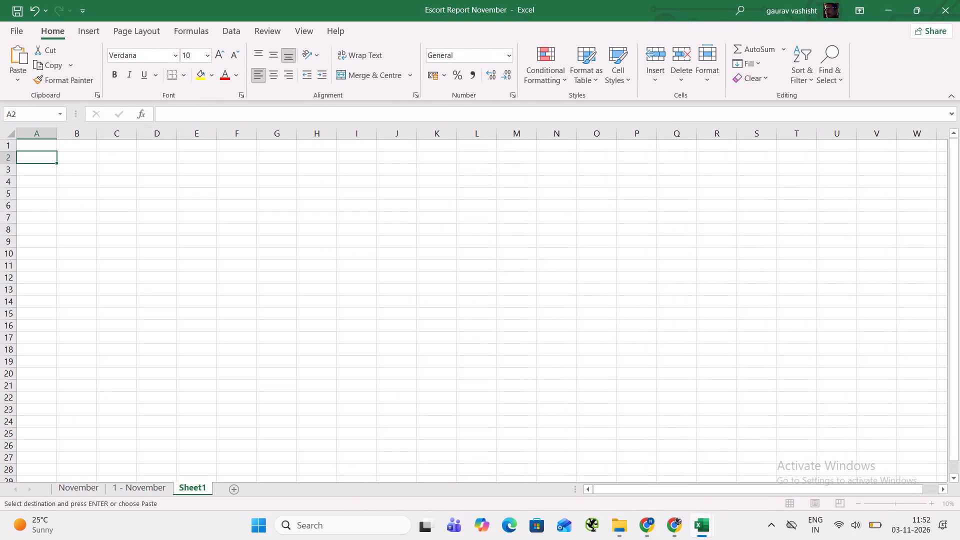
key("ctrl+v")
Copy the Name, Phone, State and City header from the 1 - November sheet into row 1 of Sheet1.
left_click(144, 490)
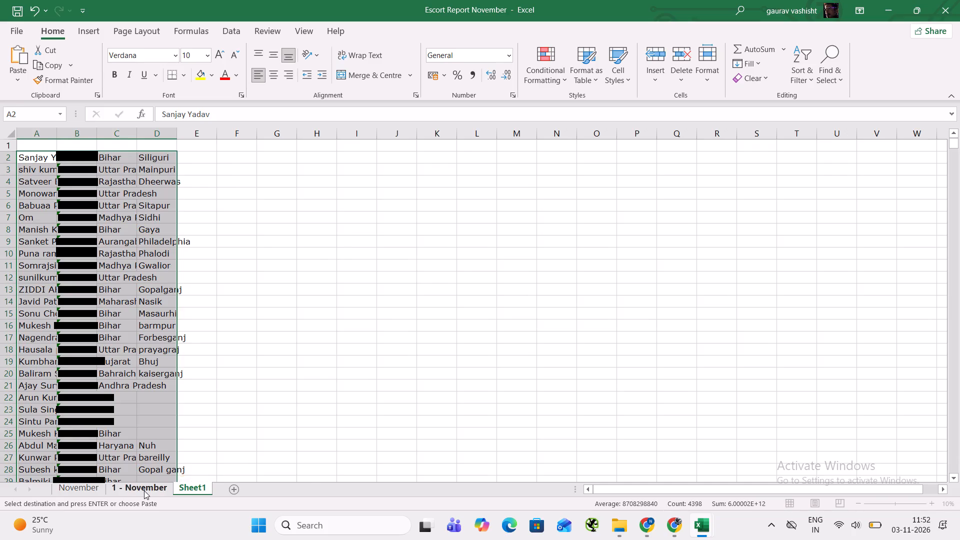
left_click(119, 227)
key("ctrl+Up")
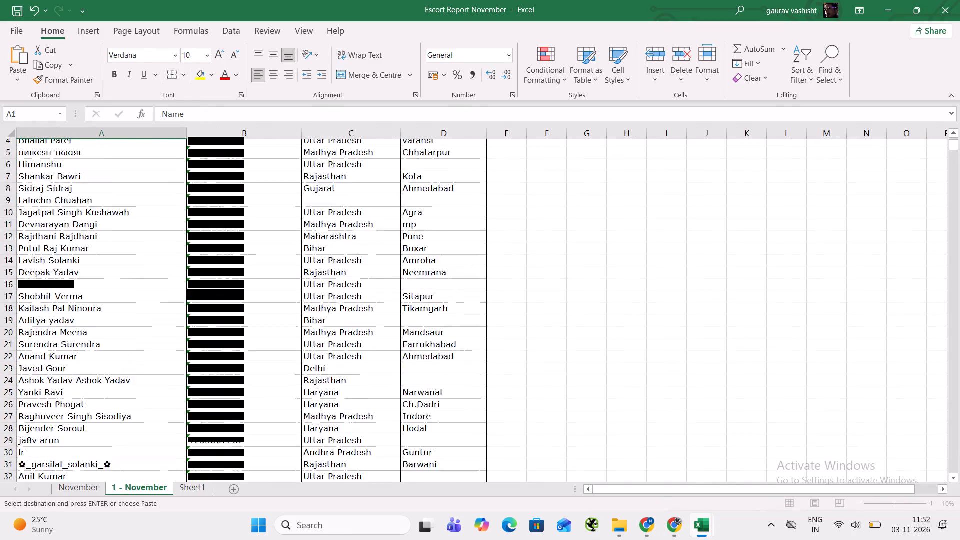
key("shift+Right")
key("shift+Right")
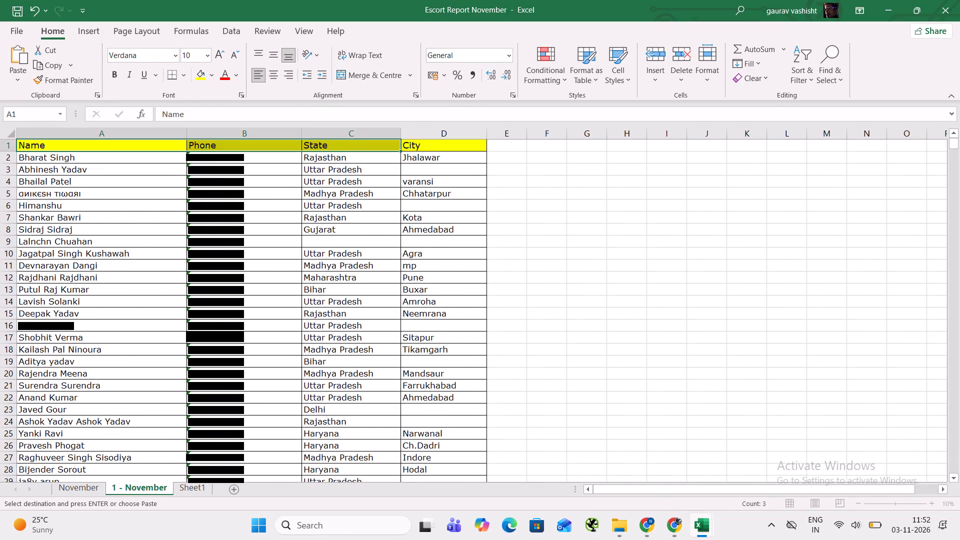
key("shift+Right")
key("ctrl+c")
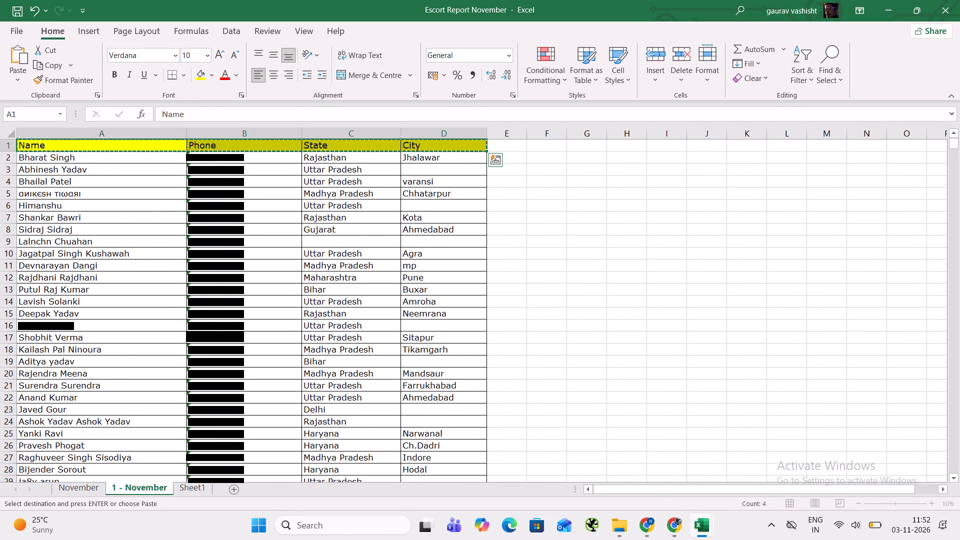
left_click(197, 495)
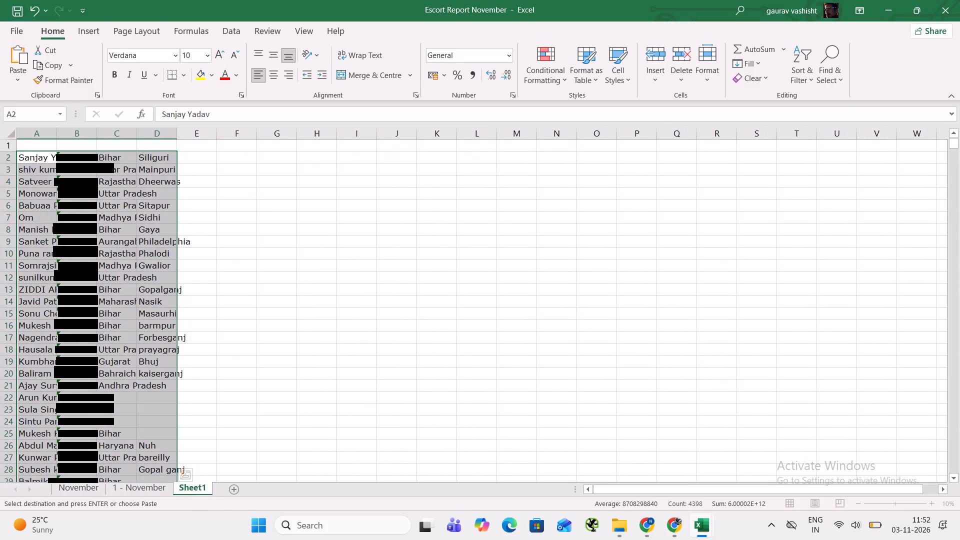
left_click(43, 142)
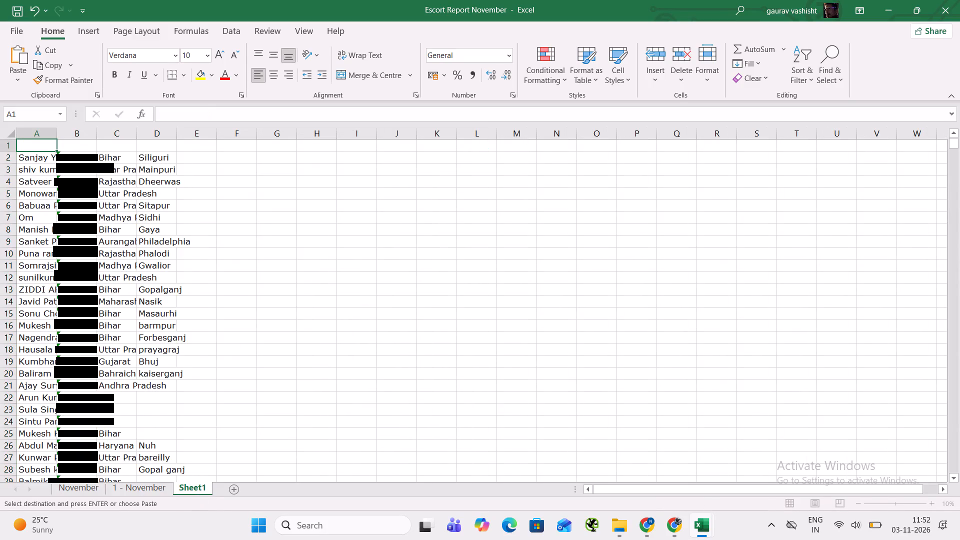
key("ctrl+v")
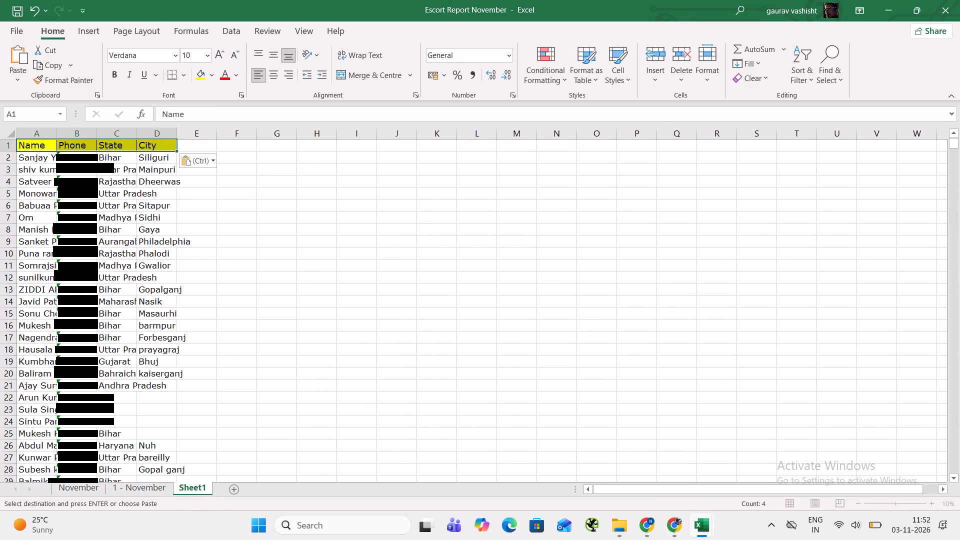
Widen the Name, Phone, State and City columns on Sheet1 so their contents fit.
left_click_drag(58, 131, 100, 132)
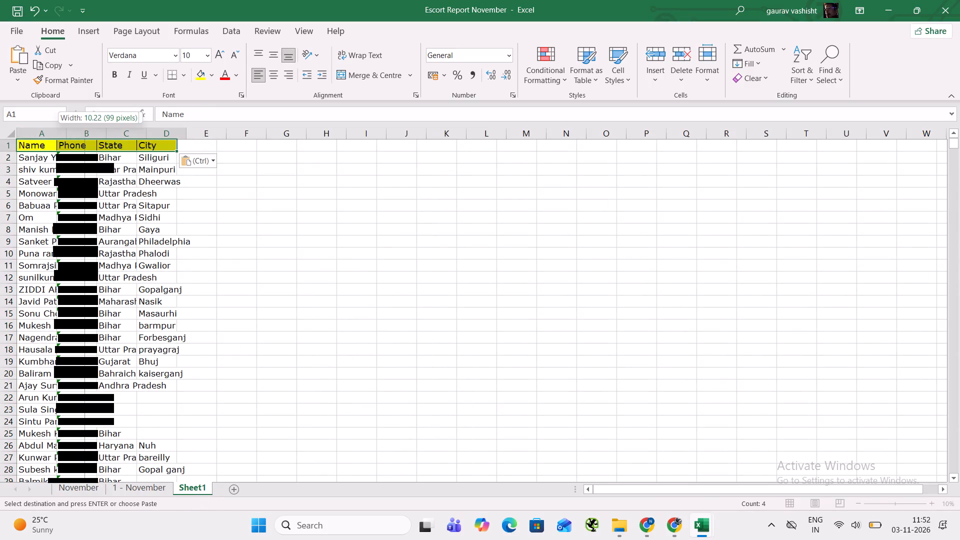
left_click_drag(100, 132, 193, 156)
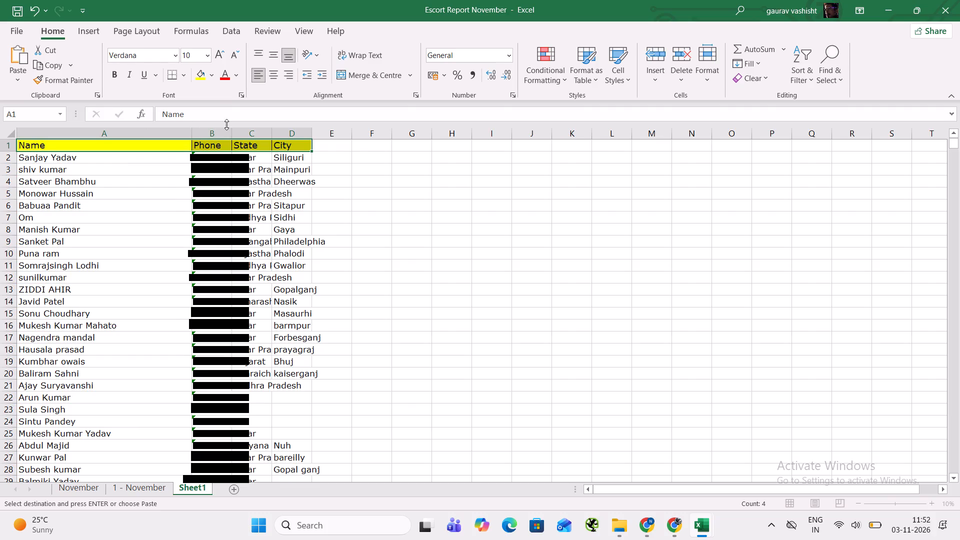
left_click_drag(230, 131, 350, 151)
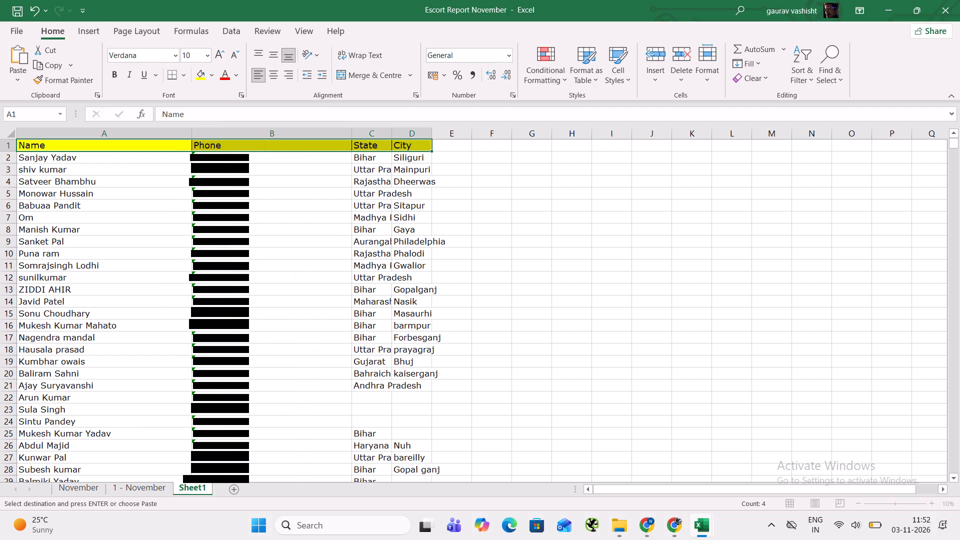
left_click_drag(397, 129, 499, 139)
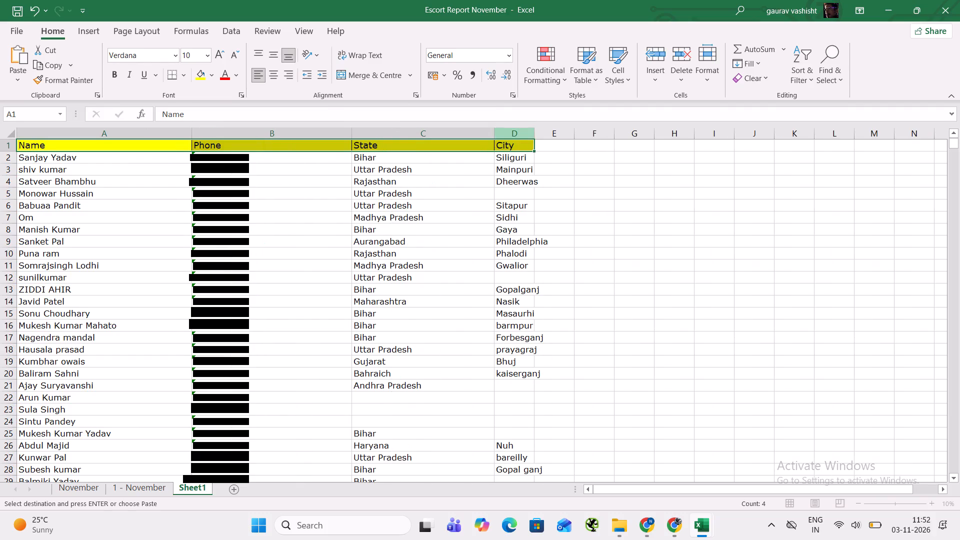
left_click_drag(536, 128, 635, 150)
Apply all borders to the whole lead table on Sheet1.
left_click(511, 186)
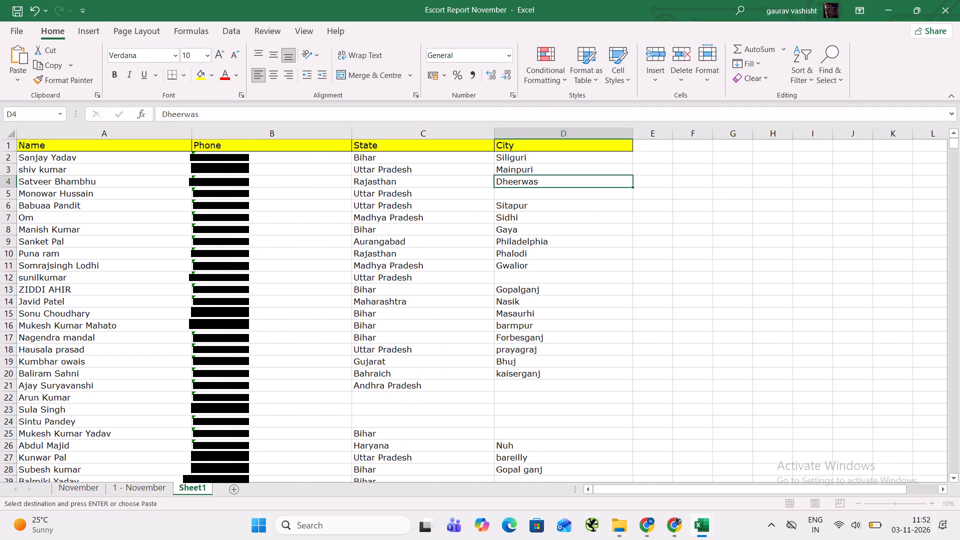
key("ctrl+a")
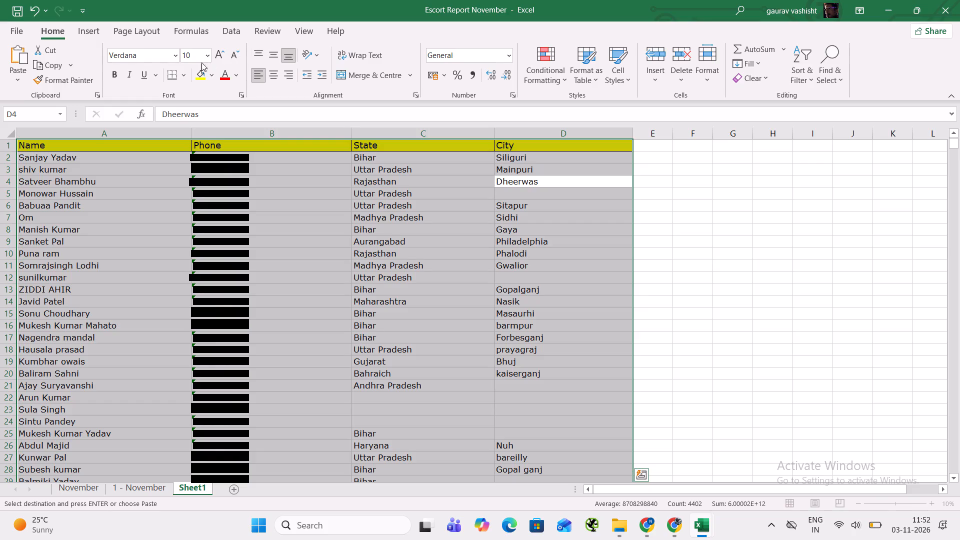
left_click(186, 74)
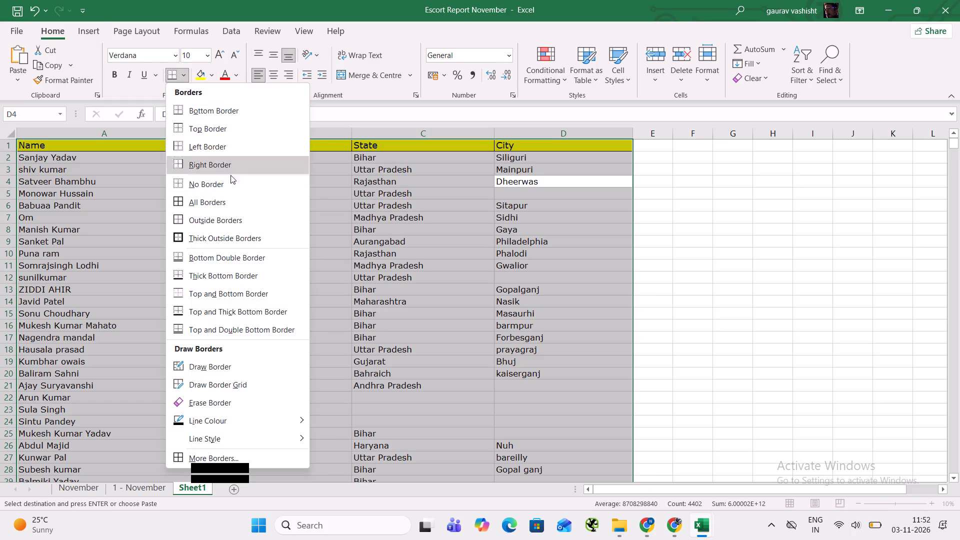
left_click(238, 205)
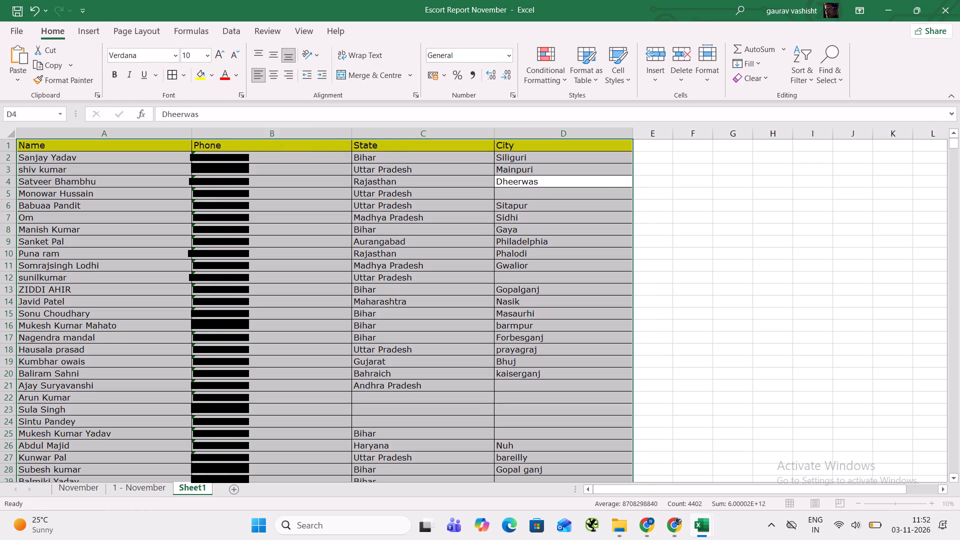
Turn on filtering for the lead table on Sheet1, starting from the State header cell.
left_click(425, 155)
right_click(441, 145)
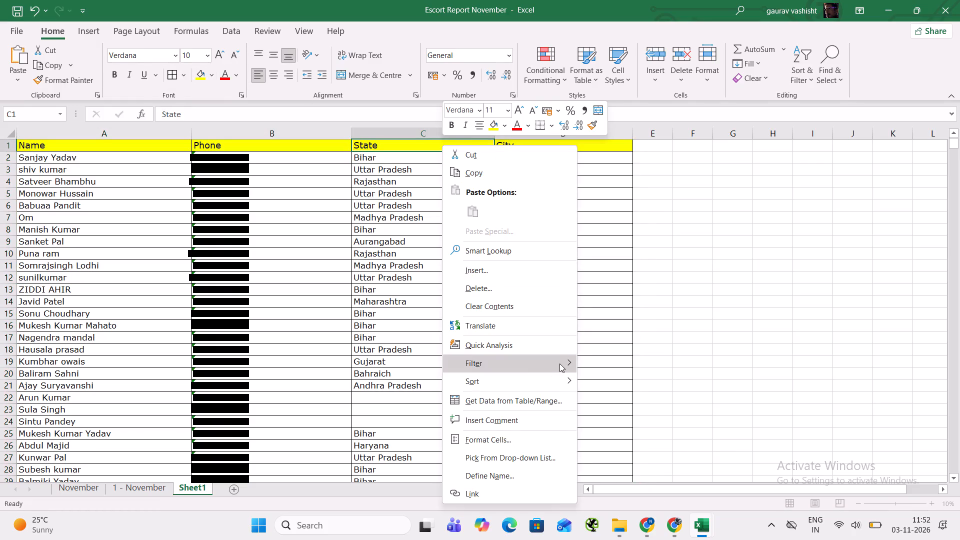
left_click(636, 451)
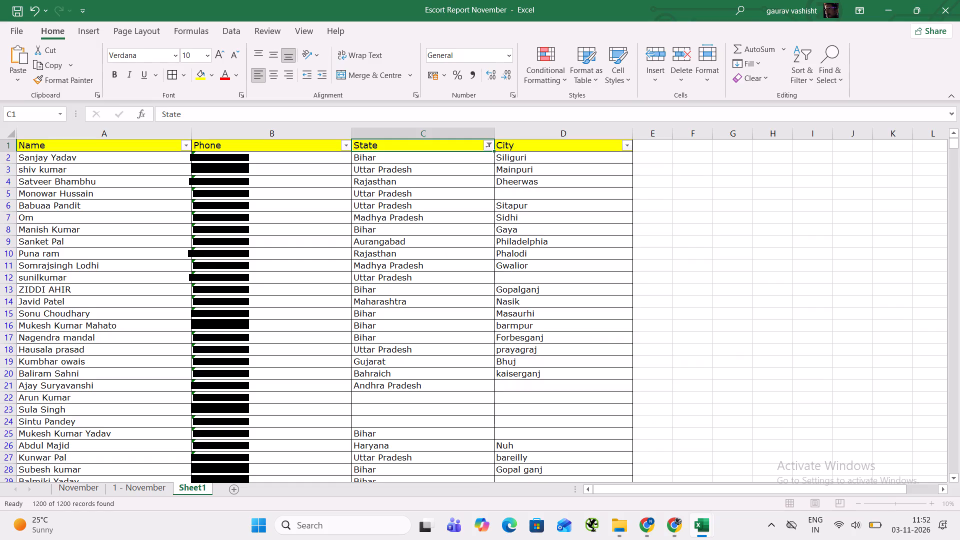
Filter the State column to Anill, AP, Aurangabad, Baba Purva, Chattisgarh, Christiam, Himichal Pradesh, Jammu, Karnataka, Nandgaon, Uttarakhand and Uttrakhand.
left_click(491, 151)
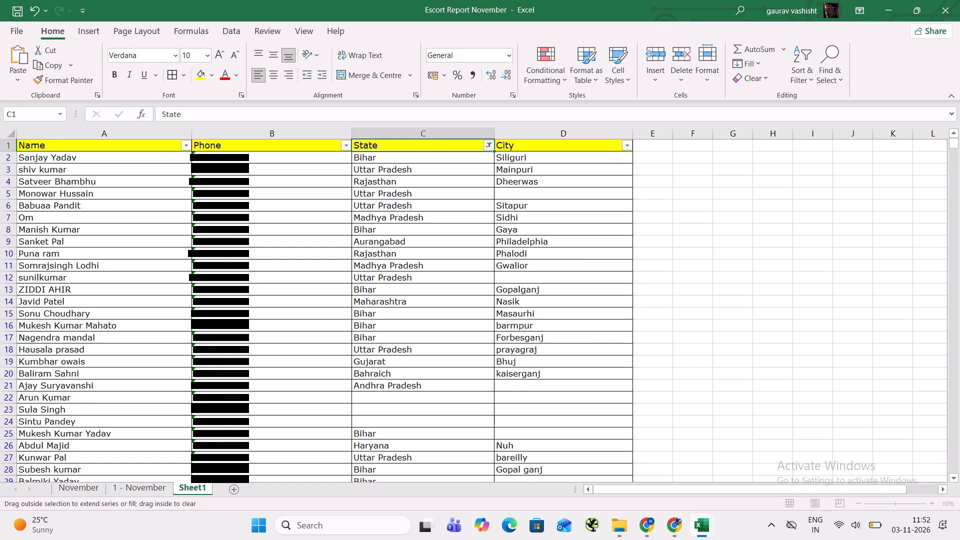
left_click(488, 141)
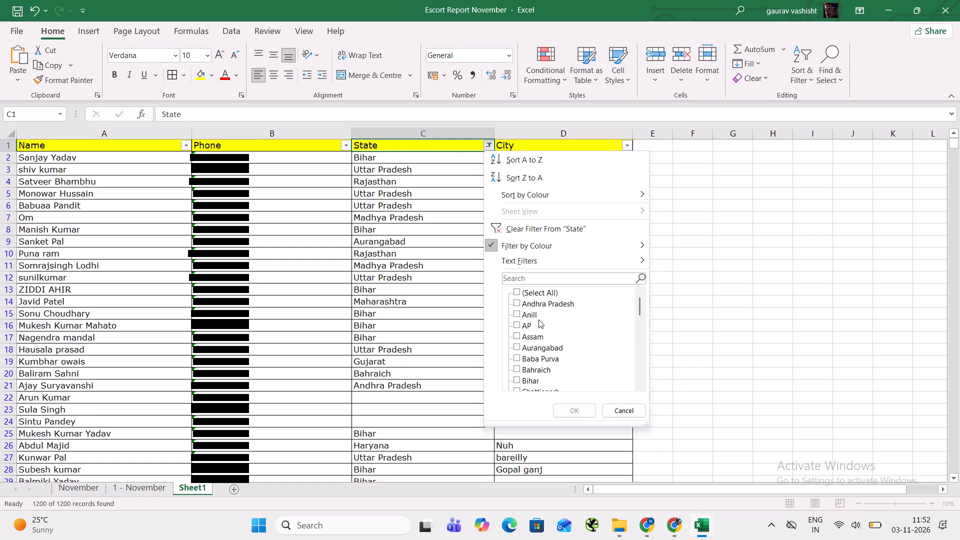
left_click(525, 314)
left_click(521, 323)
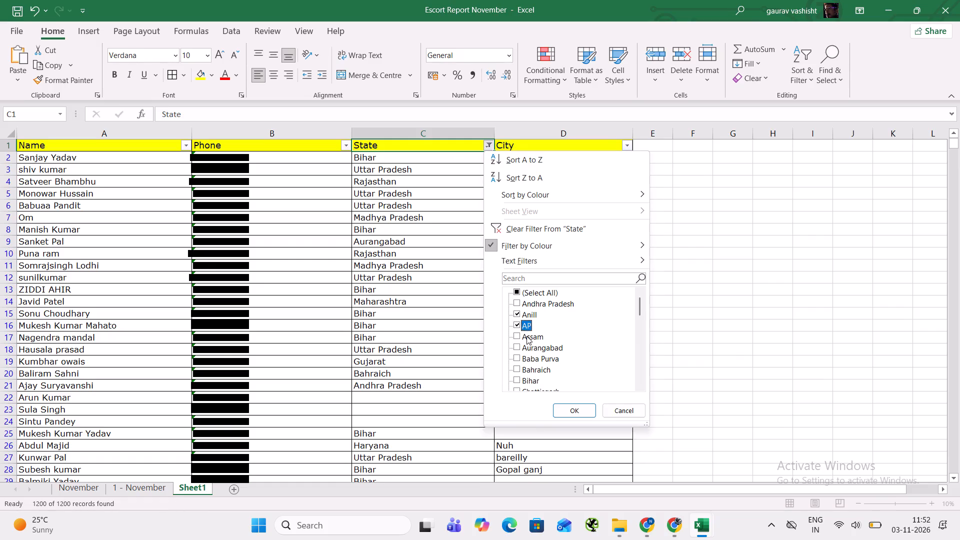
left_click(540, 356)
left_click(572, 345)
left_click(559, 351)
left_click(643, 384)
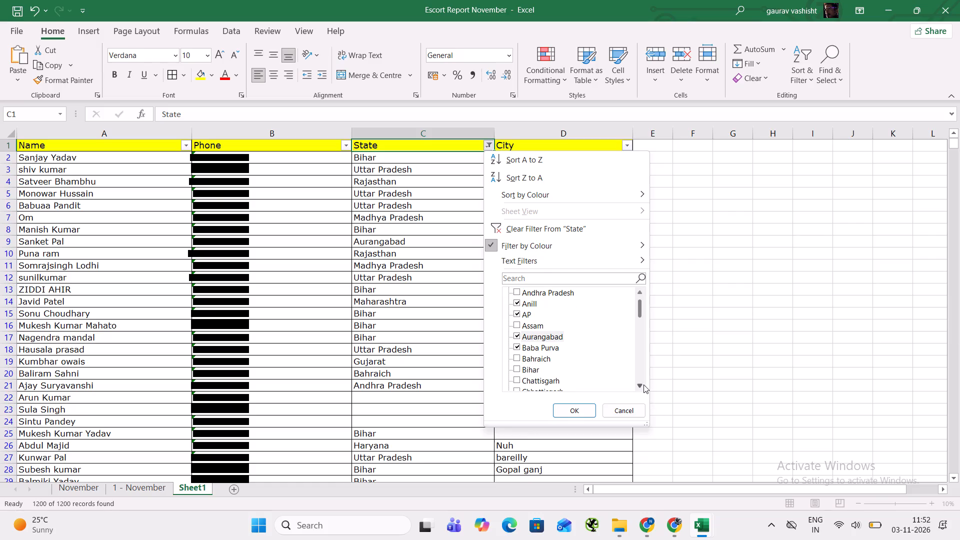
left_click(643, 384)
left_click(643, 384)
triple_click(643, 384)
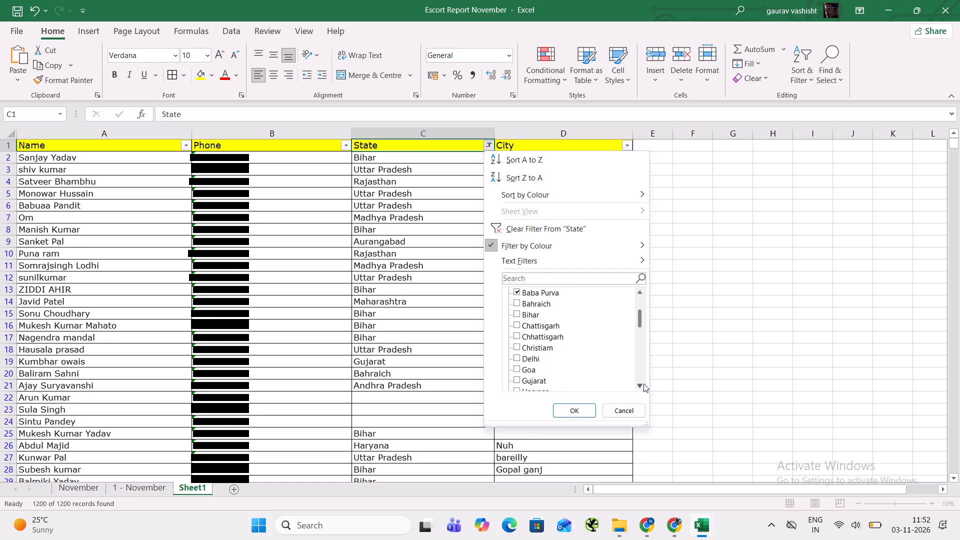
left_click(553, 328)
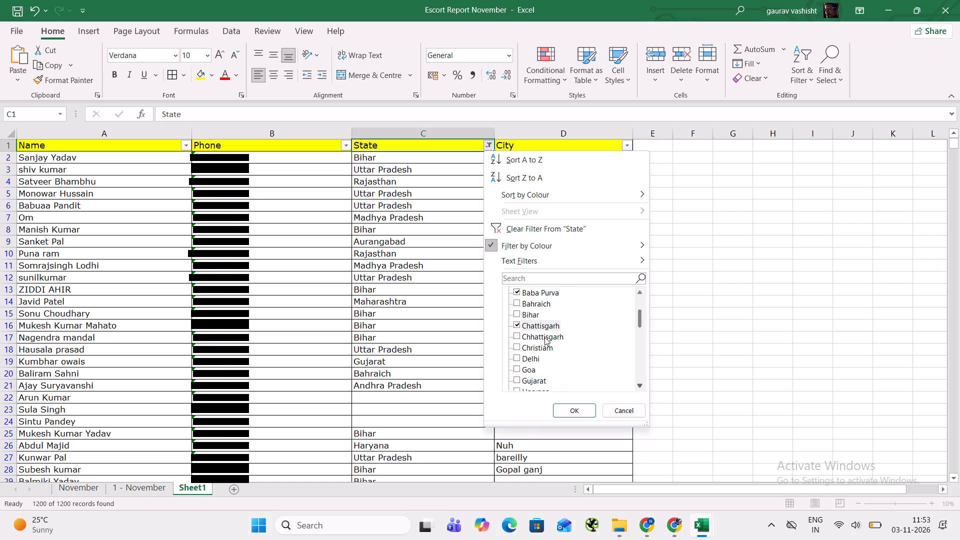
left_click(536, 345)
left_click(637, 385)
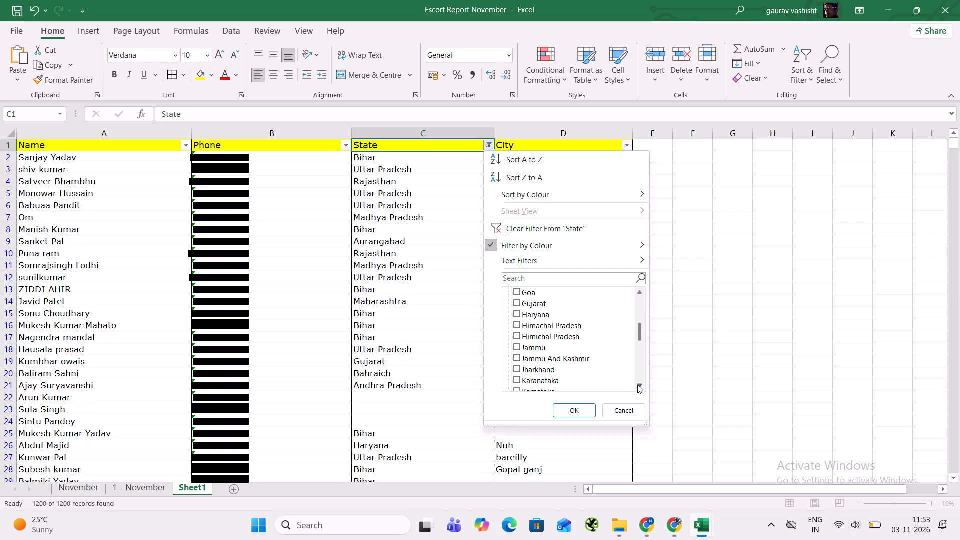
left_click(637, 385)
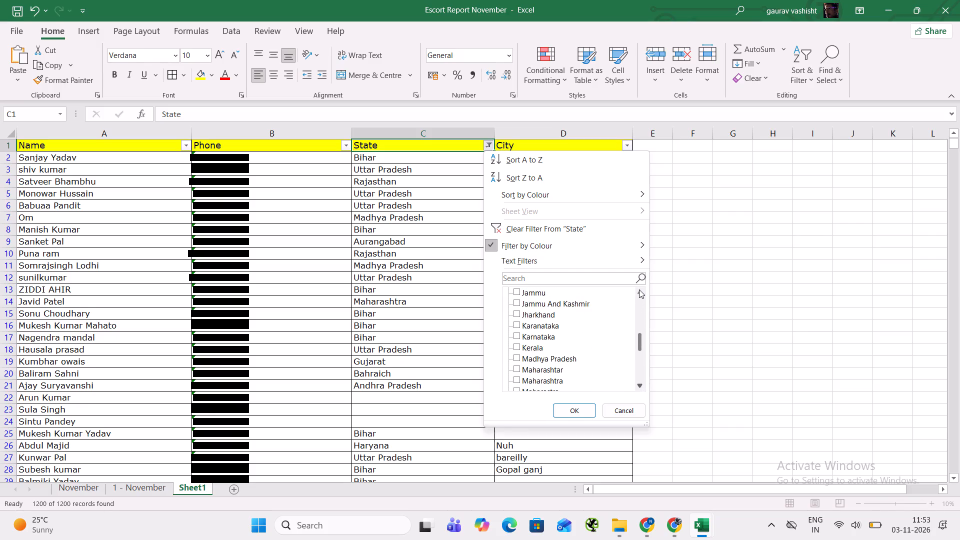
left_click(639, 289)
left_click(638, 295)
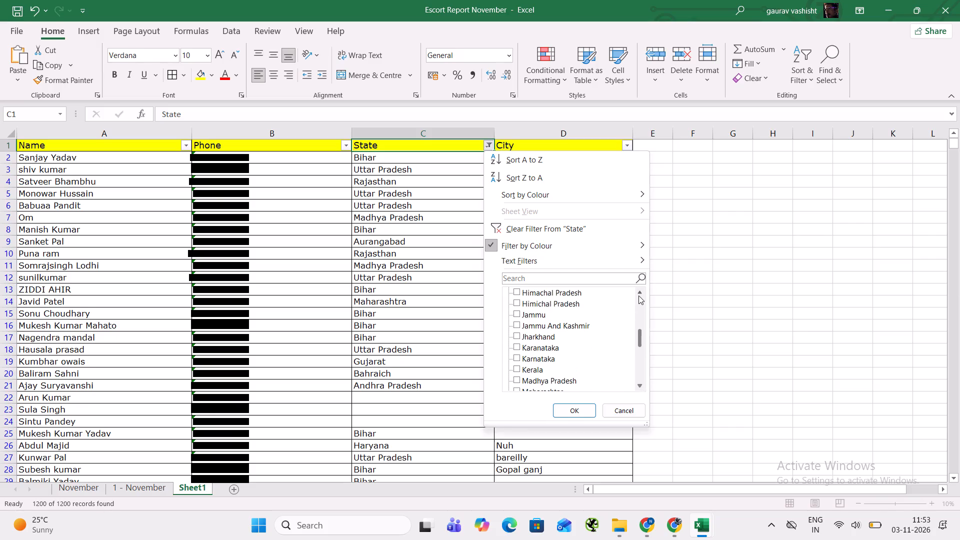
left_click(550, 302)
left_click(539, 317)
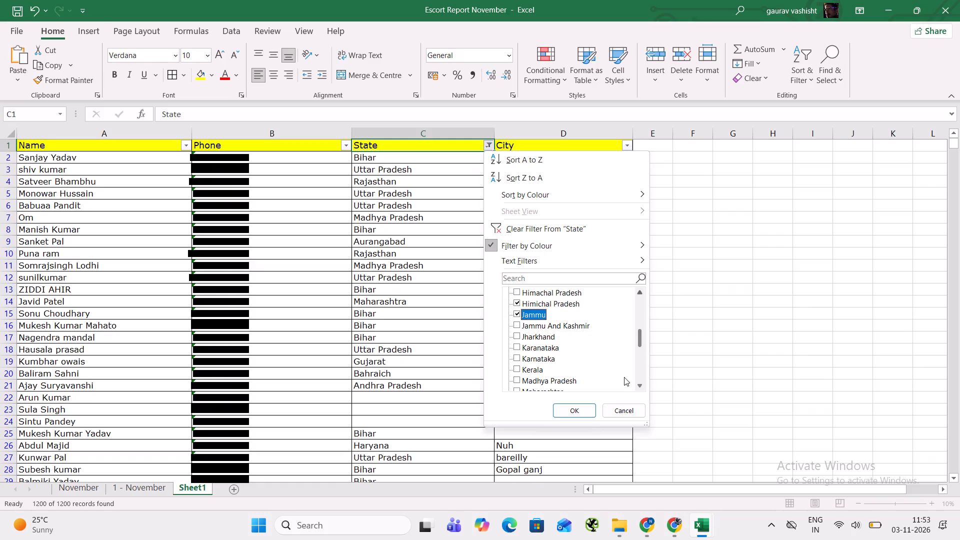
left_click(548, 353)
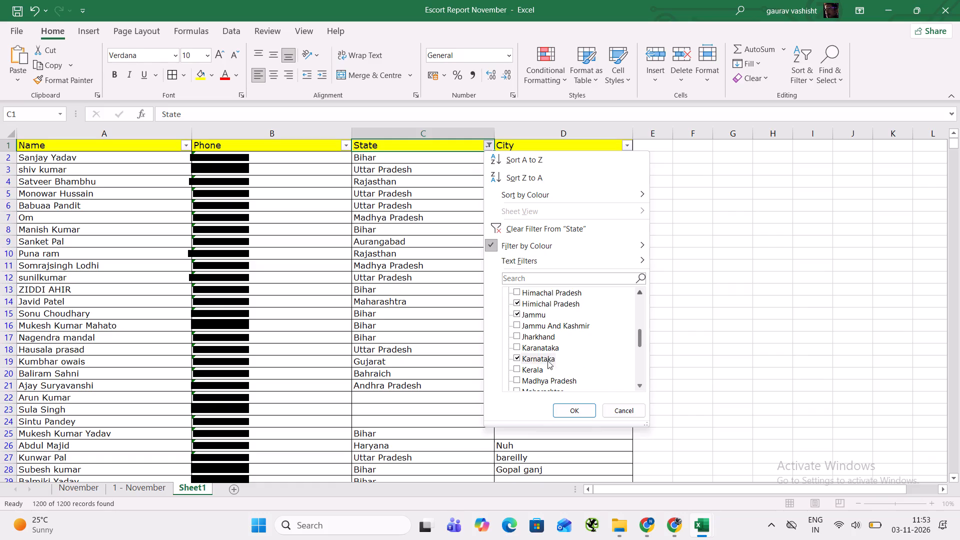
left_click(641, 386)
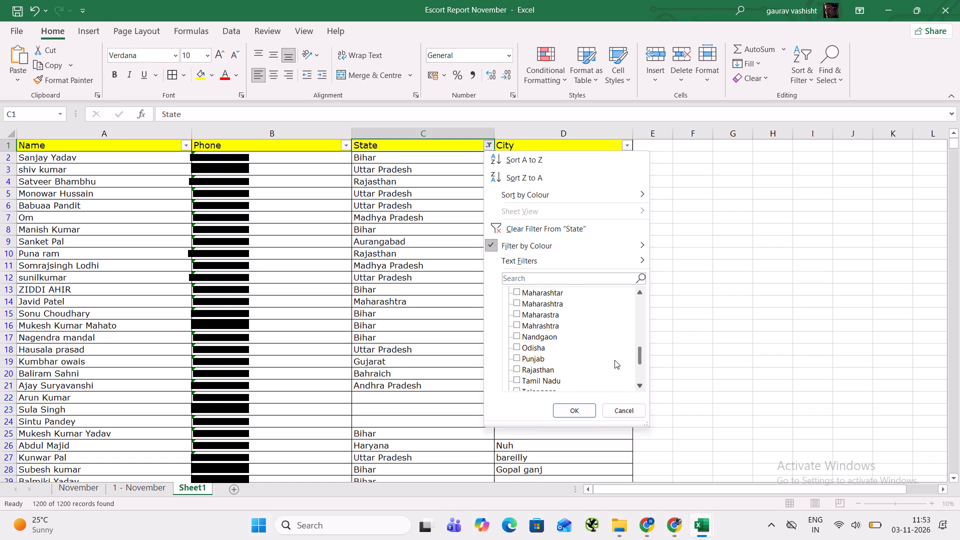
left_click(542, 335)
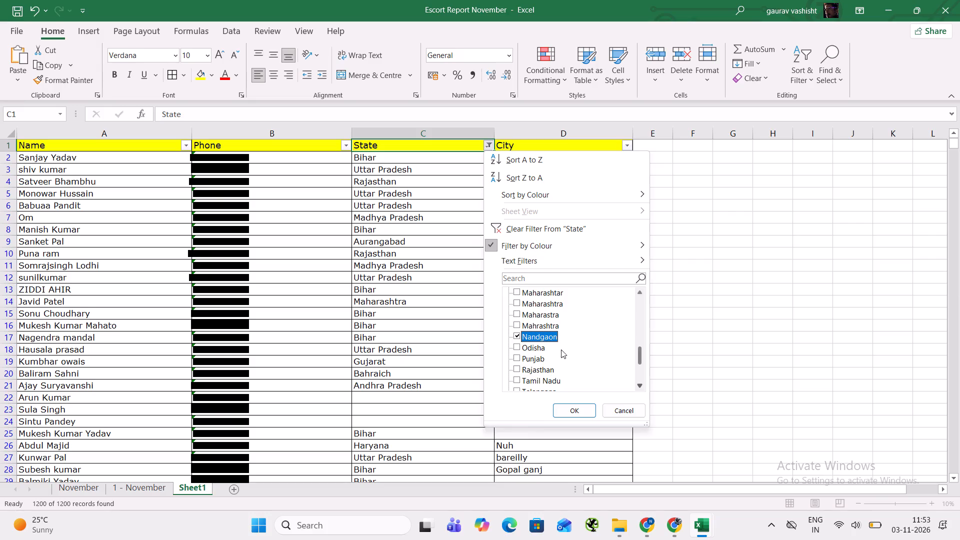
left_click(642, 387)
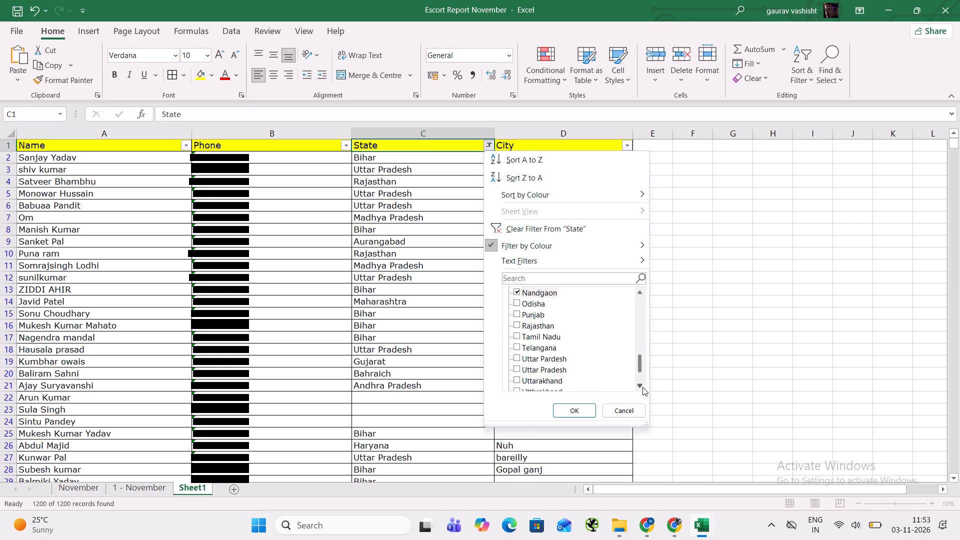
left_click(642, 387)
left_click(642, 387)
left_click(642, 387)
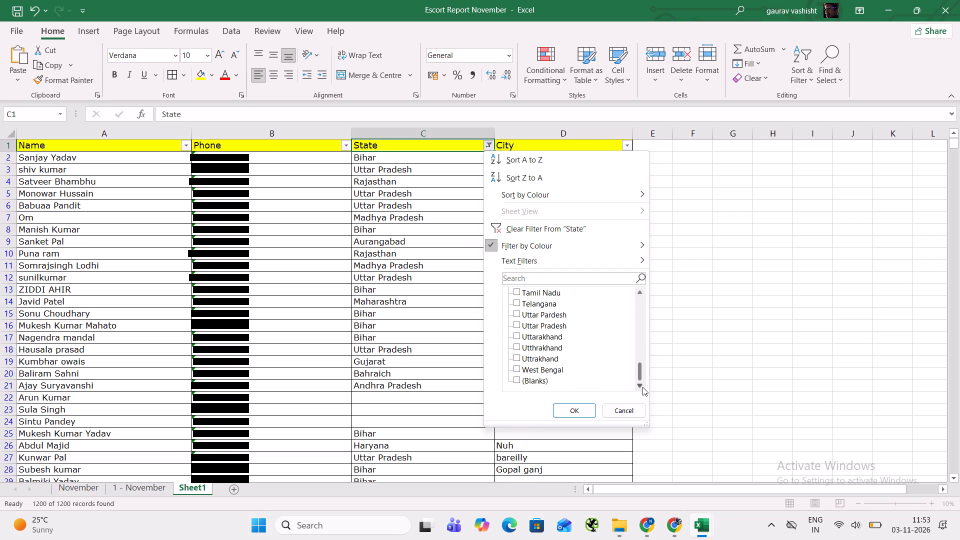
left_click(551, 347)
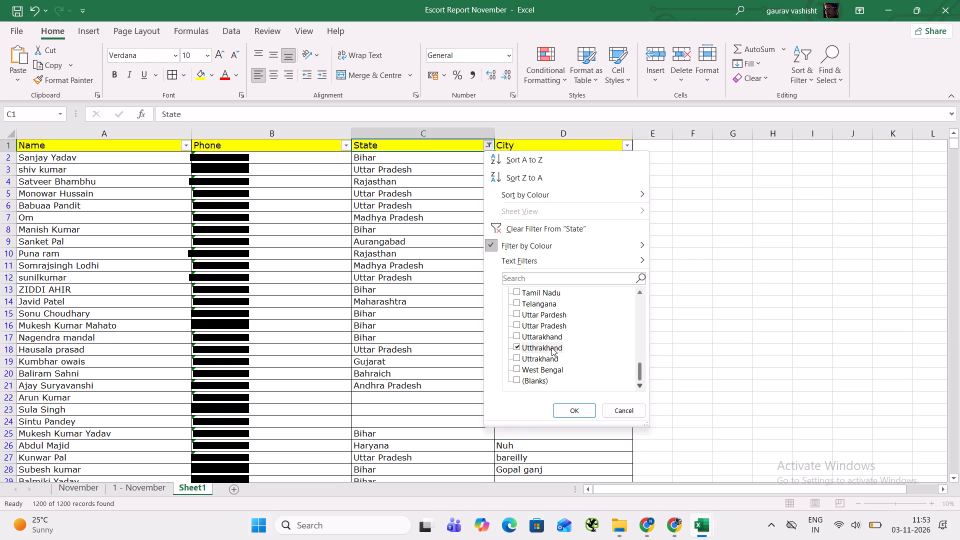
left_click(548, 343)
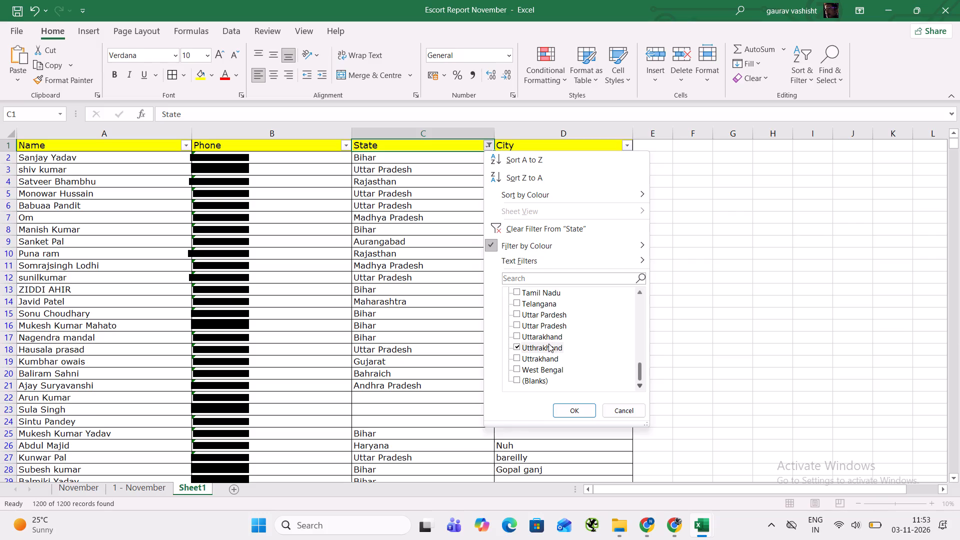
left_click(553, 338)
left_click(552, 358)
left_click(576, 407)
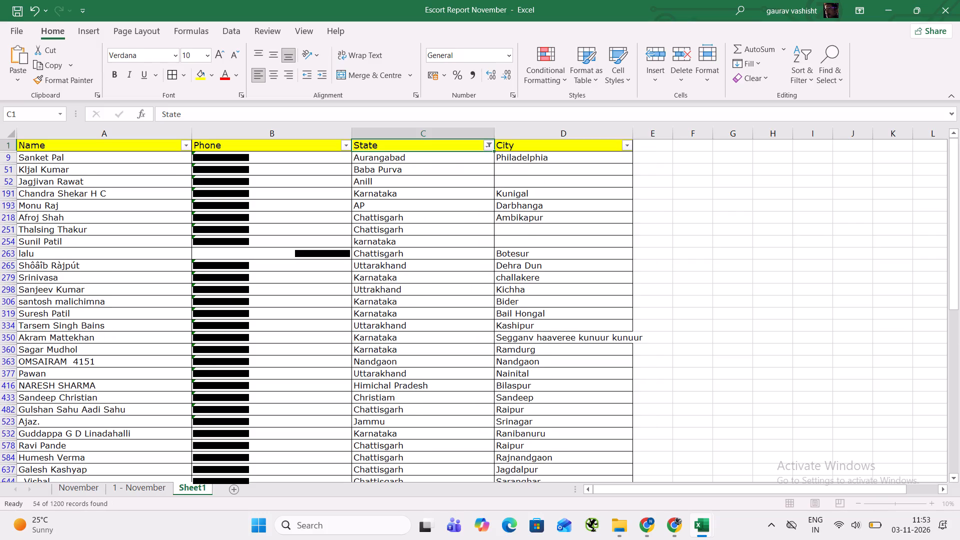
Change the State filter to only Anill, Aurangabad, Baba Purva, Maharashtar, Maharashtra, Maharastra and Mahrashtra.
left_click(441, 126)
left_click(438, 130)
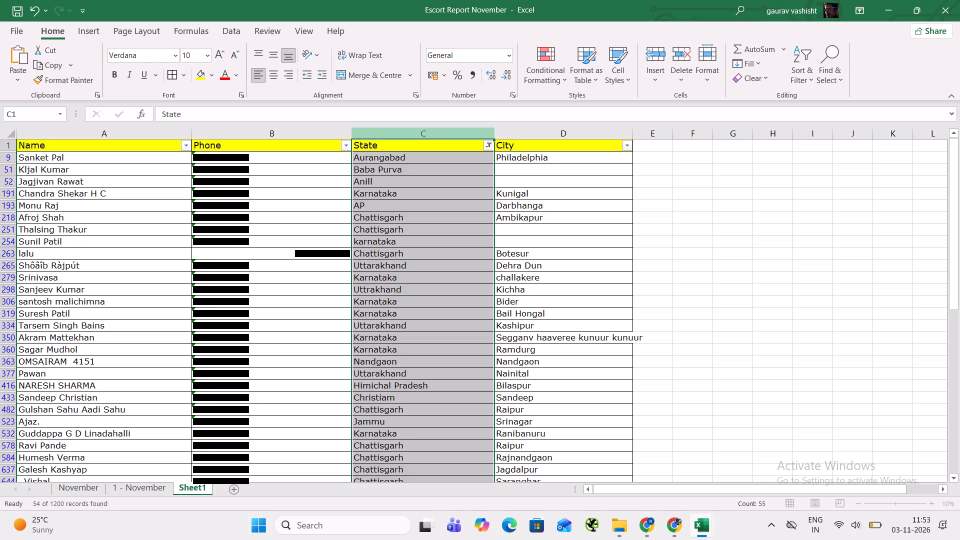
left_click(484, 149)
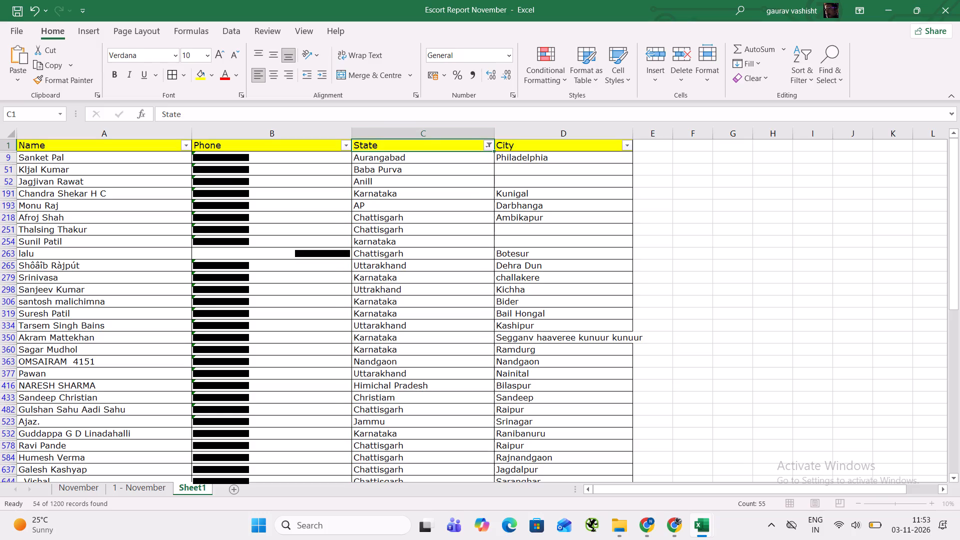
left_click(491, 149)
left_click(541, 289)
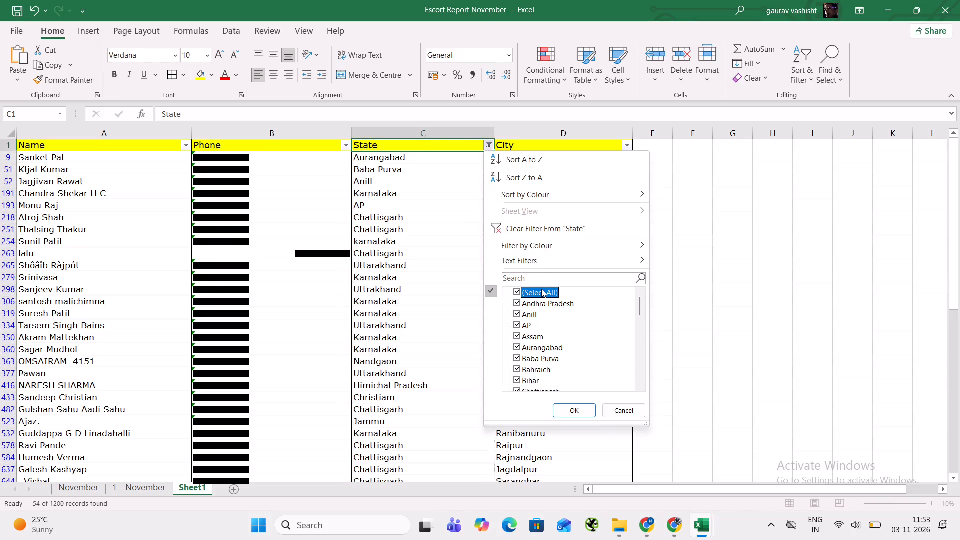
left_click(541, 289)
left_click(538, 353)
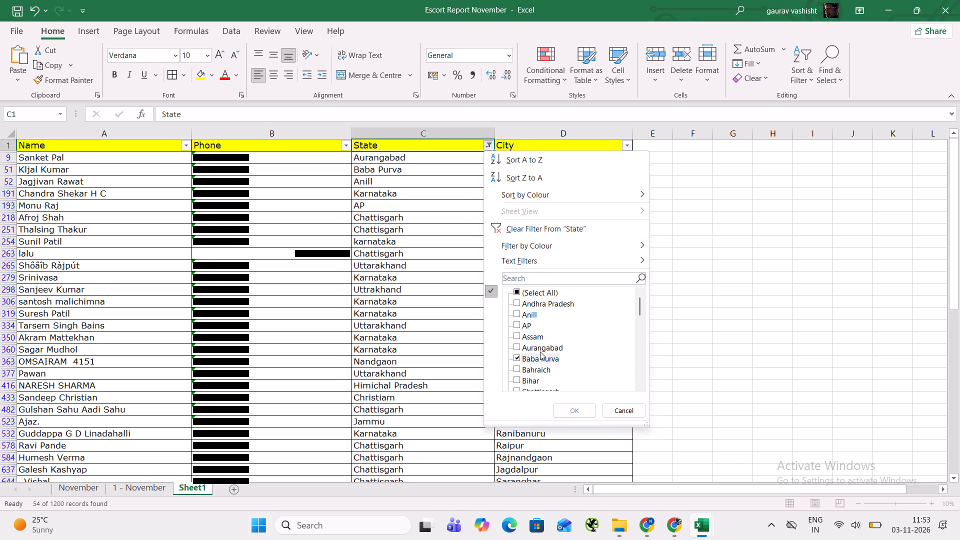
left_click(545, 347)
left_click(530, 316)
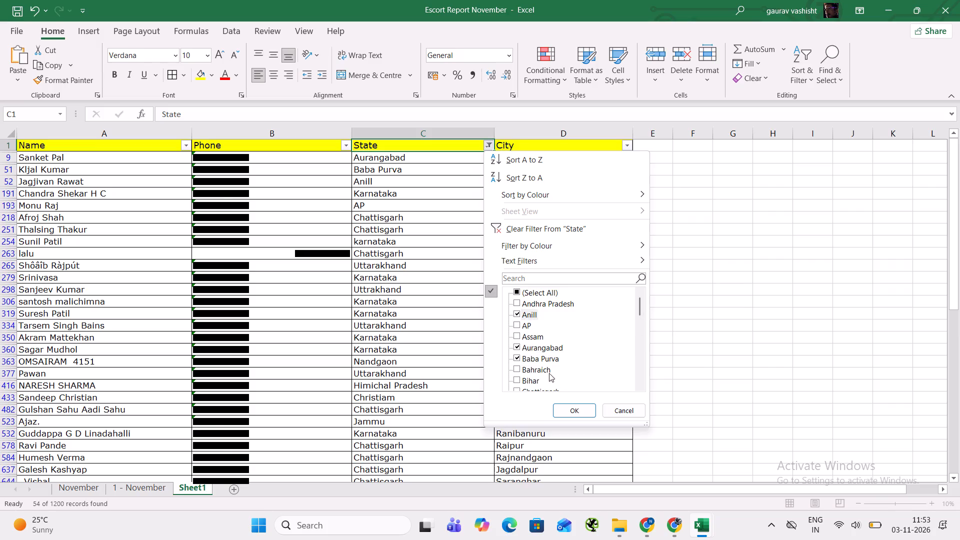
double_click(642, 387)
left_click(642, 387)
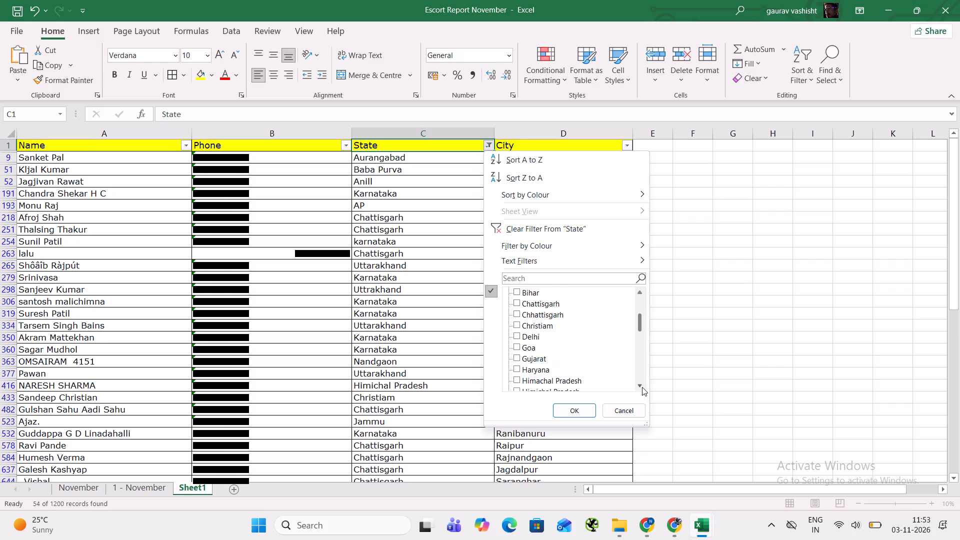
left_click(642, 387)
left_click(642, 387)
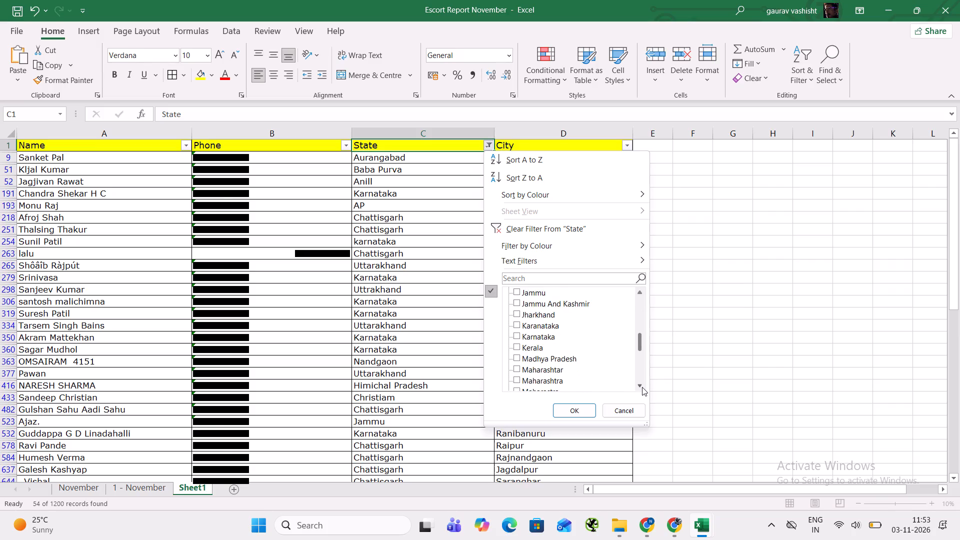
left_click(551, 328)
left_click(556, 348)
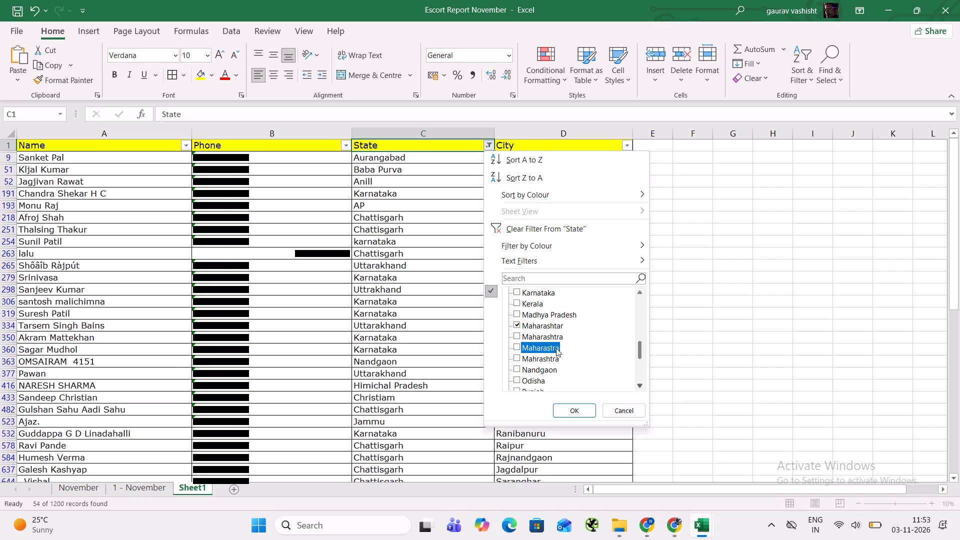
left_click(558, 340)
left_click(553, 361)
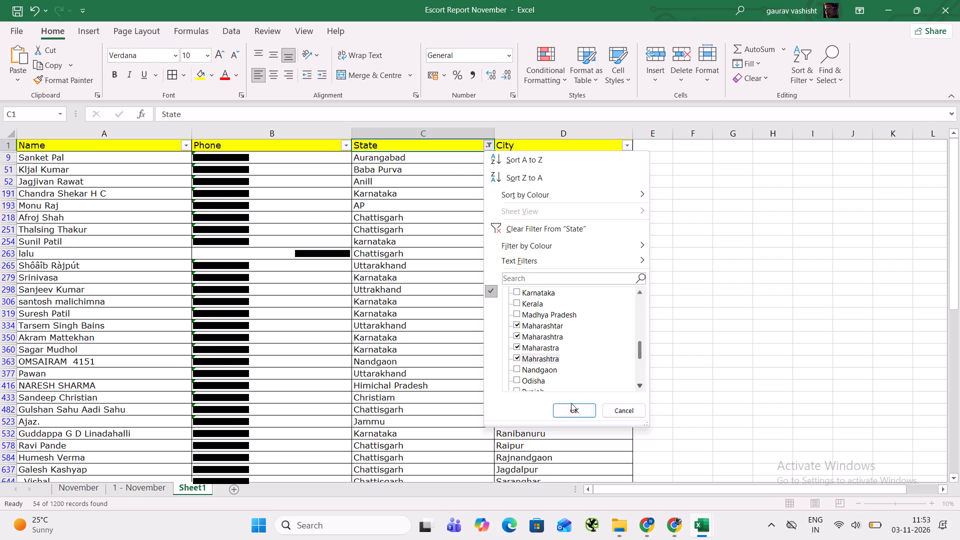
left_click(571, 409)
Replace every State entry in the filtered rows with Maharashtra, copying it from row 14 and filling down from row 9.
left_click(419, 159)
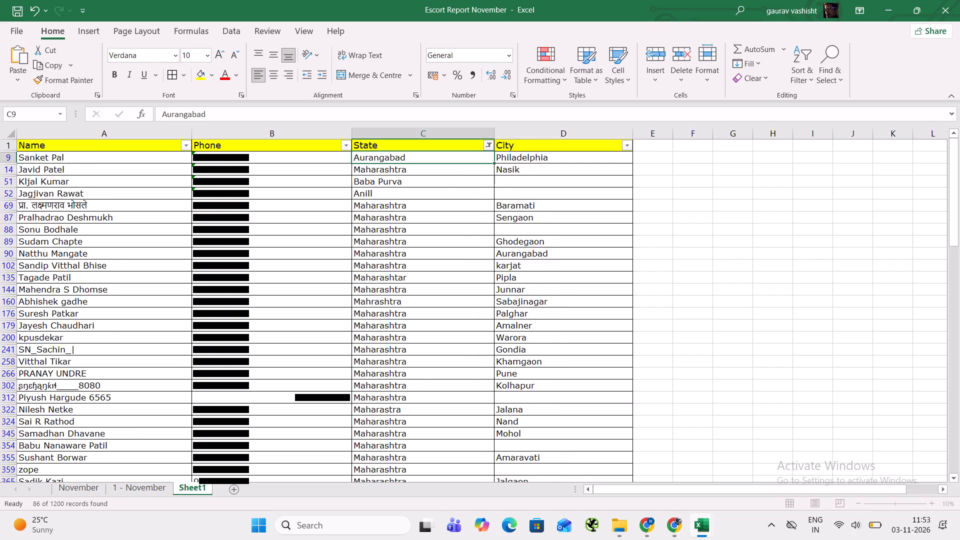
left_click(422, 175)
key("ctrl+c")
key("Up")
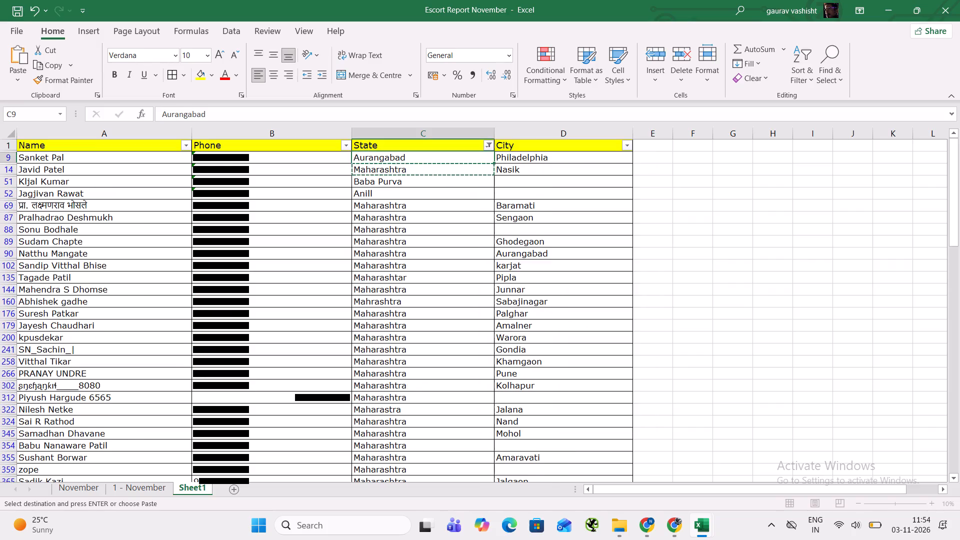
key("ctrl+v")
key("ctrl+shift+Down")
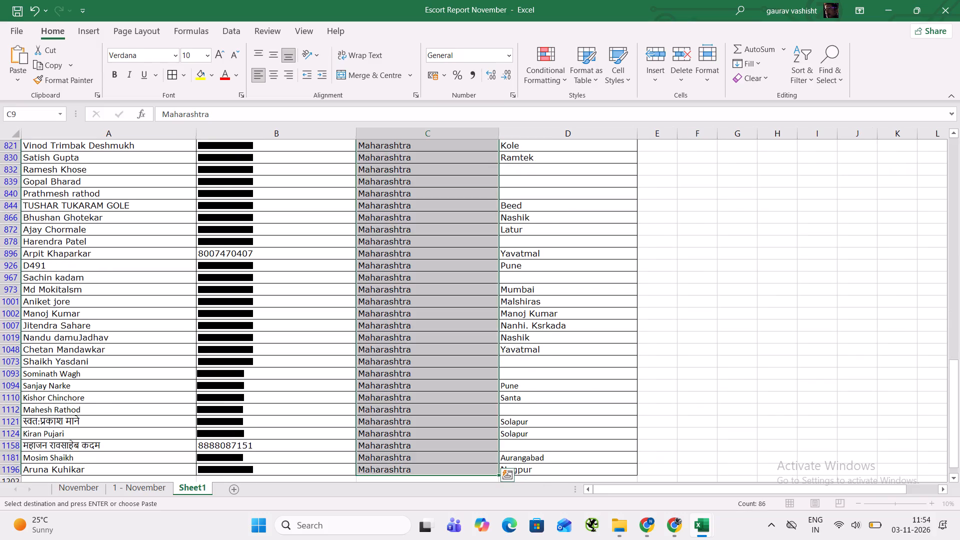
key("ctrl+d")
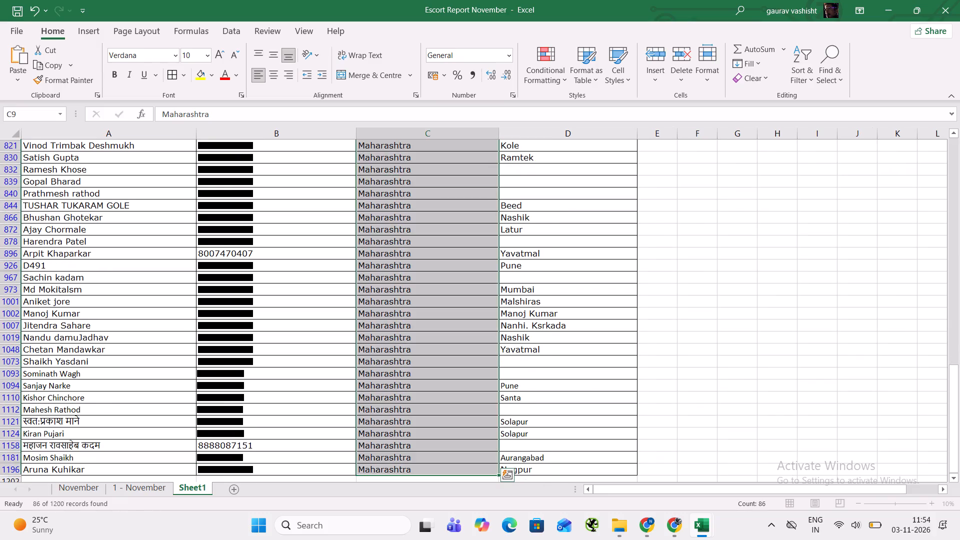
key("Up")
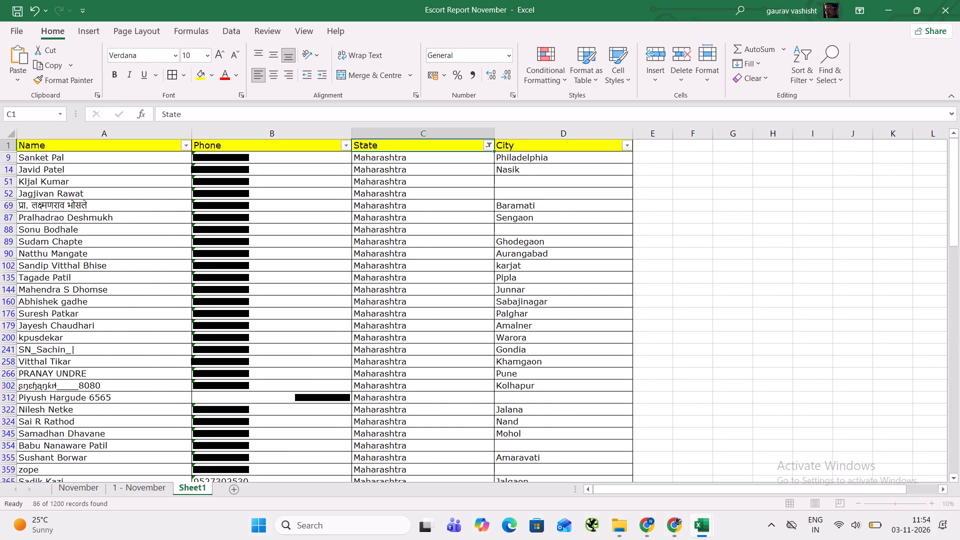
Filter the State column to Chattisgarh, Chhattisgarh and Christiam, and fill all the filtered entries with Chhattisgarh.
left_click_drag(485, 140, 487, 145)
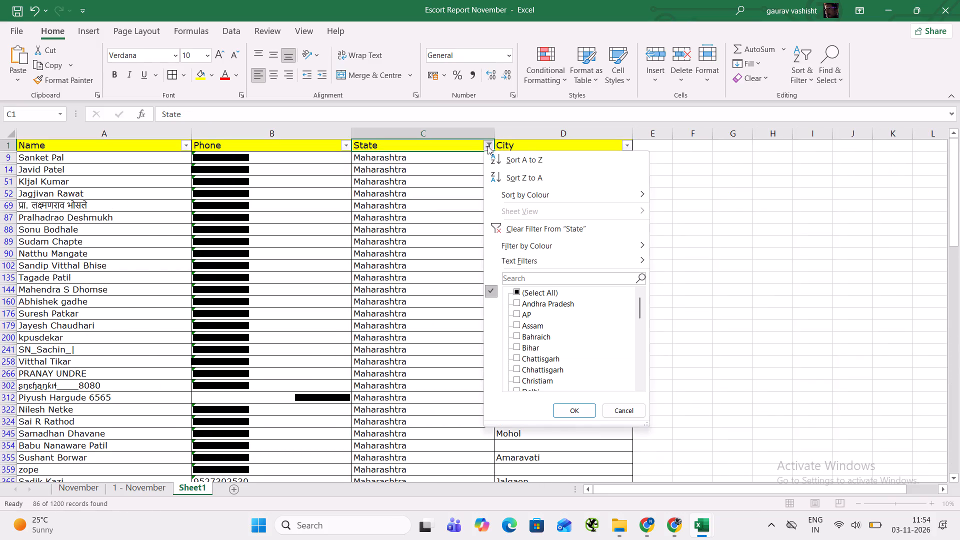
left_click(536, 289)
left_click(537, 289)
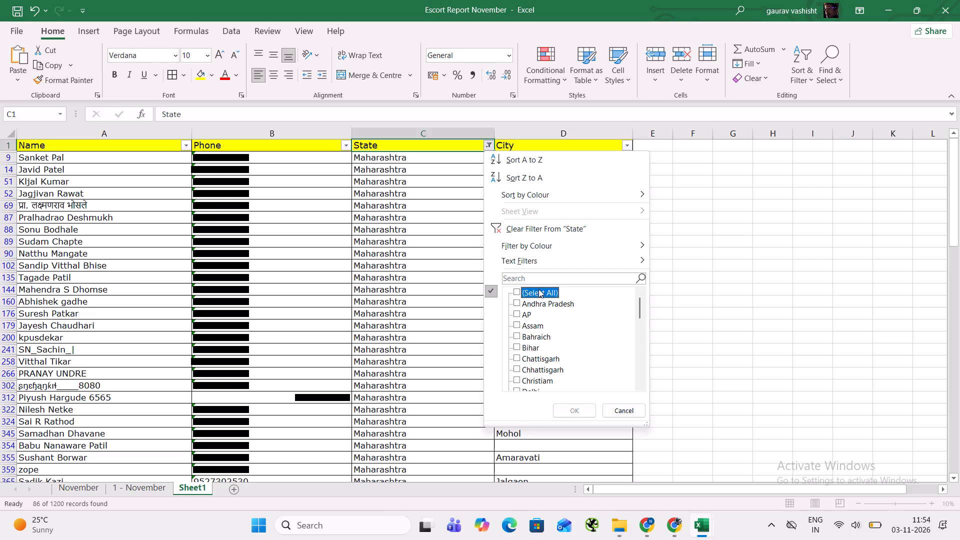
left_click(534, 357)
left_click(539, 368)
left_click(542, 380)
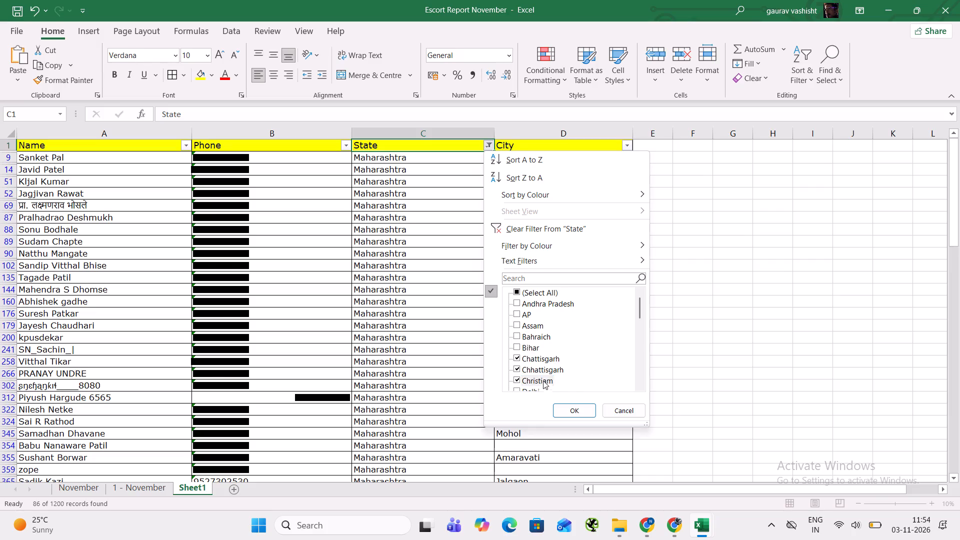
left_click(564, 409)
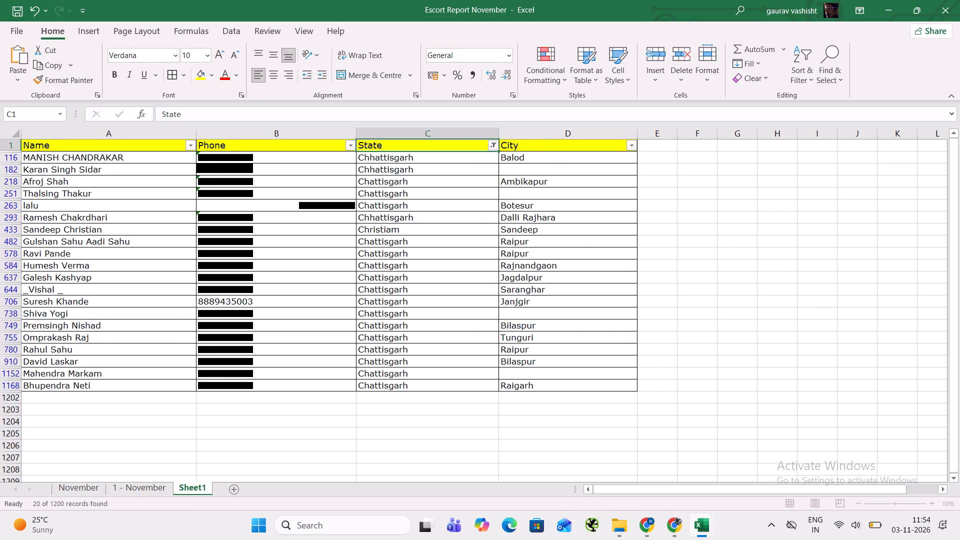
left_click_drag(413, 157, 439, 383)
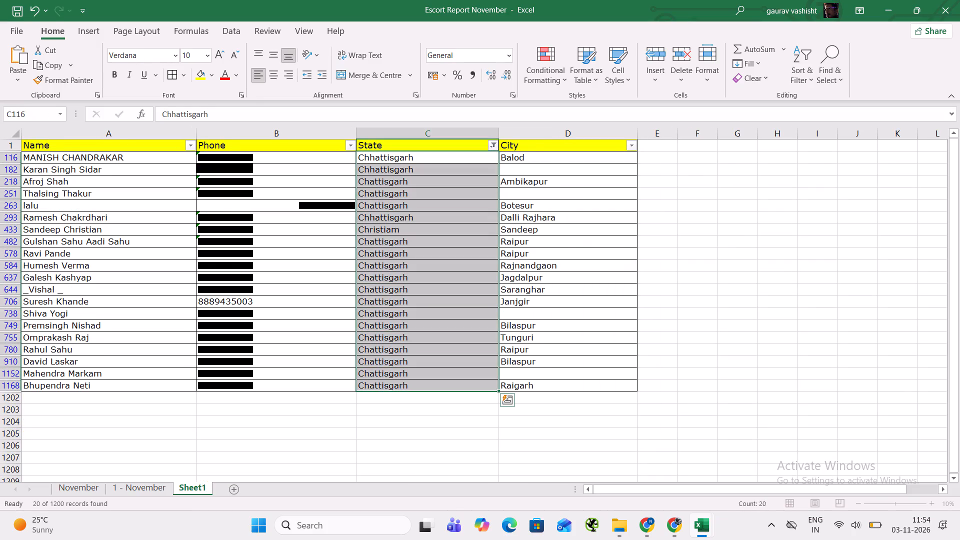
key("ctrl+d")
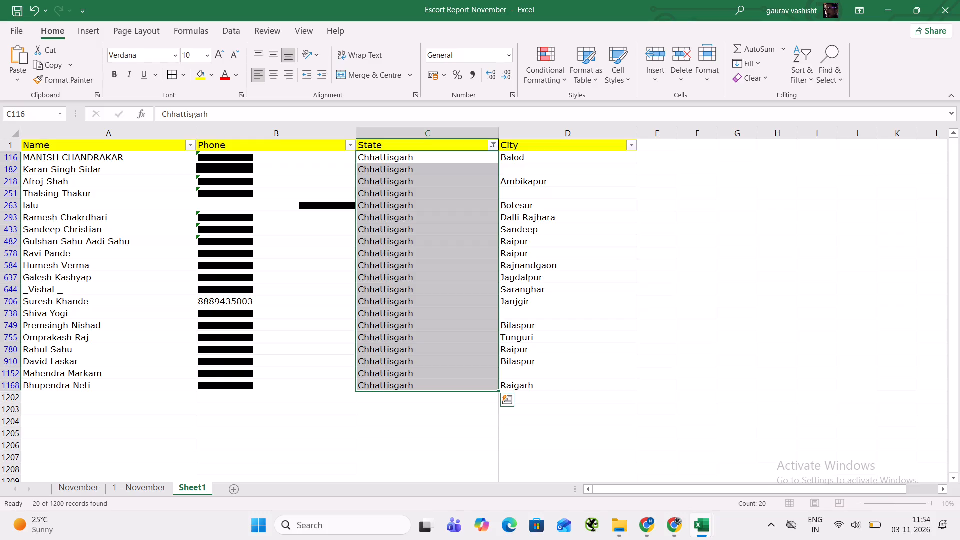
Filter the State column to Bahraich, Uttar Pardesh and Uttar Pradesh, and fill all the filtered entries with Uttar Pradesh.
left_click(490, 142)
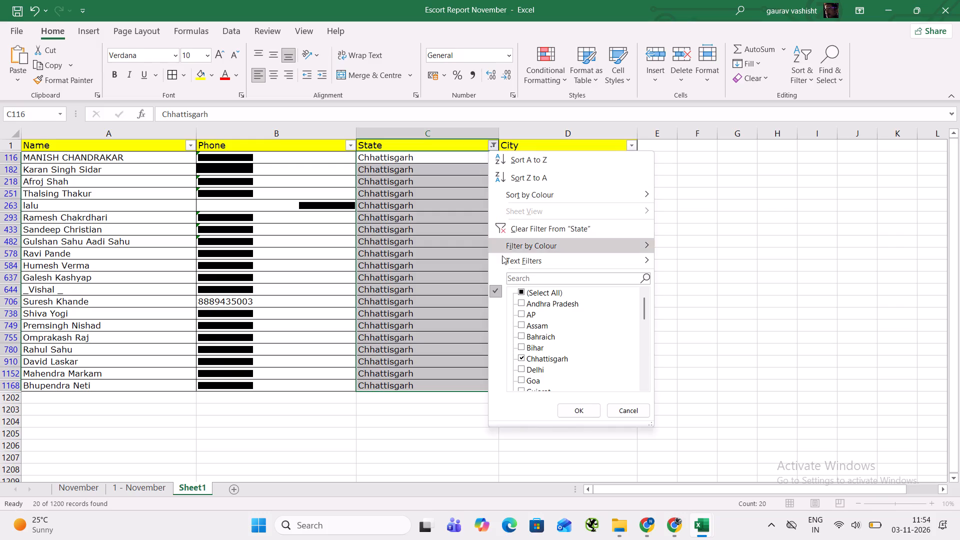
left_click(542, 339)
left_click(546, 360)
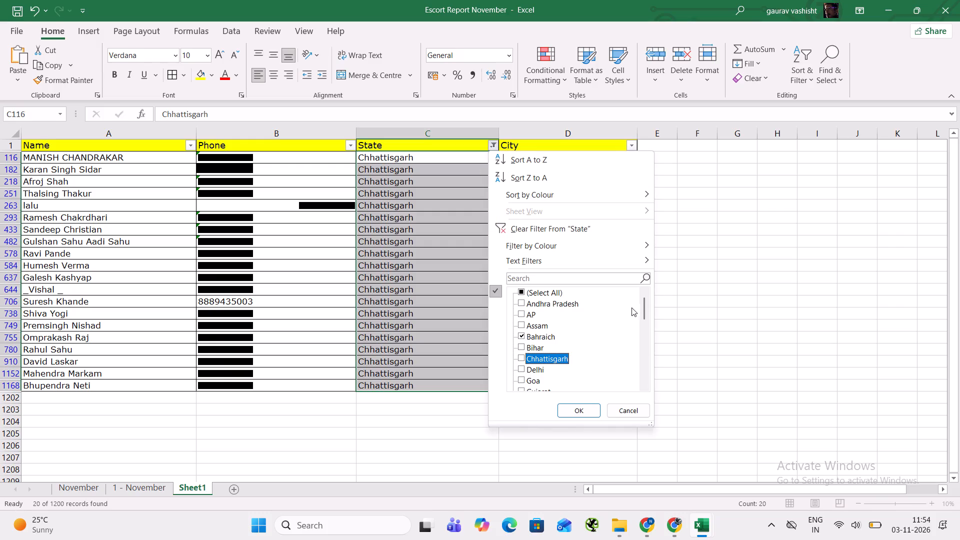
left_click_drag(642, 310, 641, 376)
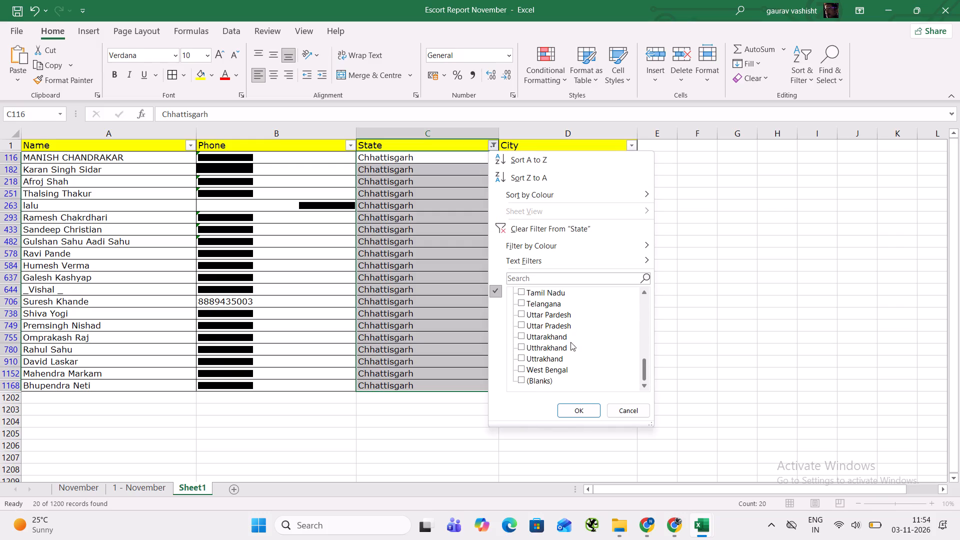
left_click(548, 321)
left_click(557, 314)
left_click(576, 415)
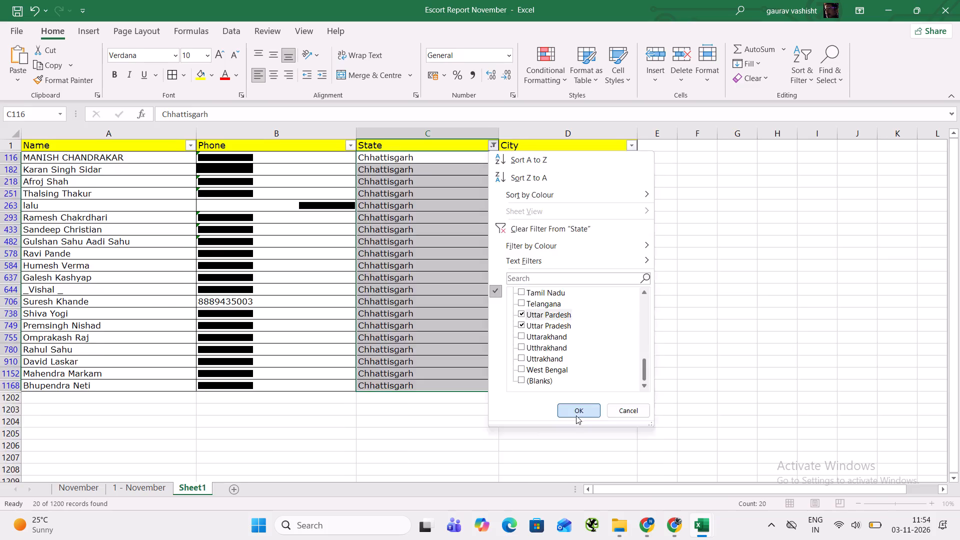
left_click(436, 151)
left_click(432, 163)
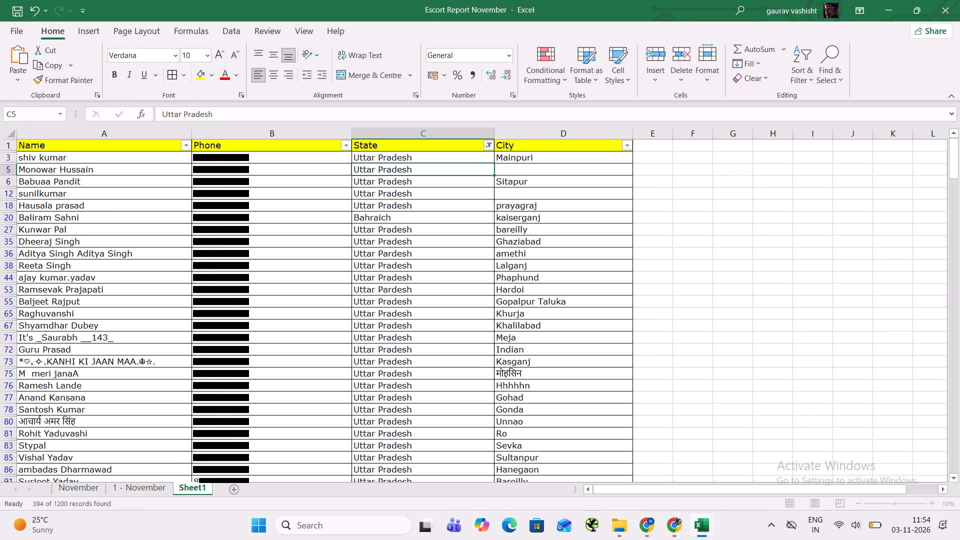
key("Up")
key("ctrl+shift+Down")
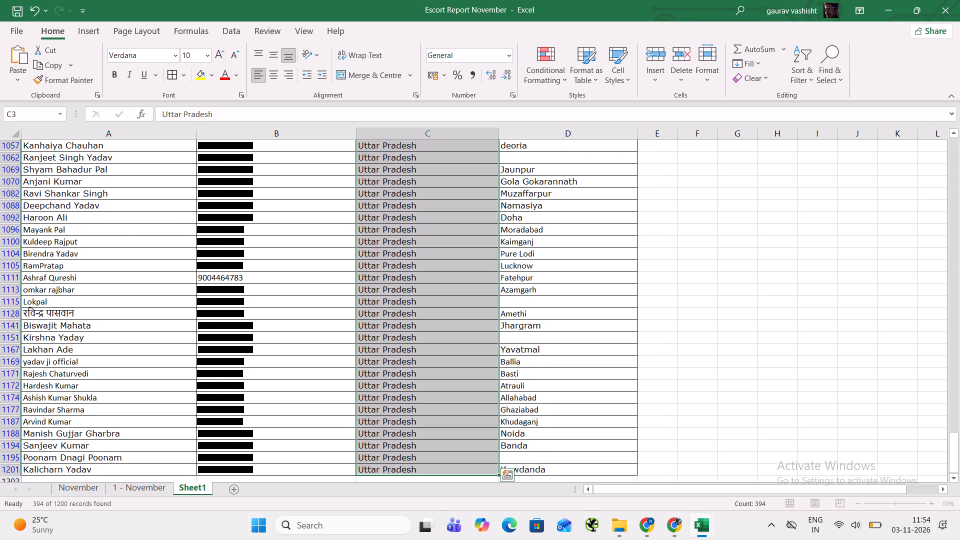
key("ctrl+d")
key("Up")
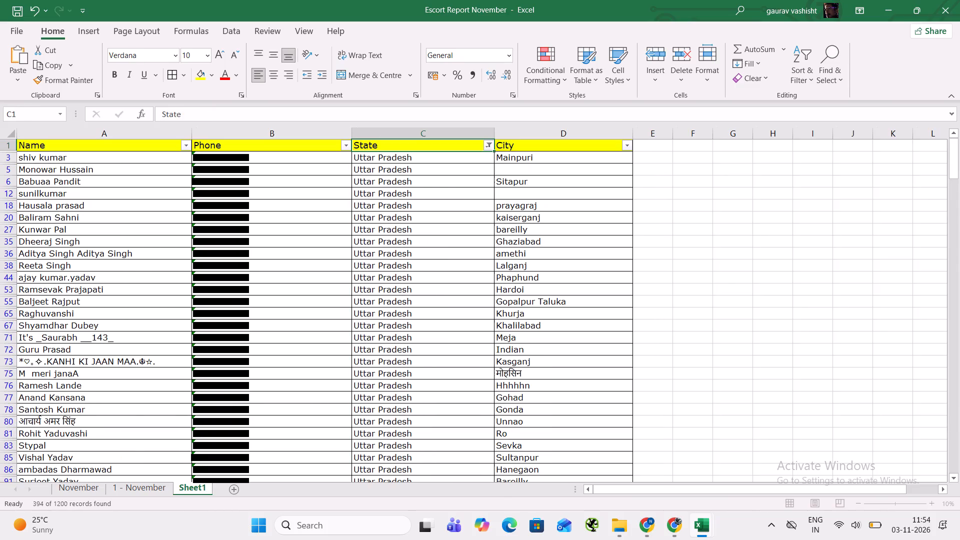
Clear the filter from the State column.
left_click(496, 143)
left_click(495, 144)
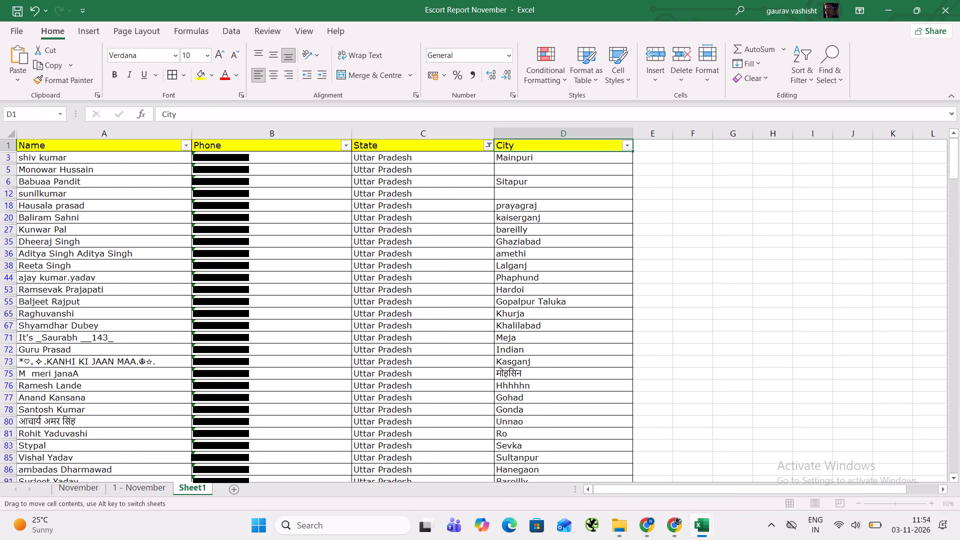
left_click(486, 146)
left_click(529, 230)
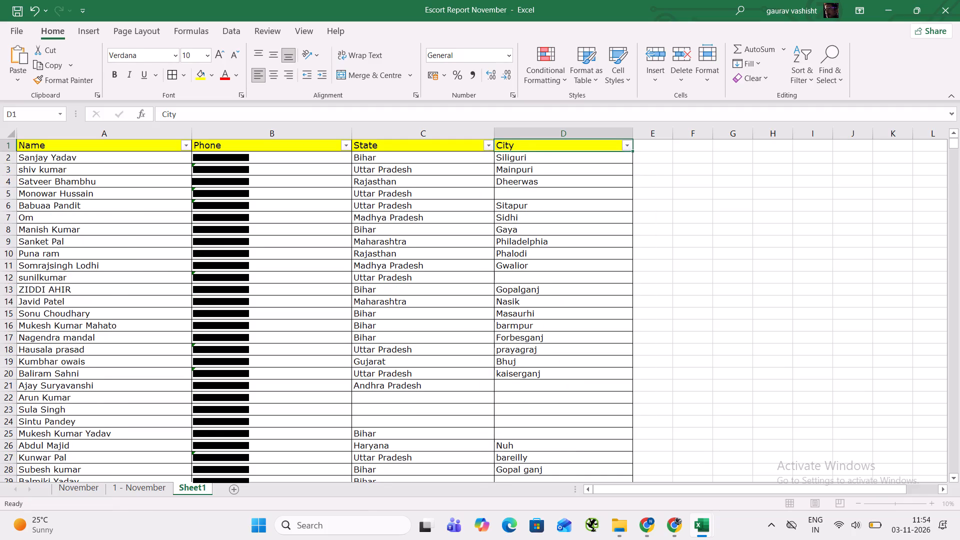
Filter the State column to Utthrakhand and Uttrakhand, and overwrite the Uttrakhand entry in row 298 with a copy of Utthrakhand.
left_click(491, 145)
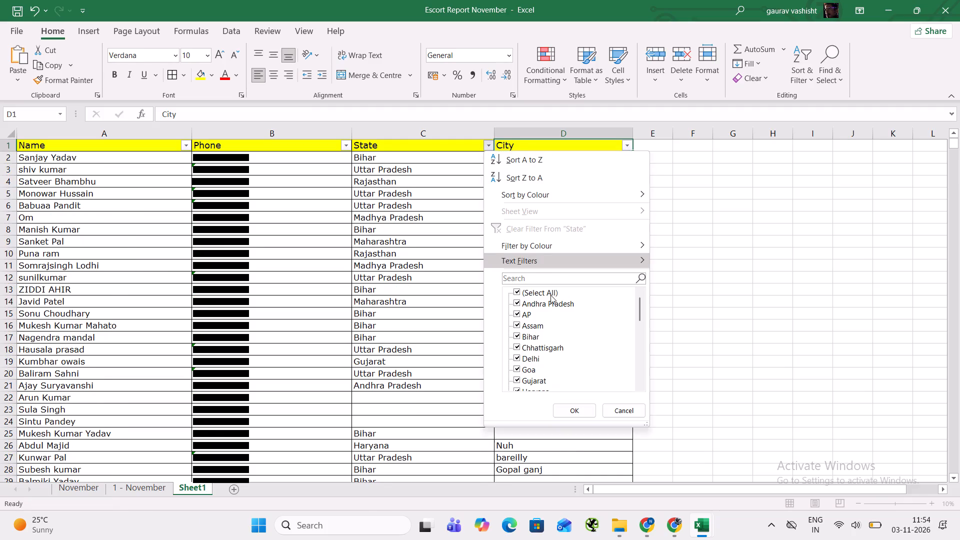
left_click(550, 295)
left_click_drag(641, 312, 645, 388)
left_click(555, 349)
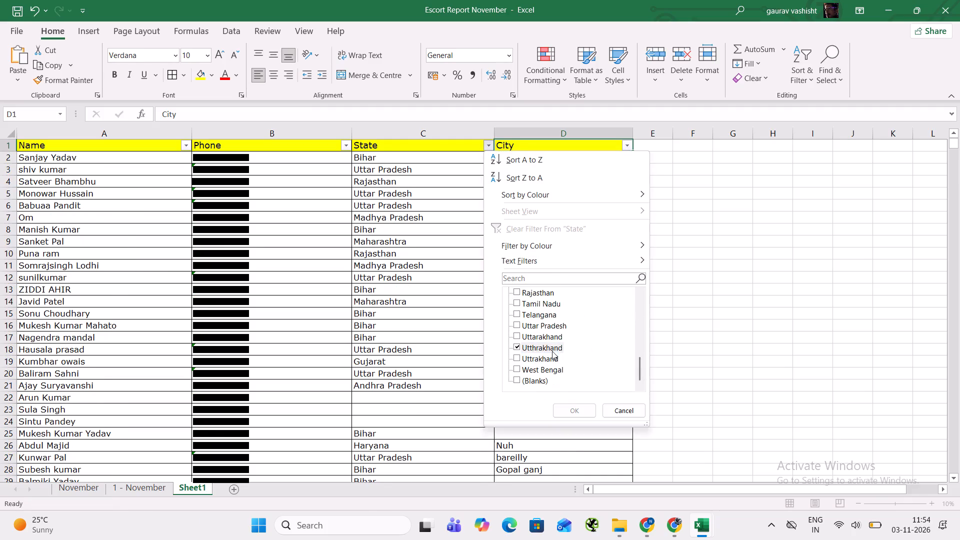
left_click(547, 357)
left_click(575, 414)
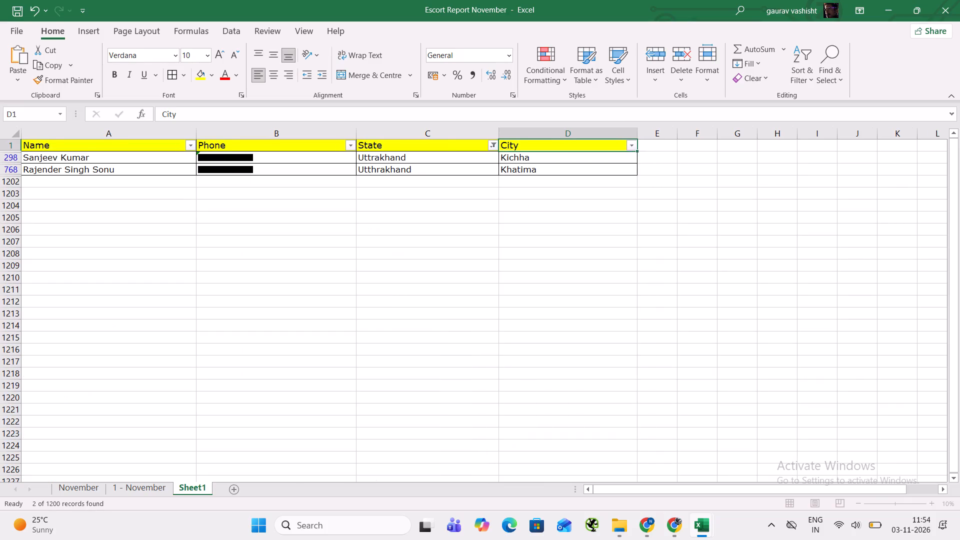
left_click(427, 178)
key("Up")
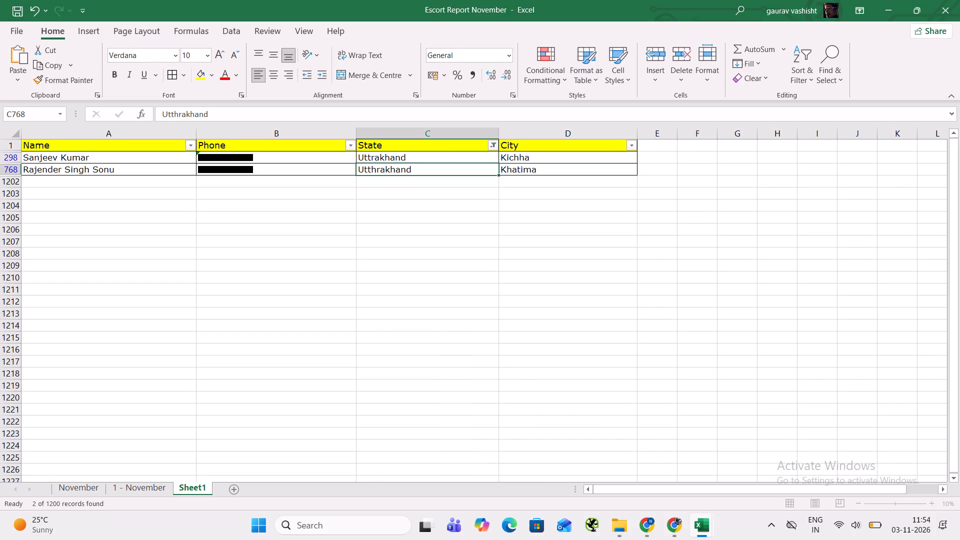
key("ctrl+c")
key("Up")
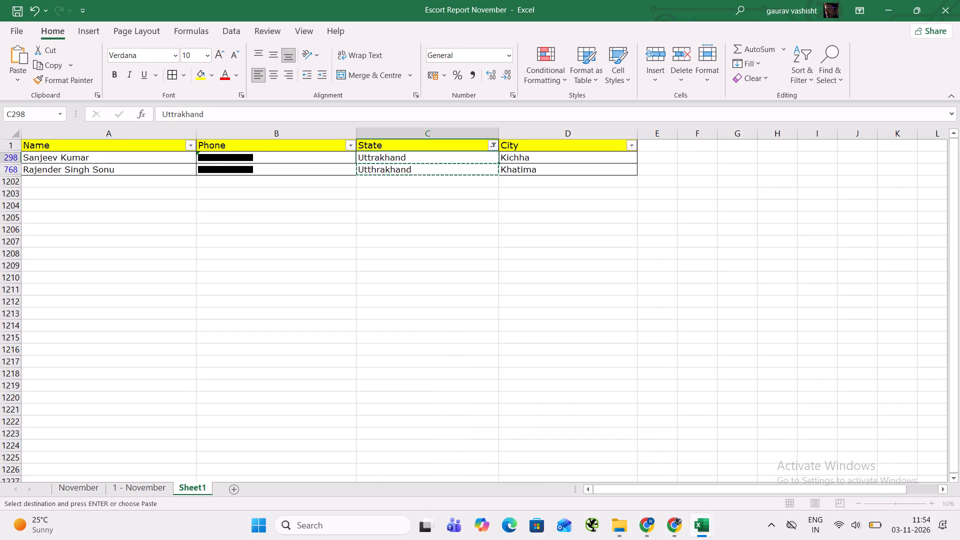
key("ctrl+v")
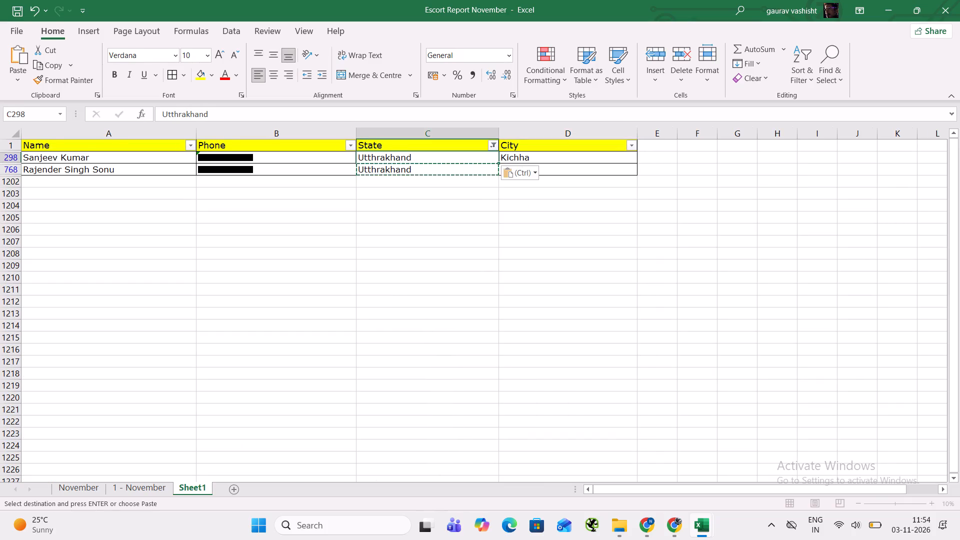
Filter the State column to Andhra Pradesh and AP, and fill all the filtered State entries with Andhra Pradesh.
left_click(494, 150)
left_click(544, 294)
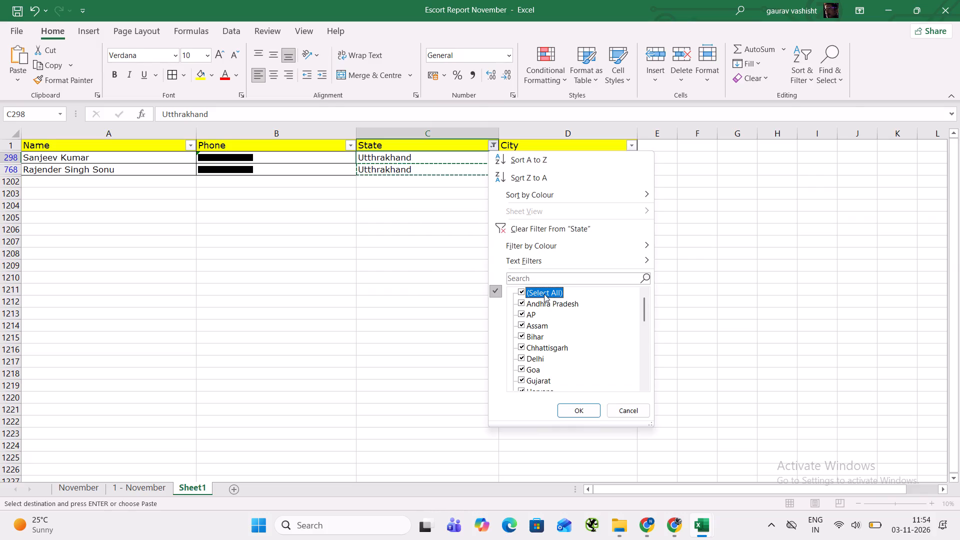
left_click(544, 294)
left_click(539, 313)
left_click(538, 311)
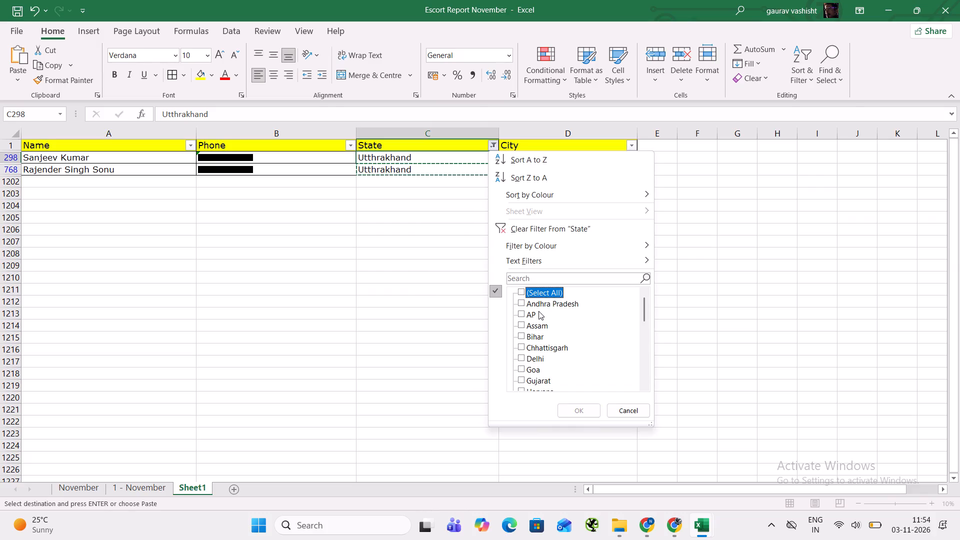
left_click(530, 307)
left_click(529, 310)
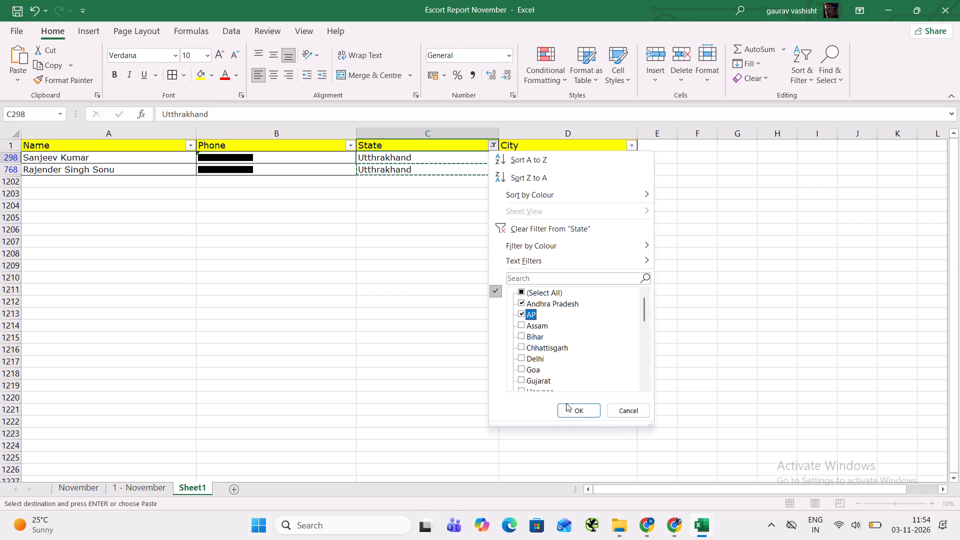
left_click(569, 414)
left_click(422, 156)
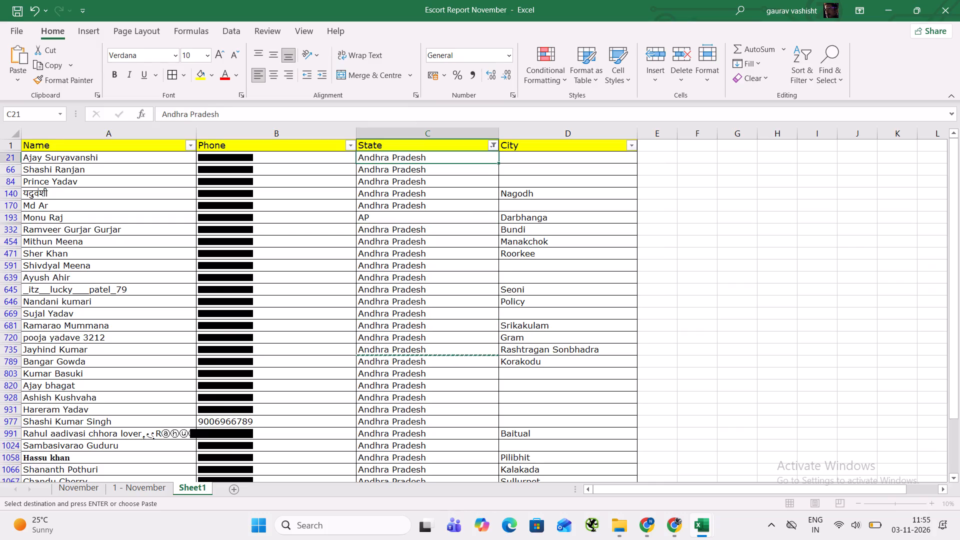
key("ctrl+Down")
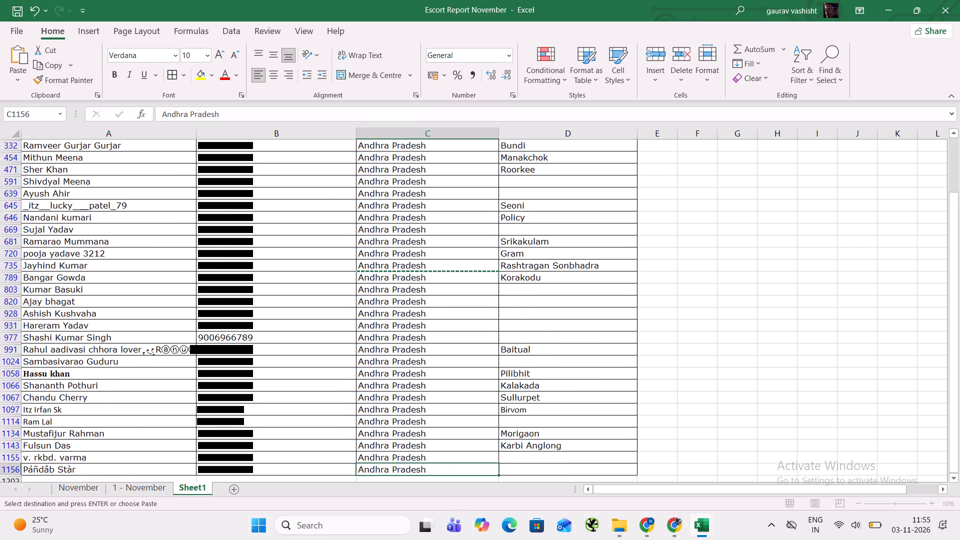
key("ctrl+shift+Up")
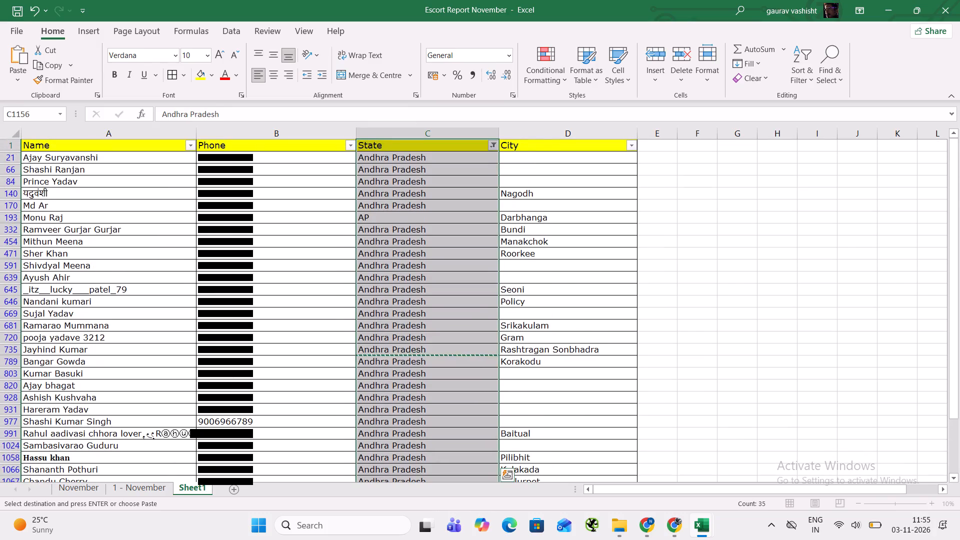
key("shift+Down")
key("ctrl+d")
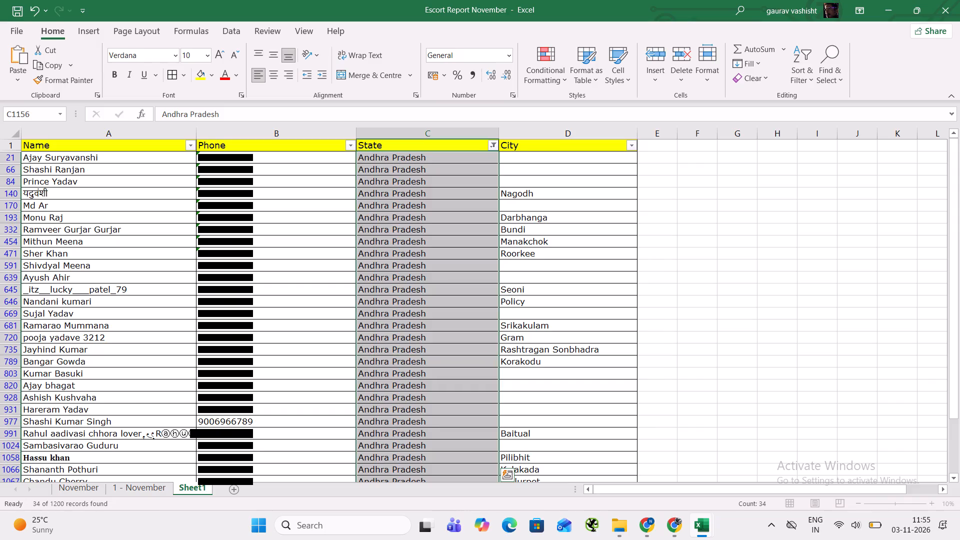
Filter the State column to Himachal Pradesh and Himichal Pradesh, and fill all the filtered State entries with Himachal Pradesh.
left_click(495, 146)
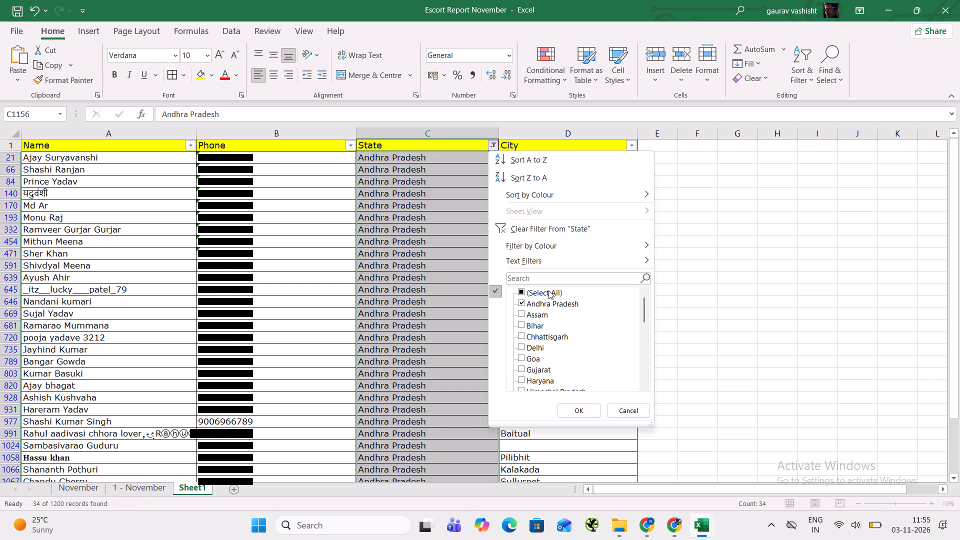
left_click(568, 301)
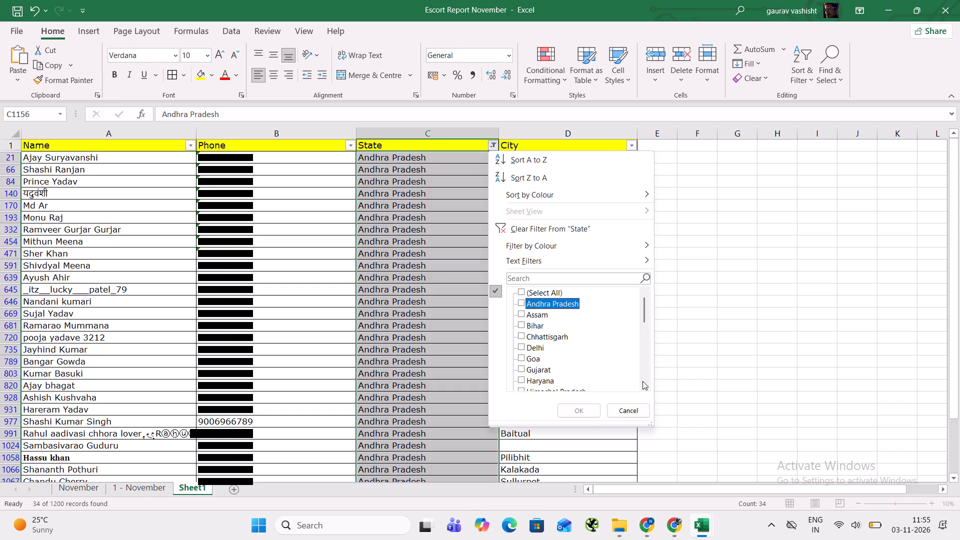
double_click(646, 389)
left_click(646, 389)
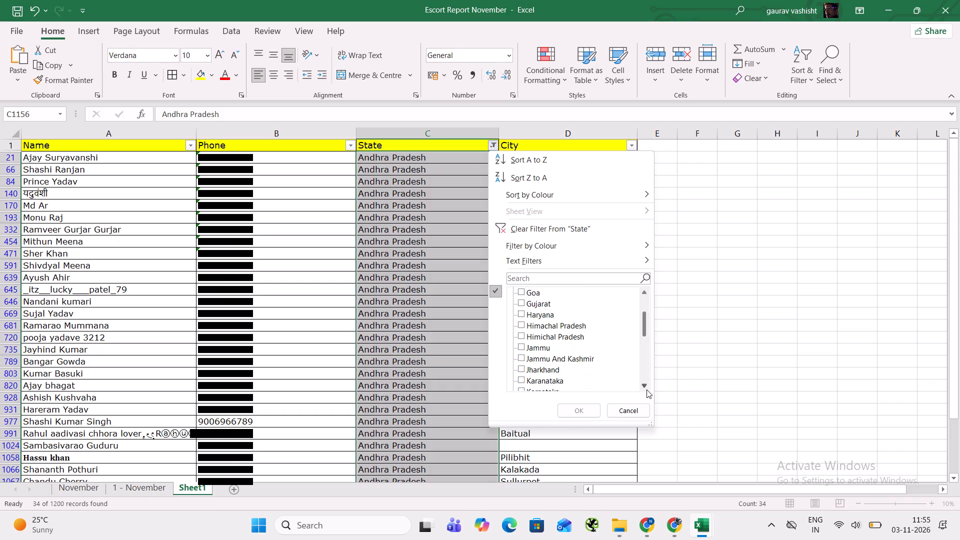
left_click(560, 289)
left_click(557, 299)
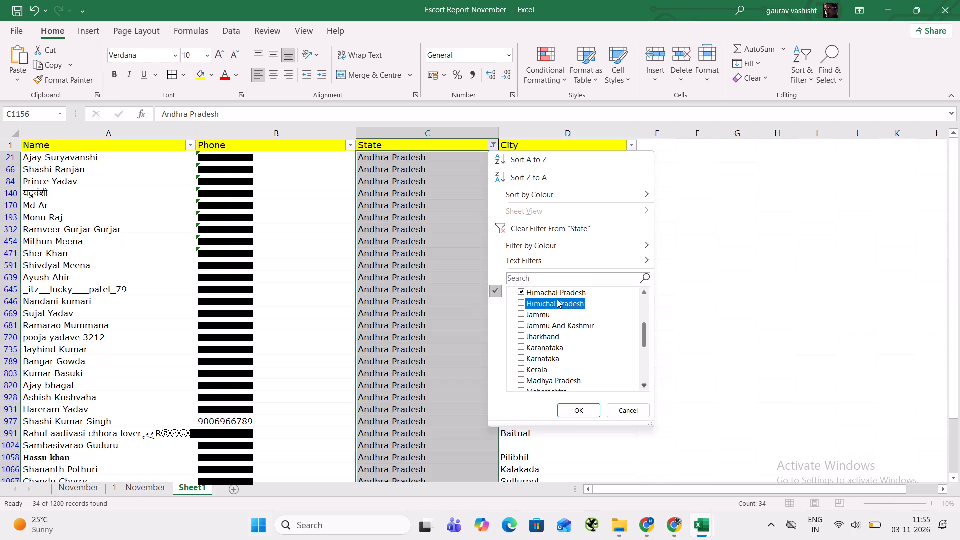
left_click(580, 413)
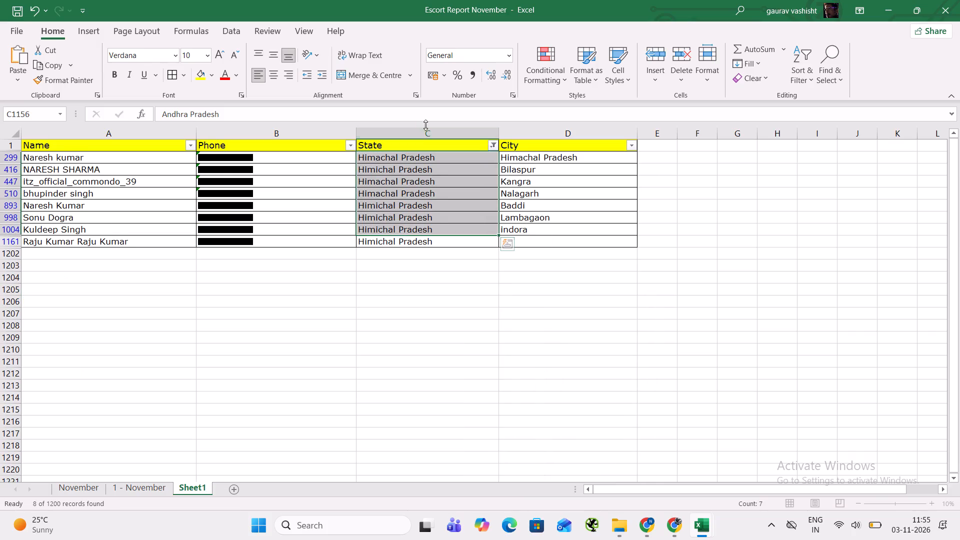
left_click_drag(424, 155, 425, 246)
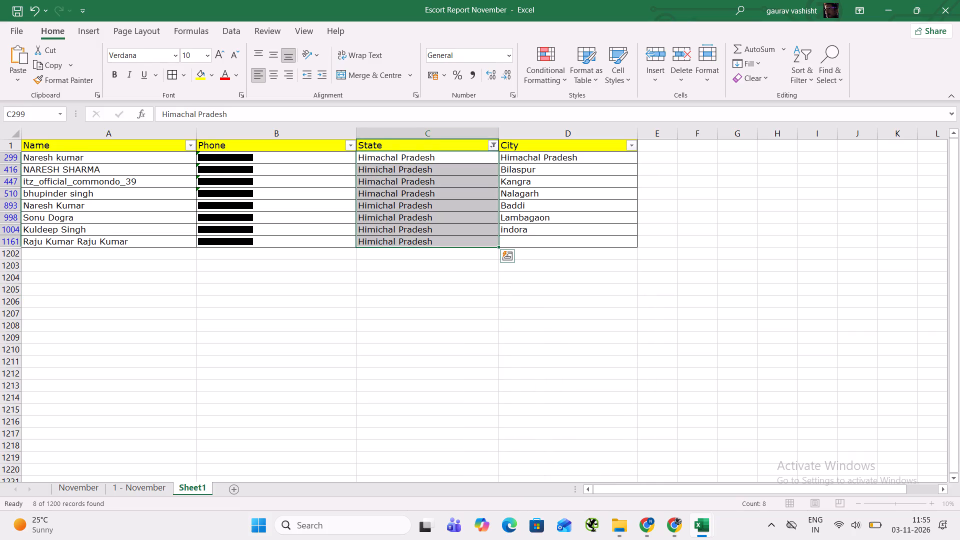
key("ctrl+d")
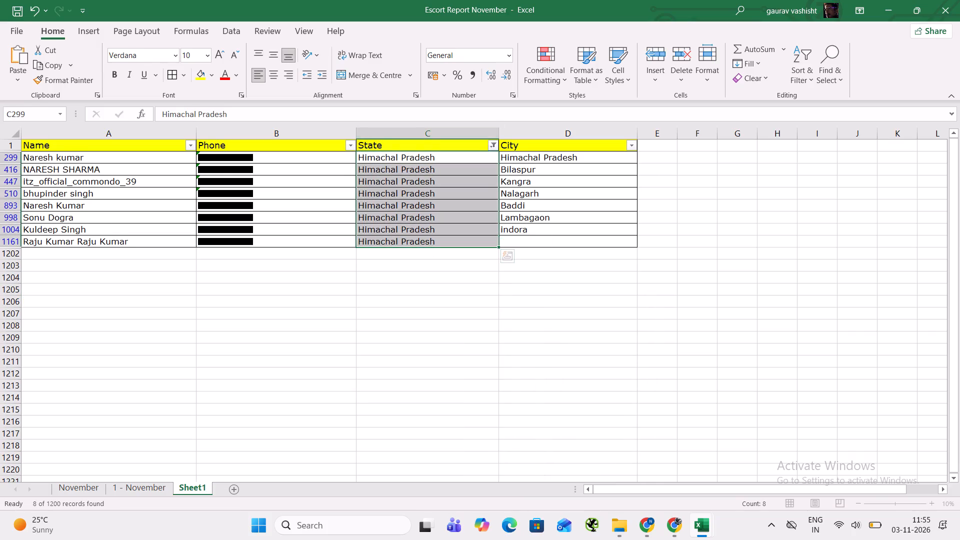
Filter the State column to Jammu and Jammu And Kashmir, and fill all the filtered State entries with Jammu And Kashmir.
left_click(490, 142)
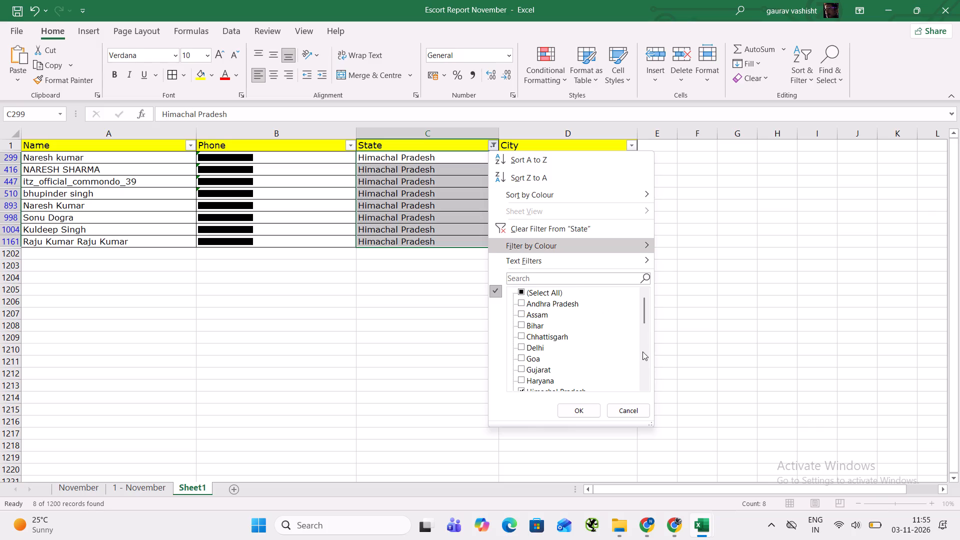
left_click(643, 350)
left_click(573, 300)
left_click(545, 312)
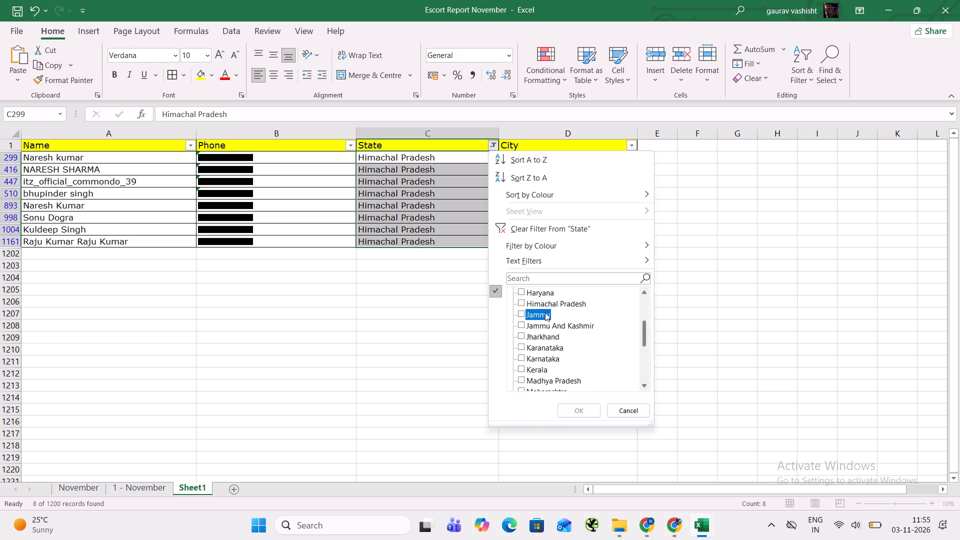
left_click(549, 321)
left_click(580, 408)
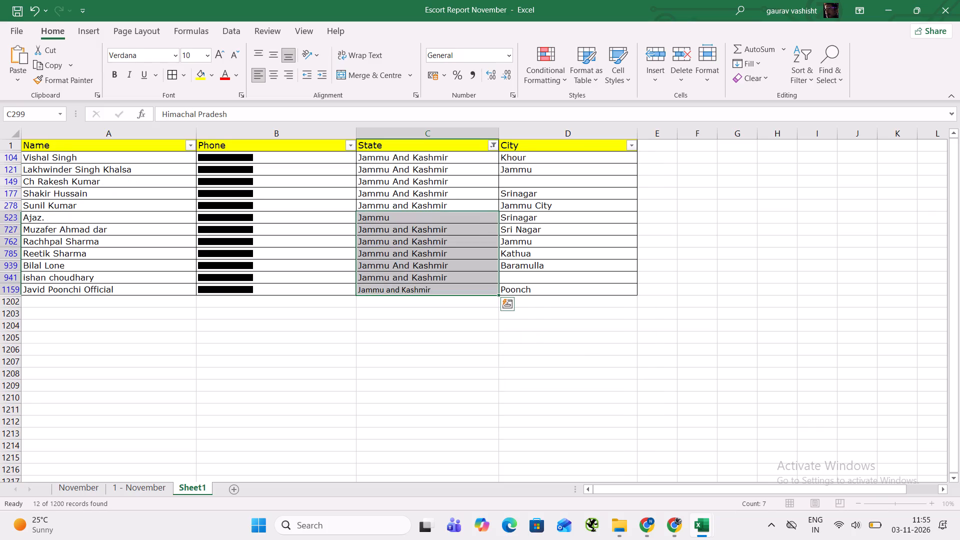
left_click(422, 160)
key("ctrl+shift+Down")
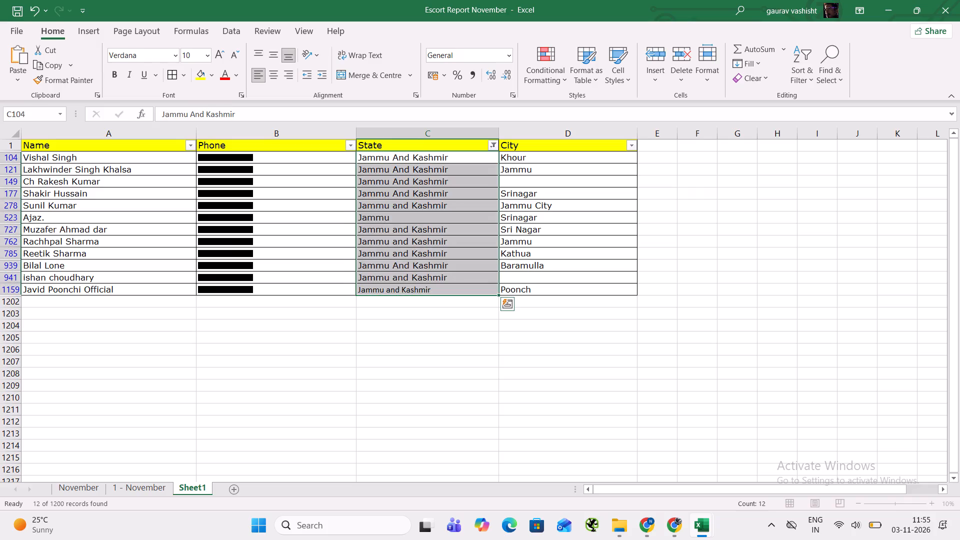
key("ctrl+d")
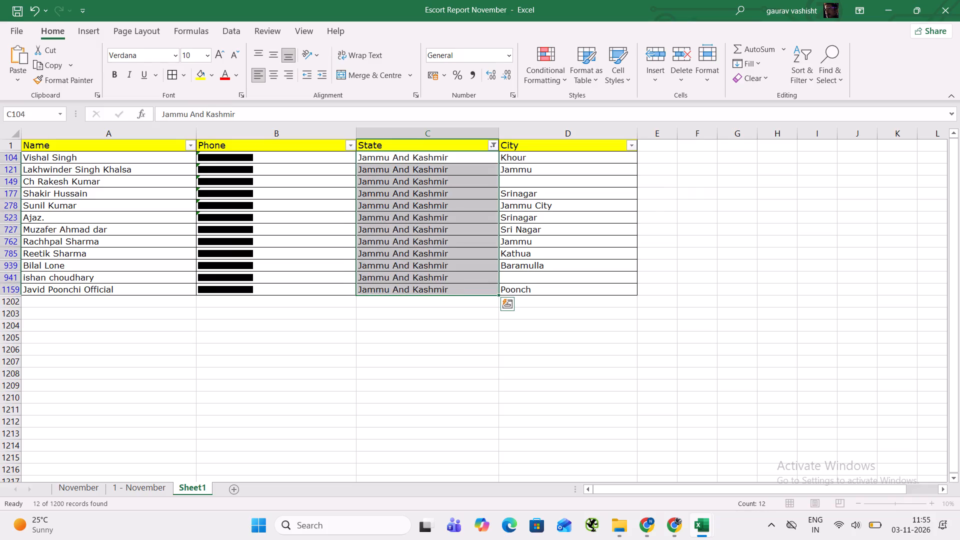
Filter the State column to Karanataka and Karnataka, and fill all the filtered State entries with Karnataka.
left_click(494, 142)
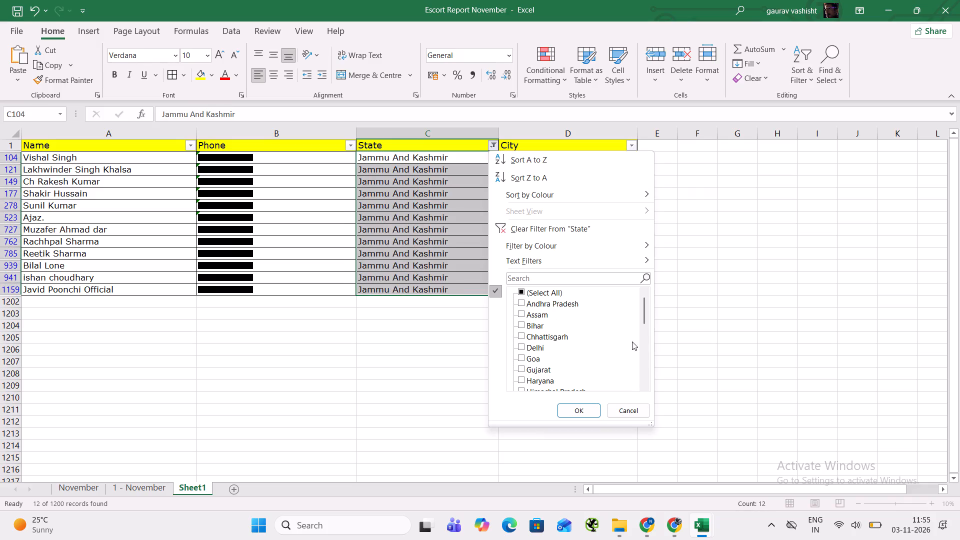
left_click(644, 328)
left_click(583, 314)
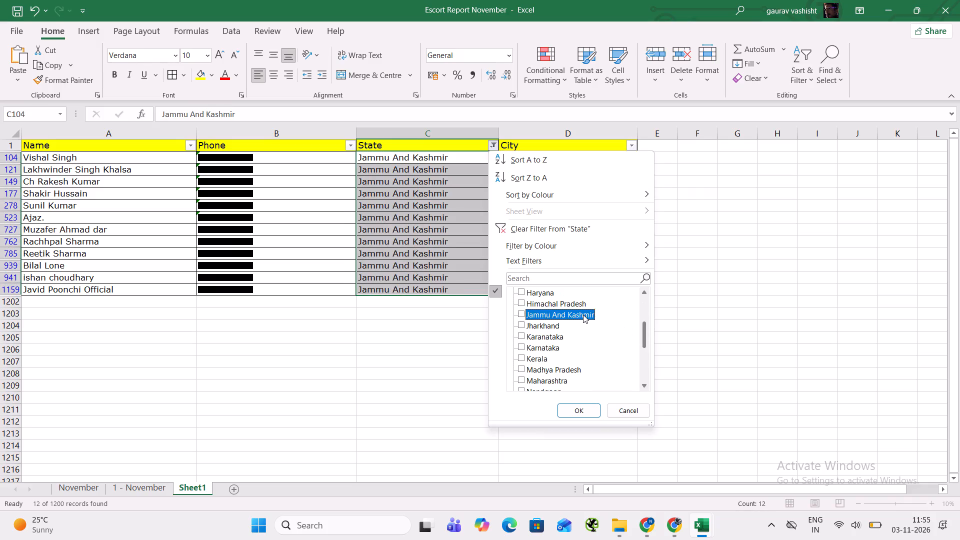
left_click(559, 340)
left_click(553, 344)
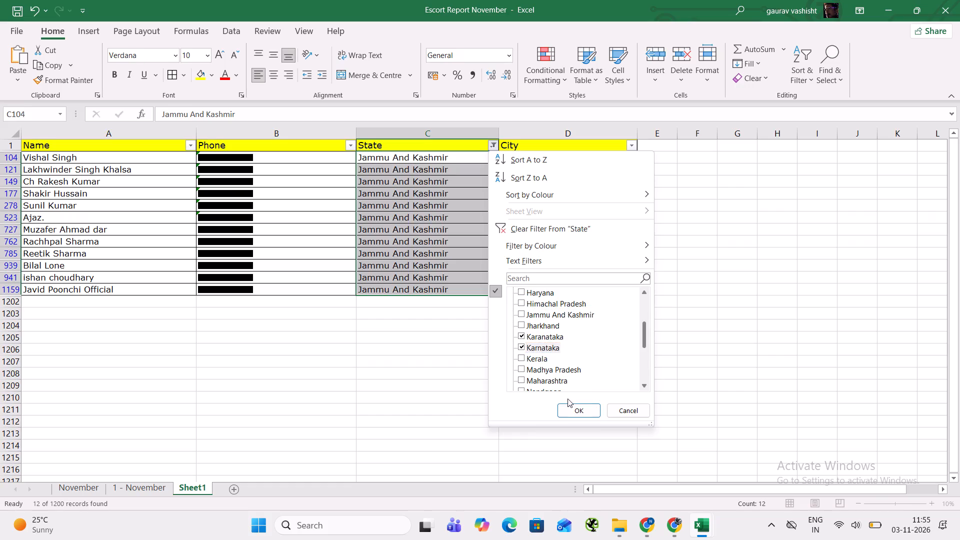
left_click(571, 416)
left_click(435, 164)
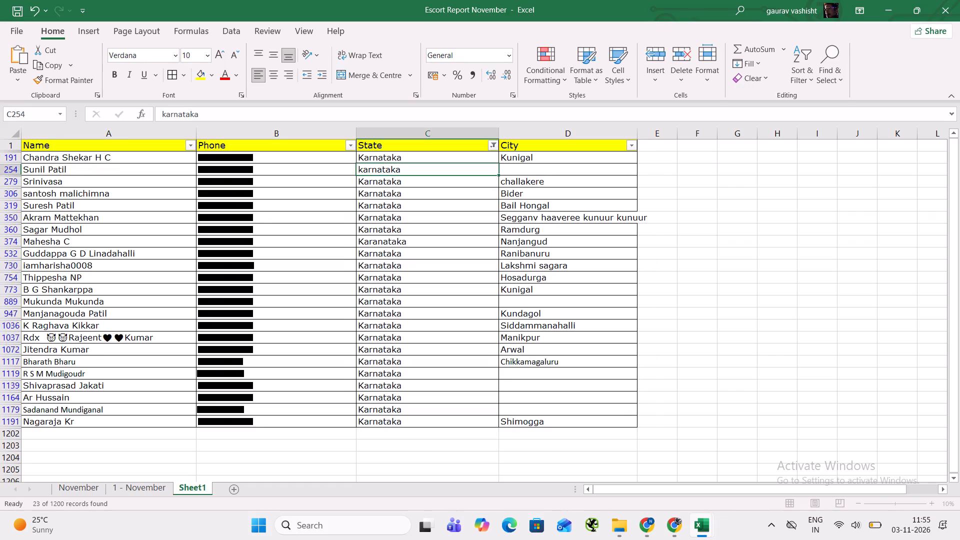
key("Up")
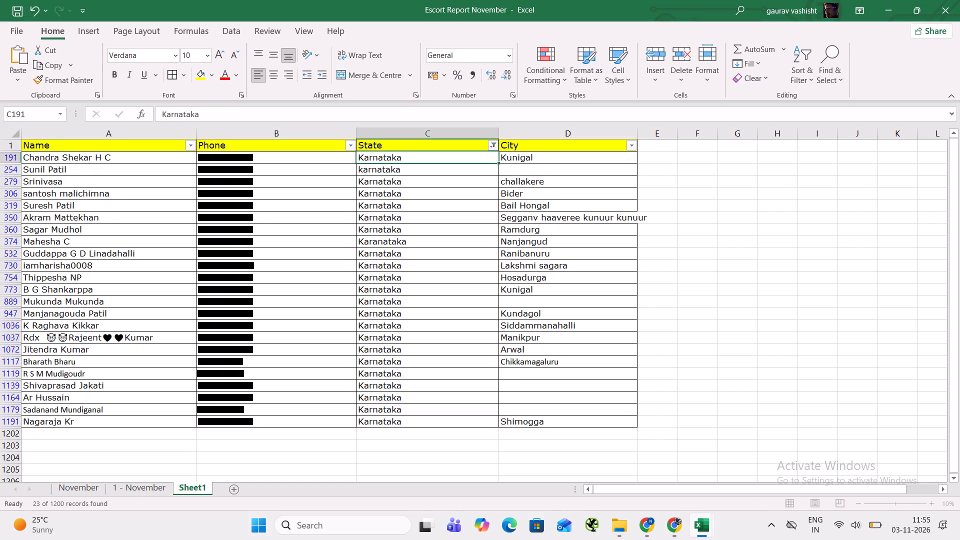
key("ctrl+shift+Down")
key("ctrl+d")
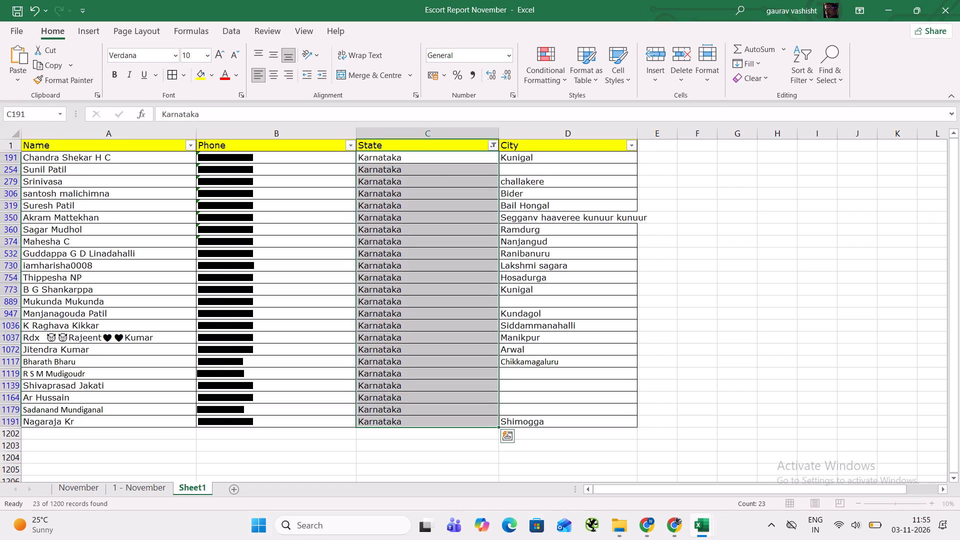
Filter the State column to Uttarakhand and Utthrakhand, and fill all the filtered State entries with Uttarakhand.
left_click(488, 147)
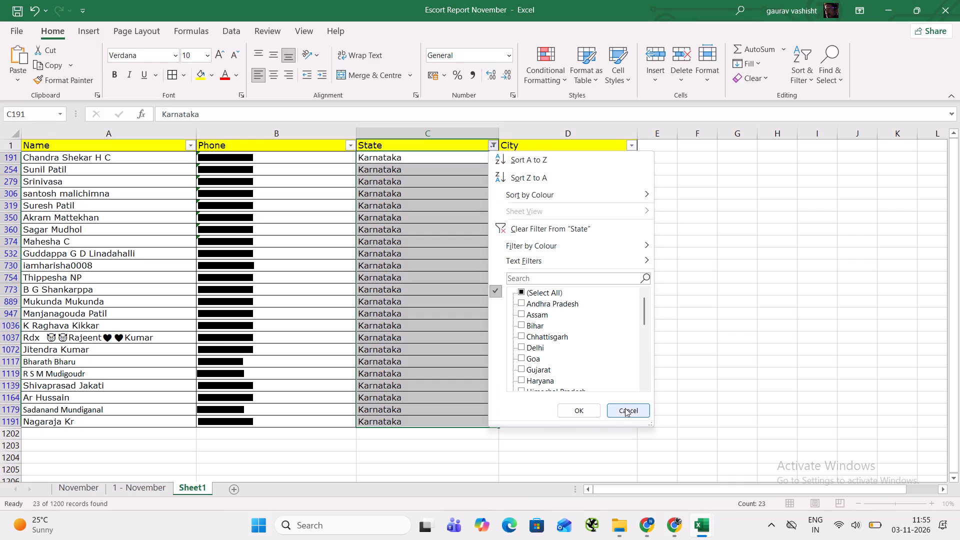
left_click(640, 349)
left_click(555, 337)
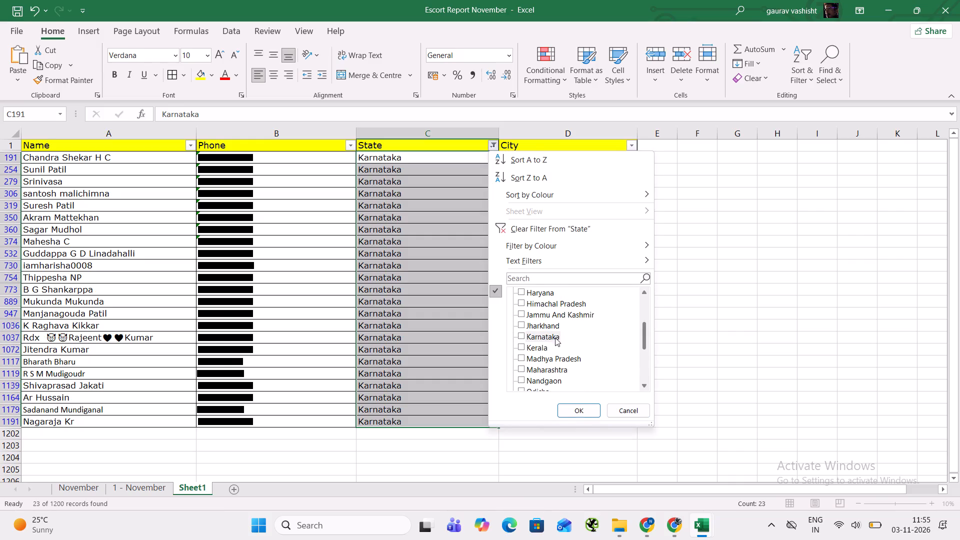
double_click(646, 386)
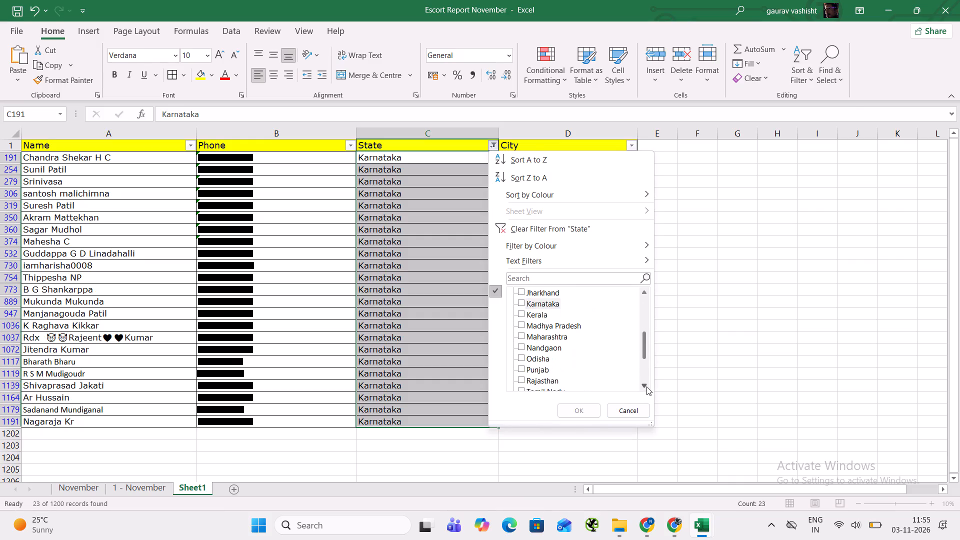
left_click(646, 386)
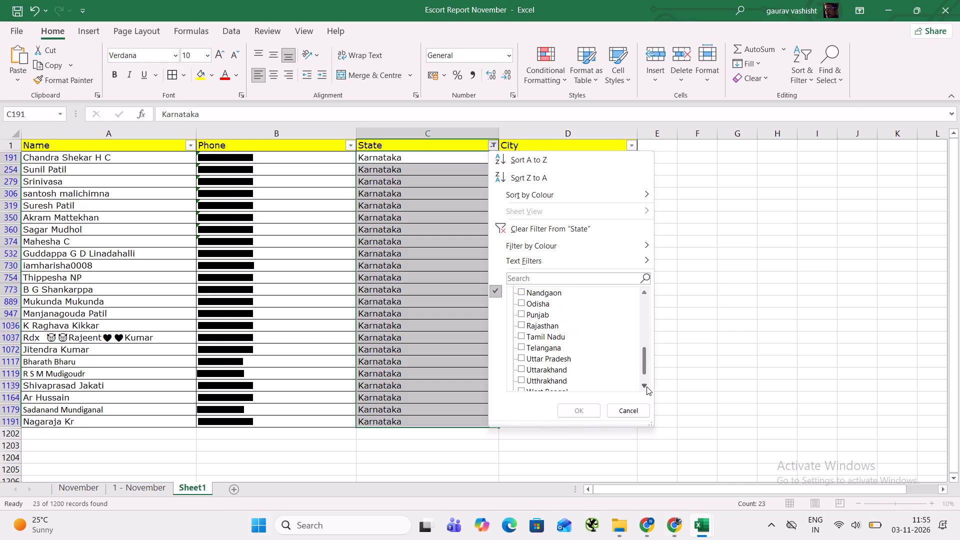
left_click(646, 386)
double_click(646, 386)
left_click(545, 347)
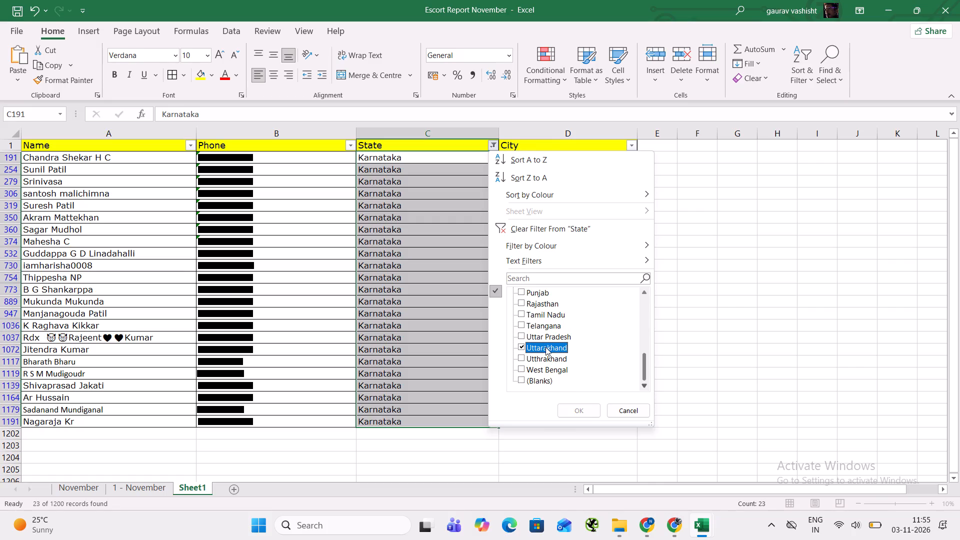
left_click(547, 357)
left_click(575, 410)
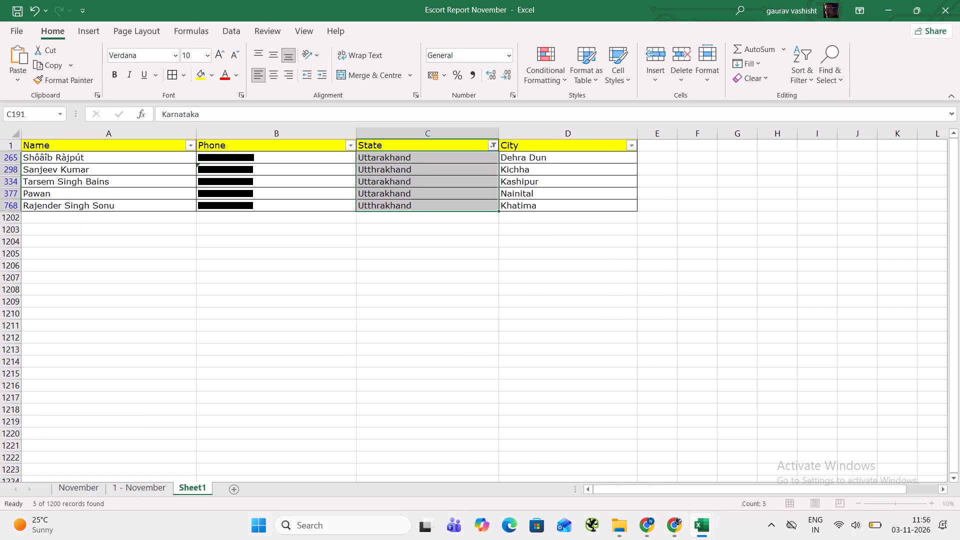
left_click_drag(431, 159, 430, 206)
key("ctrl+d")
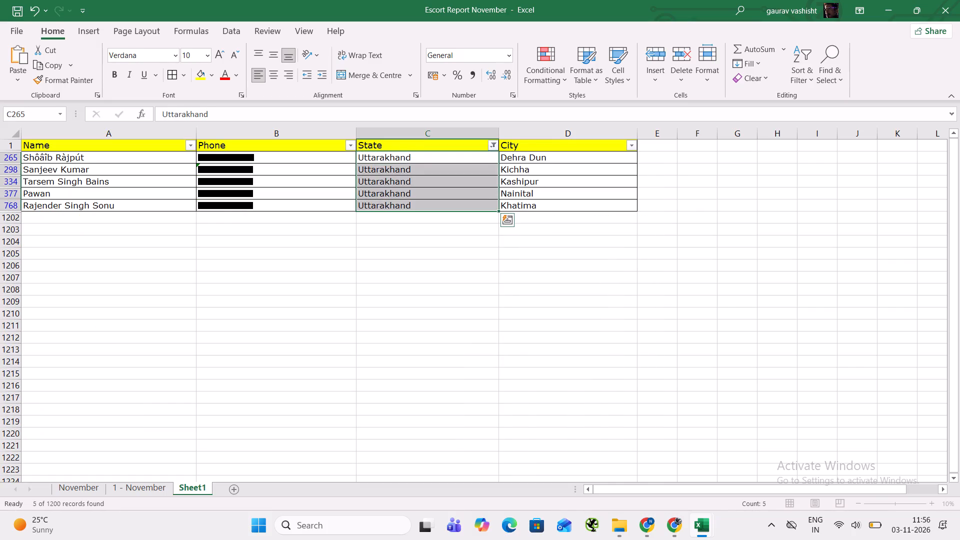
Open the sort and filter options for the filtered lead list.
left_click(793, 63)
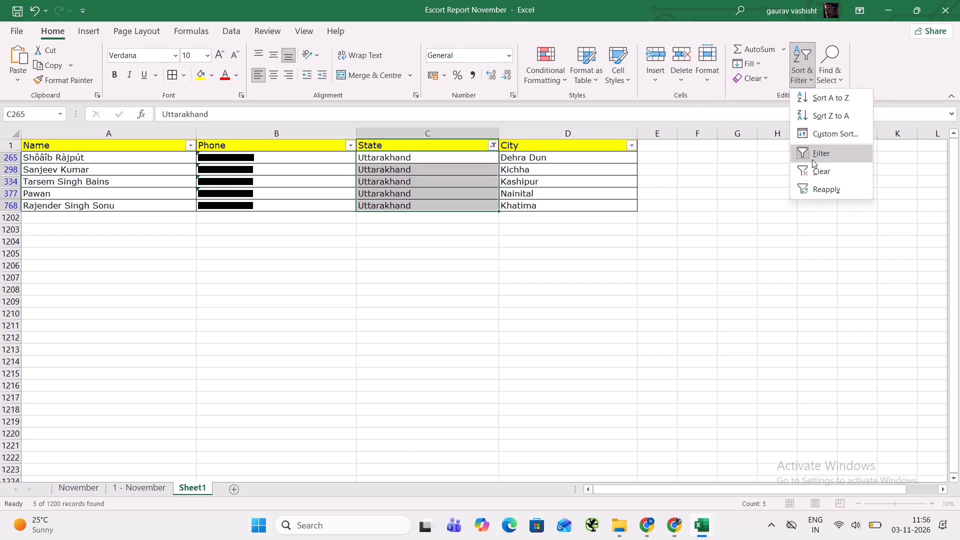
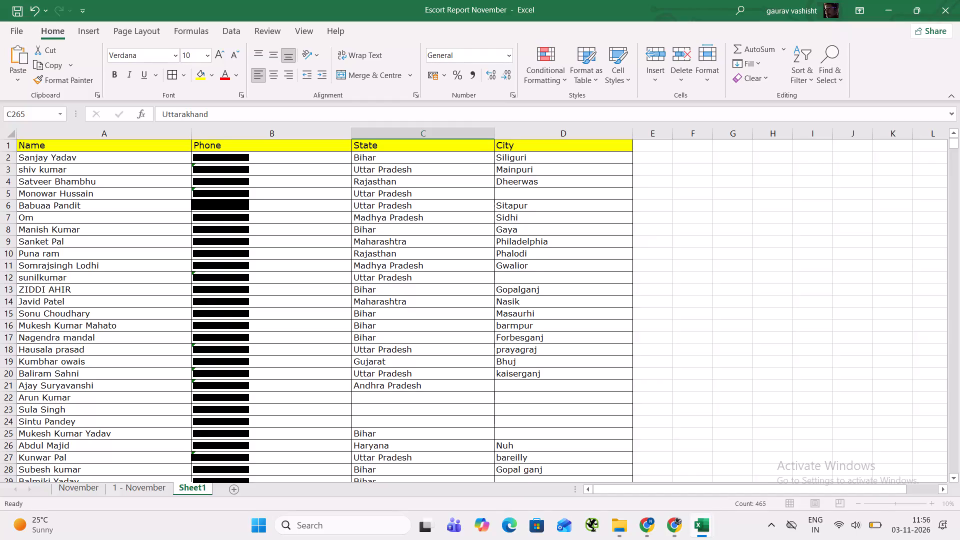
Save the Escort Report November workbook.
key("ctrl+s")
key("ctrl+s")
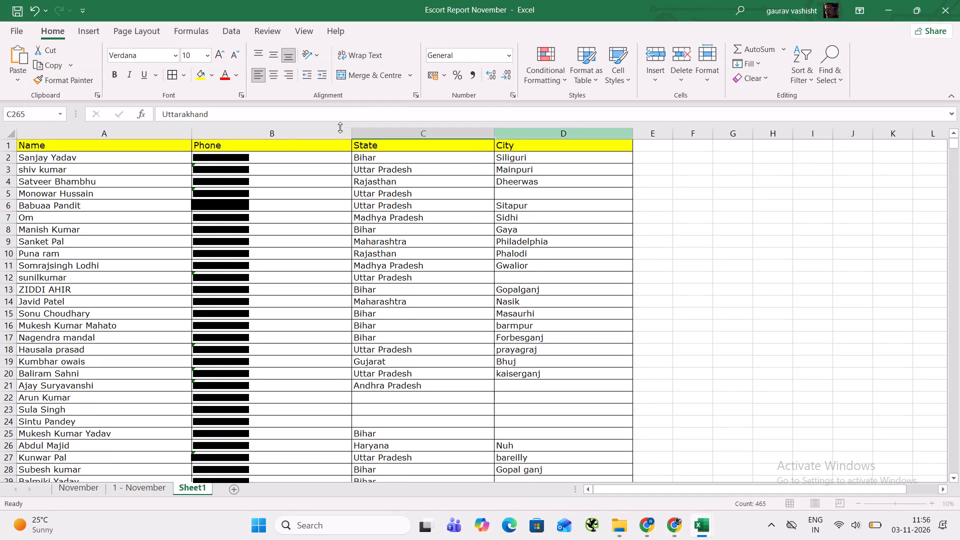
Check the number of entries in the Name column of Sheet1.
left_click(176, 136)
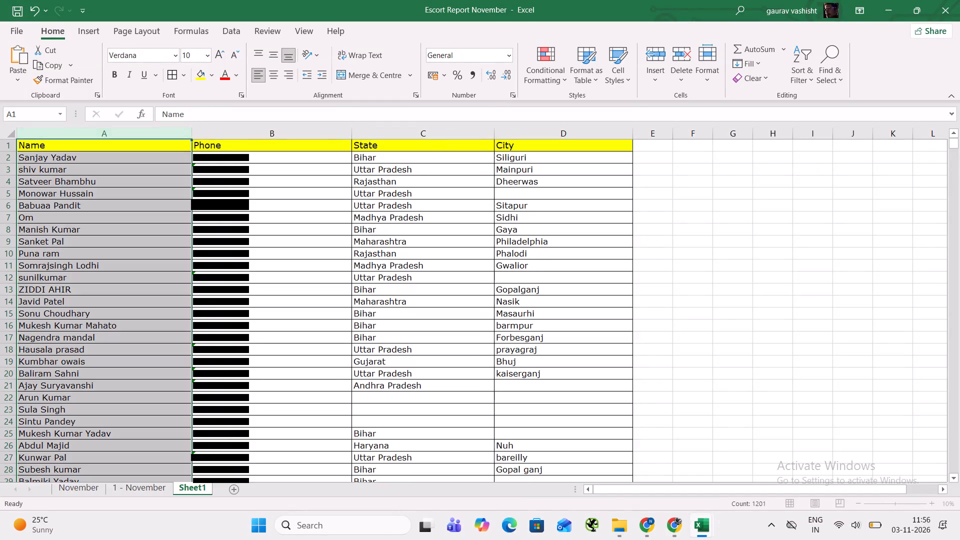
left_click(165, 162)
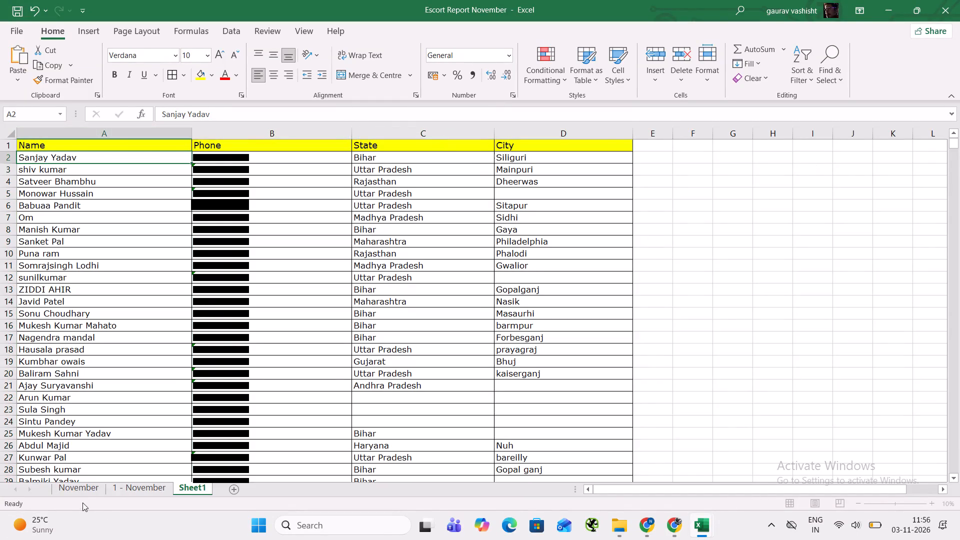
On the November sheet, insert blank cells above the Total row across the Date and No Of Leads columns.
left_click(83, 492)
left_click_drag(72, 180, 88, 183)
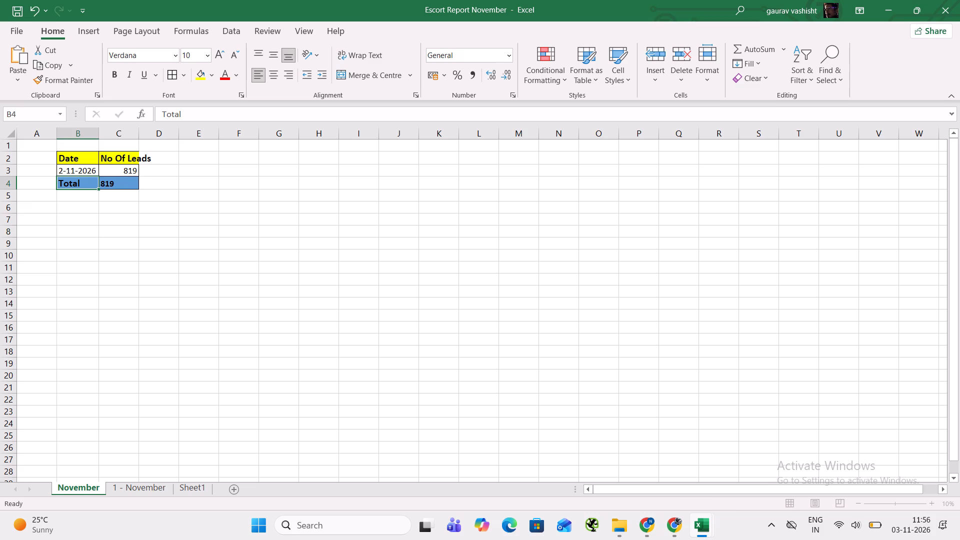
left_click_drag(88, 183, 107, 184)
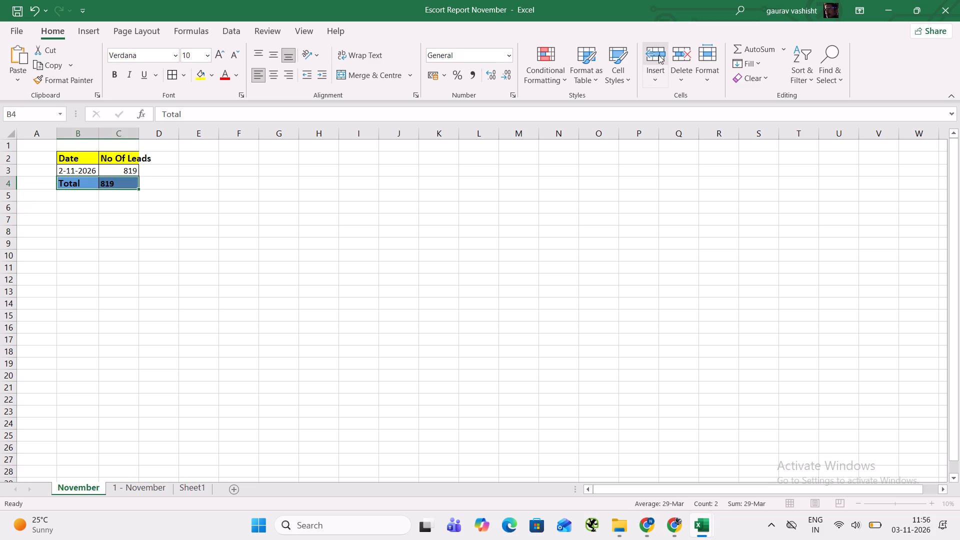
left_click(653, 51)
Fill the new row above Total with 1200 leads and the date 03-11-2026.
left_click(122, 188)
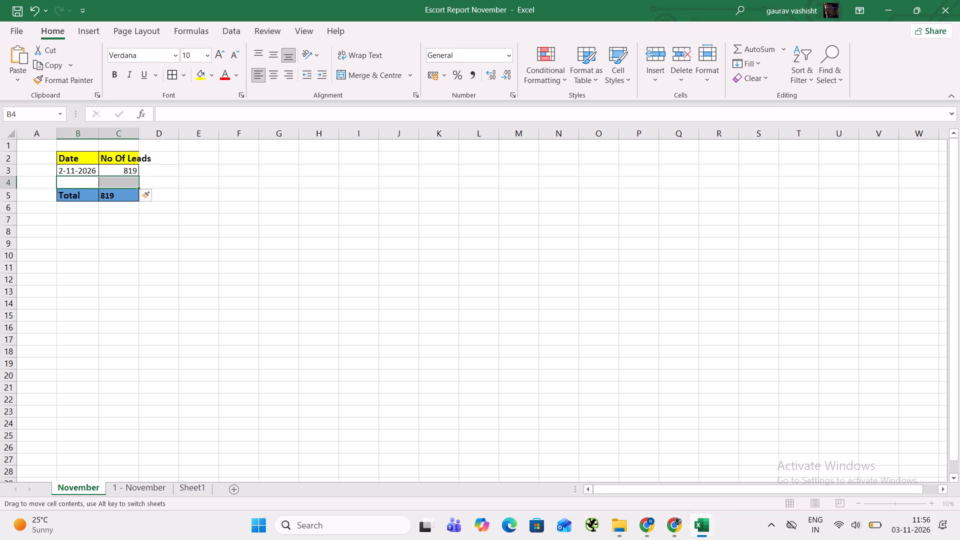
left_click(122, 184)
type("12")
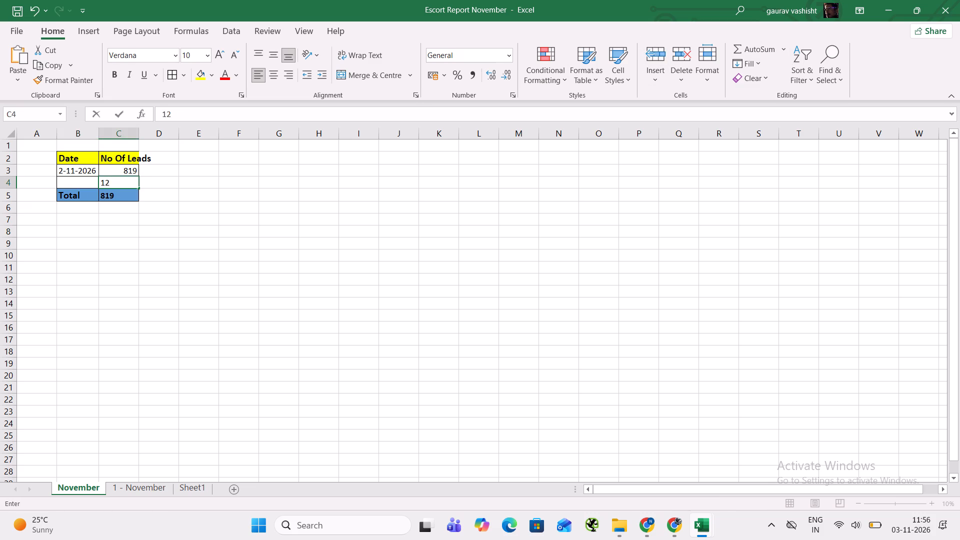
type("00")
key("Return")
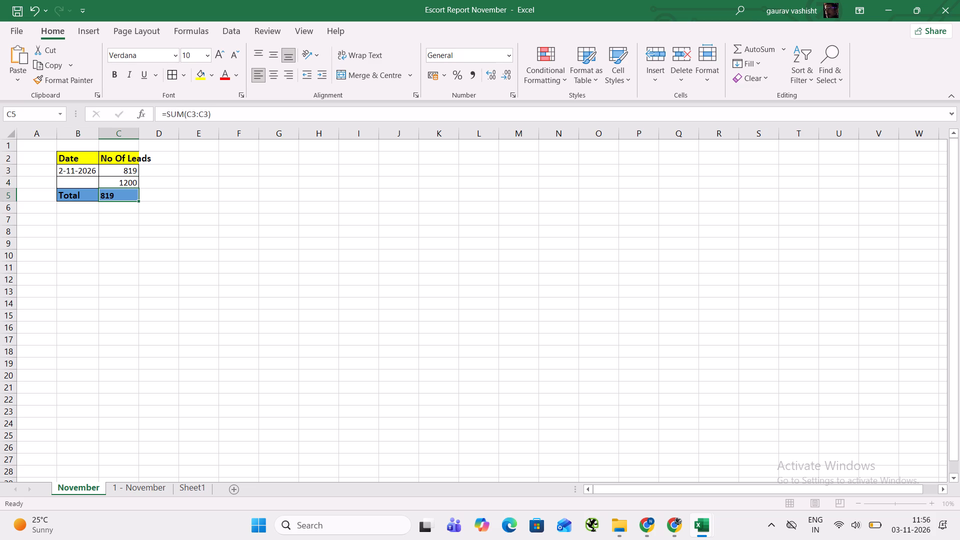
key("Left")
key("Up")
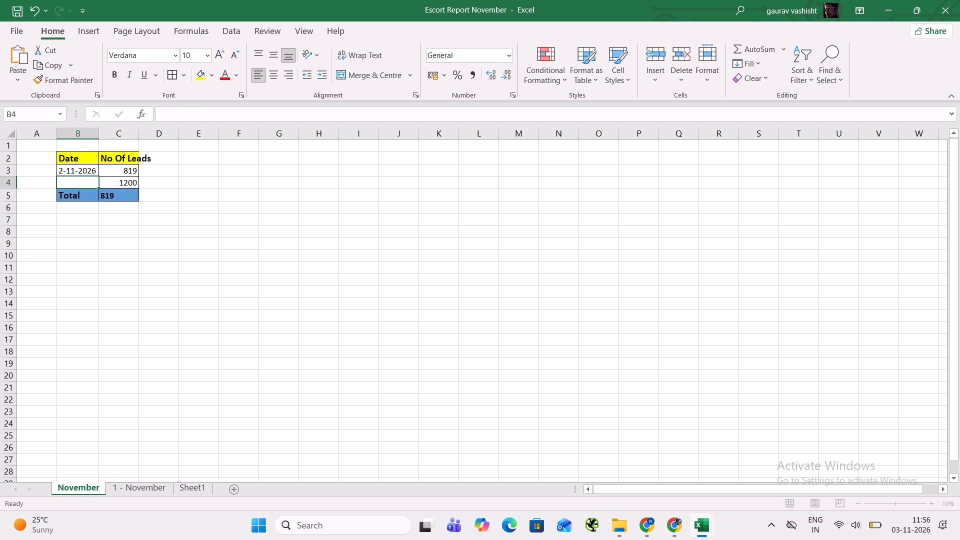
key("ctrl+d")
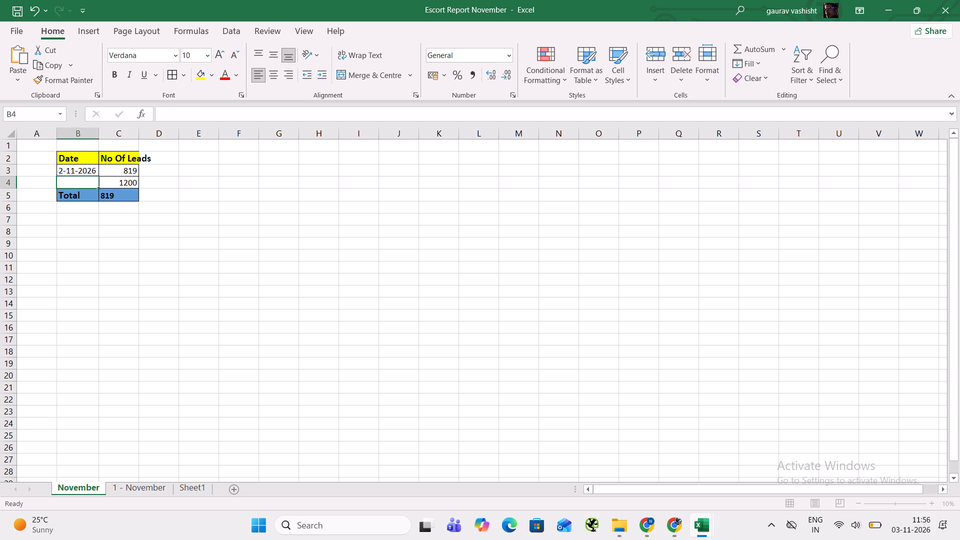
double_click(73, 181)
key("Left")
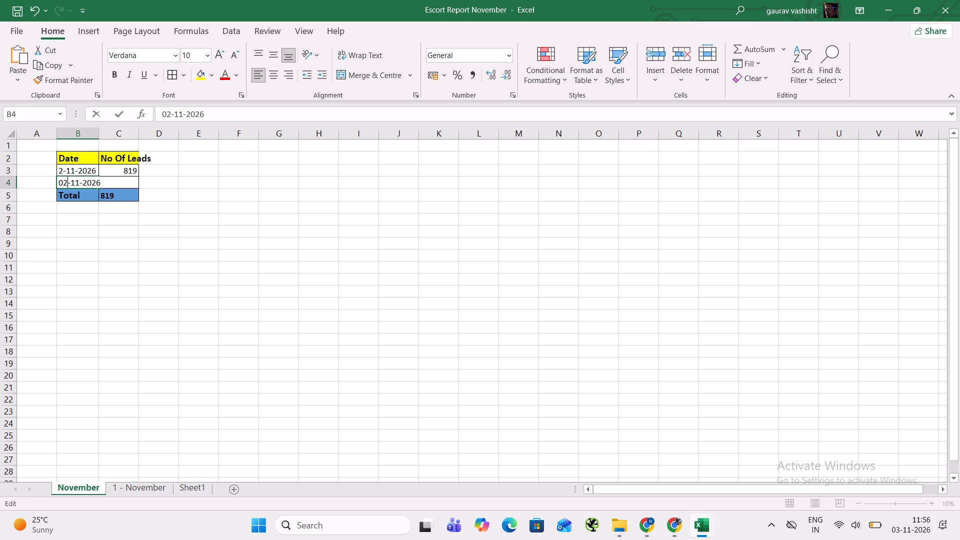
key("BackSpace")
key("3")
key("Return")
Replace the Total row's lead formula with =SUM(C3:C4) and save the workbook.
key("Right")
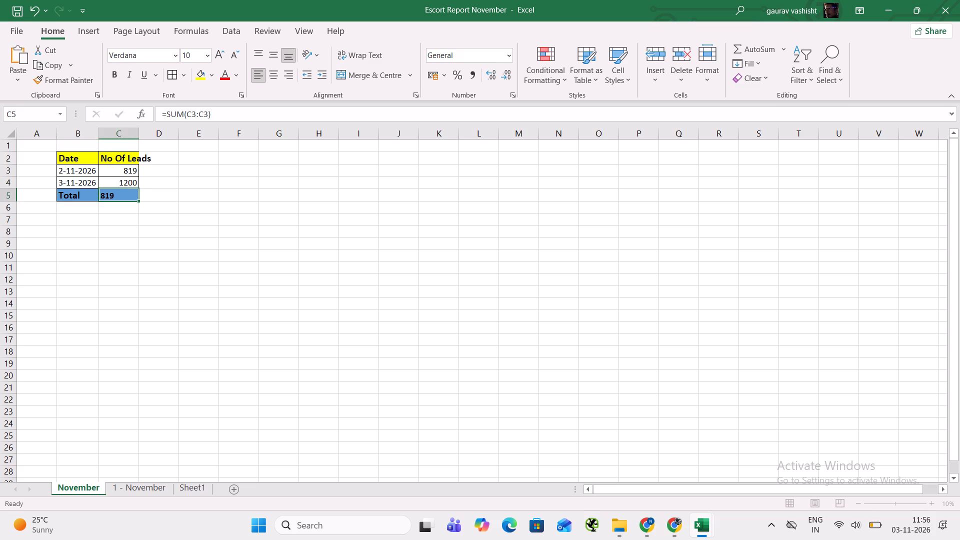
type("=s")
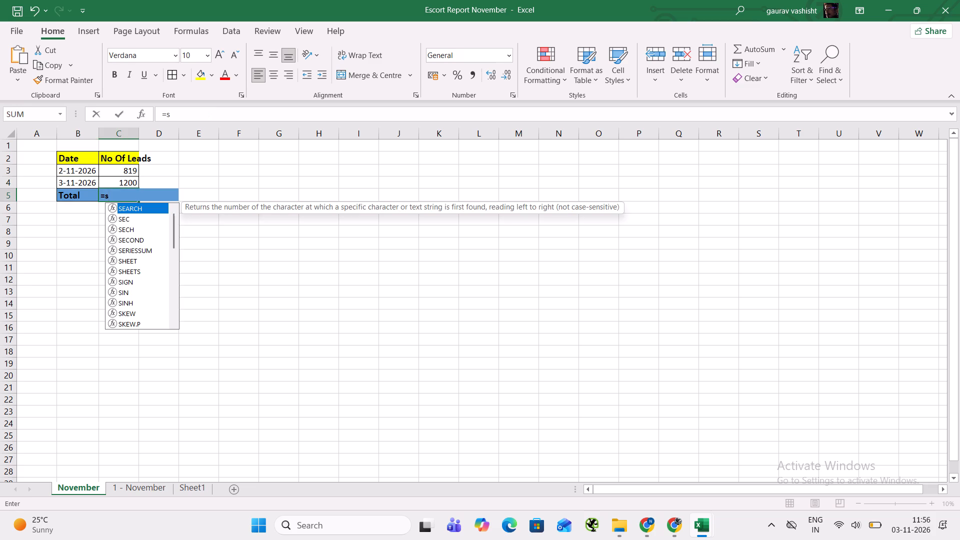
key("i")
key("BackSpace")
type("um")
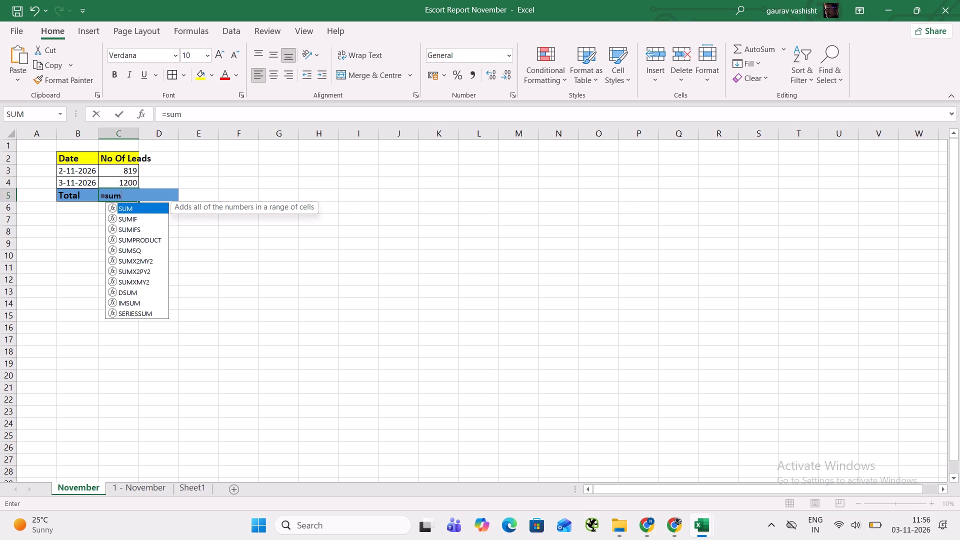
double_click(137, 205)
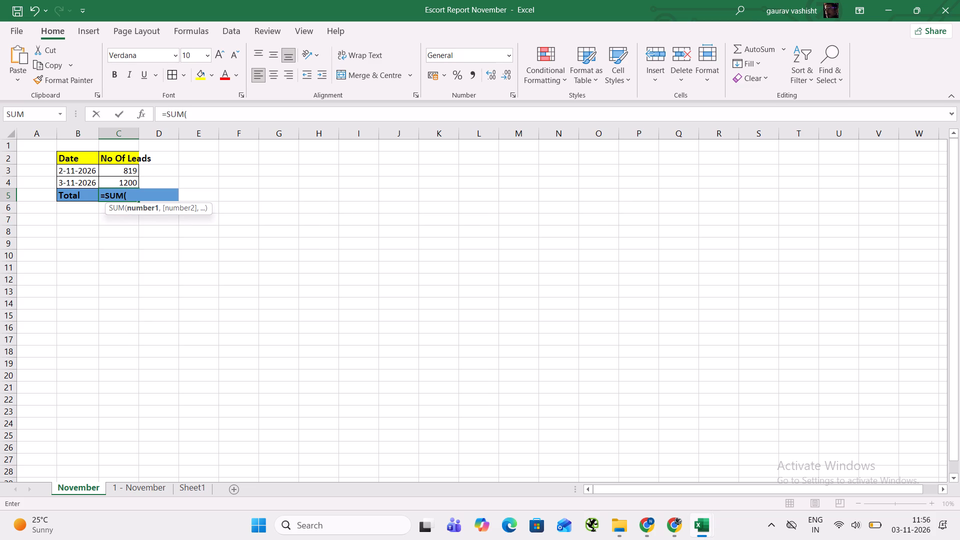
left_click_drag(130, 167, 133, 183)
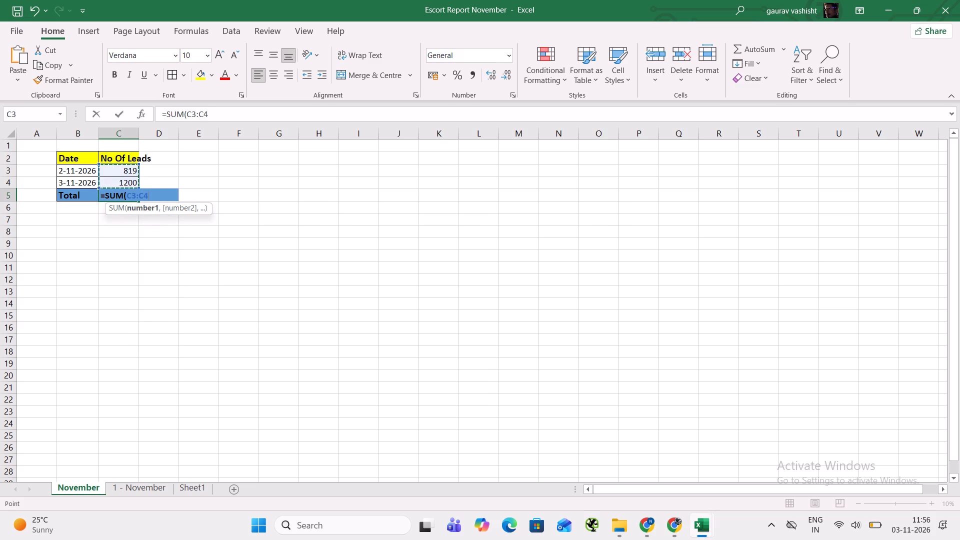
key("shift+parenright")
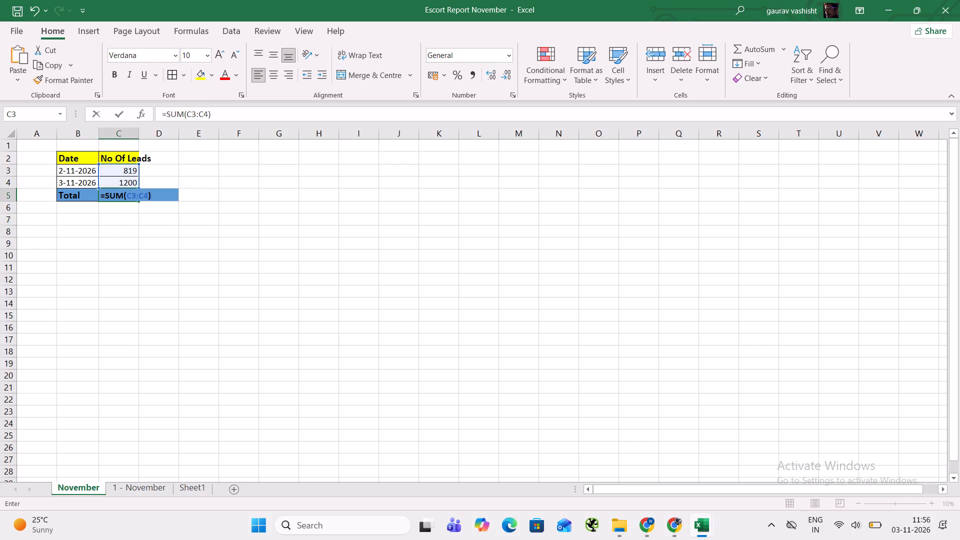
key("Return")
key("ctrl+s")
key("ctrl+s")
key("ctrl+s")
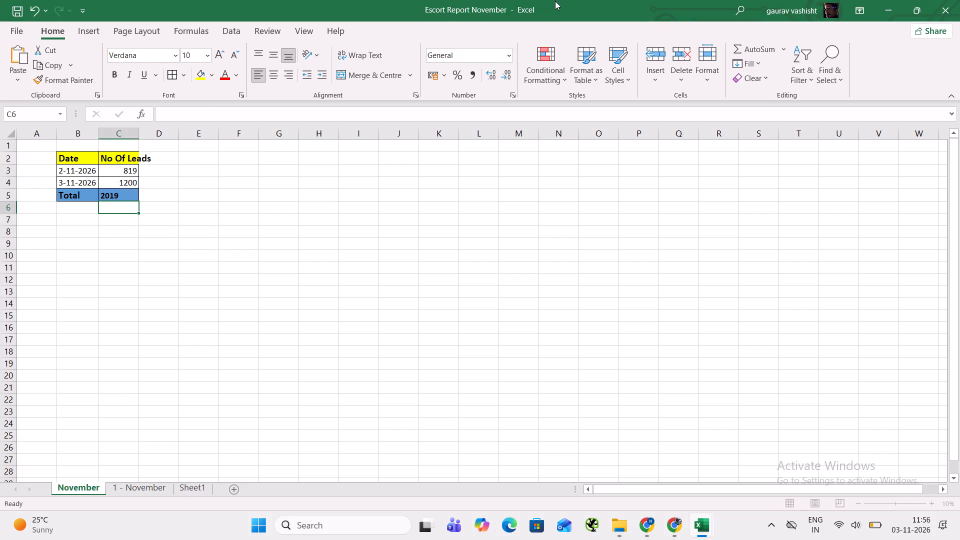
Rename the Sheet1 lead sheet with a name beginning "2 - ".
left_click(202, 493)
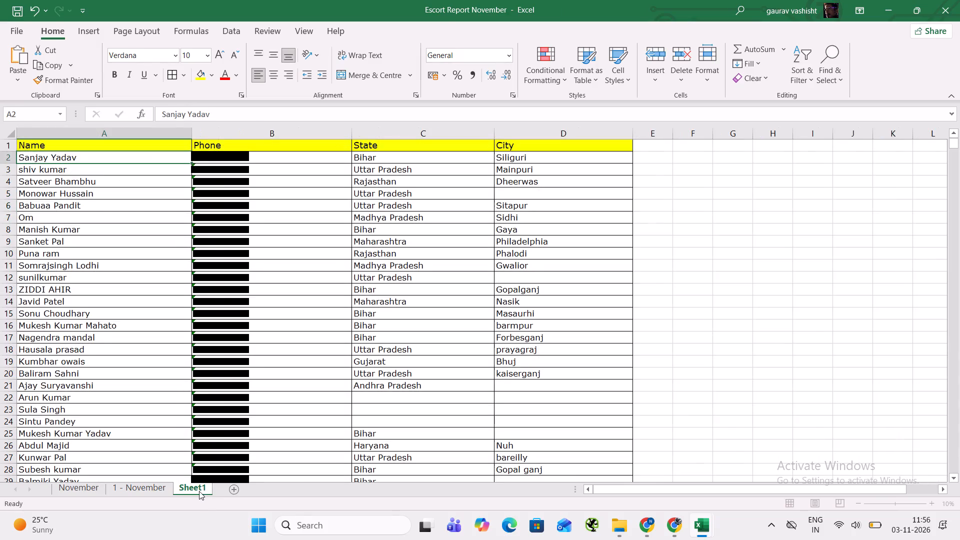
double_click(199, 491)
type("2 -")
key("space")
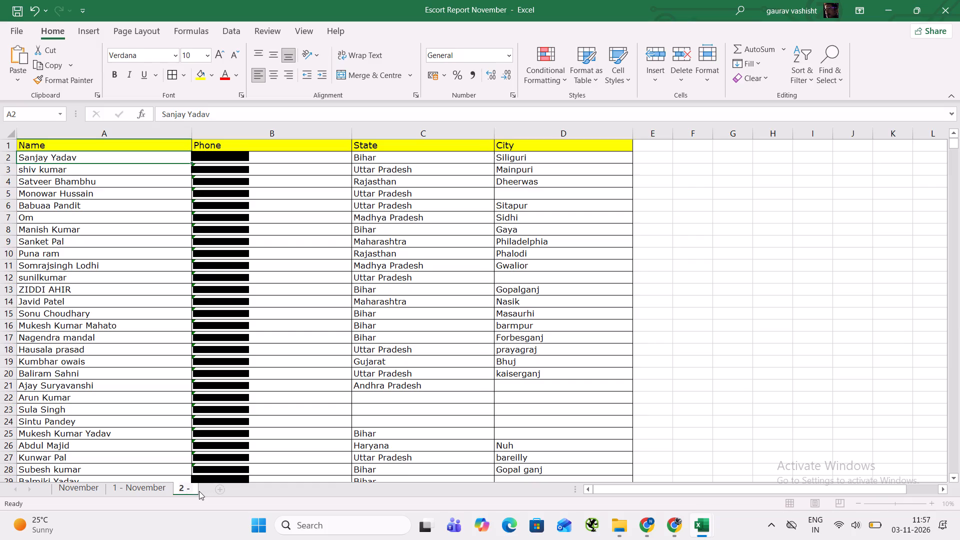
Complete the new lead sheet's name as "2 - November", return to the November sheet and save the workbook.
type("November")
scroll(0, 539, "up", 1)
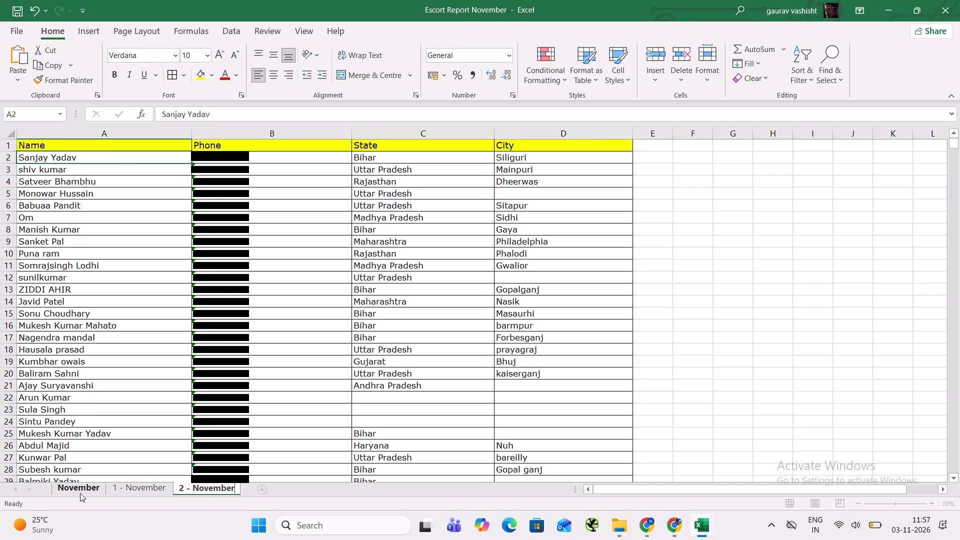
left_click(80, 493)
key("ctrl+s")
key("ctrl+s")
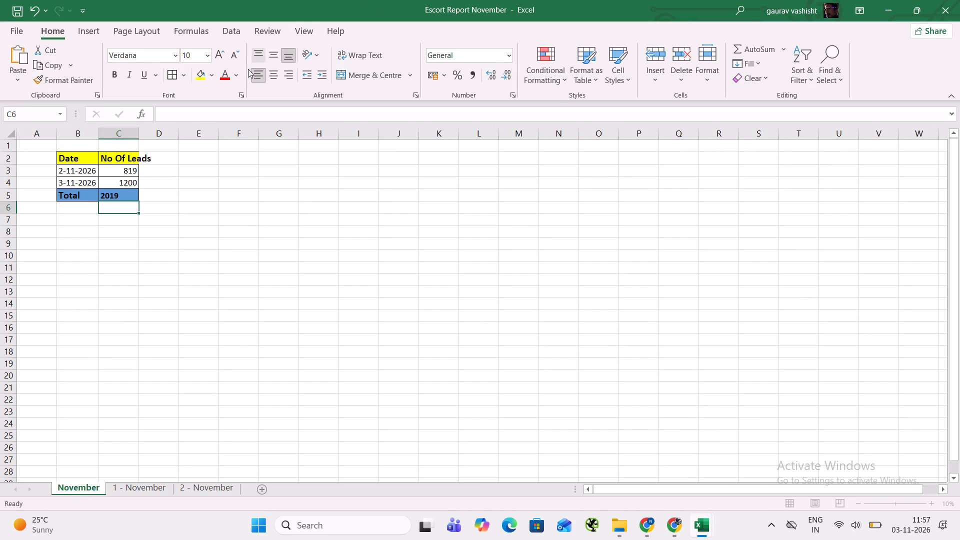
Widen column C on the November sheet to fit the "No Of Leads" heading, then save and close the workbook.
left_click_drag(137, 129, 171, 142)
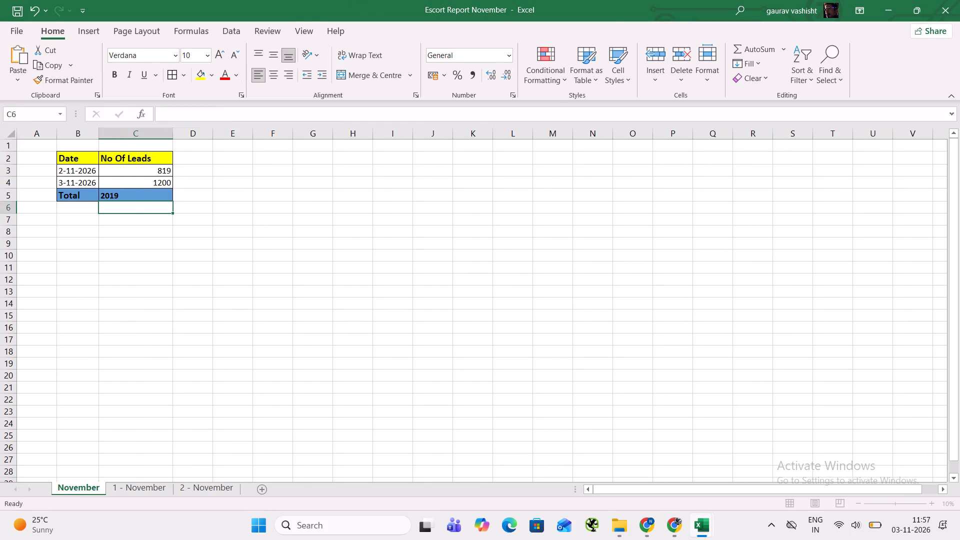
key("ctrl+s")
left_click(956, 0)
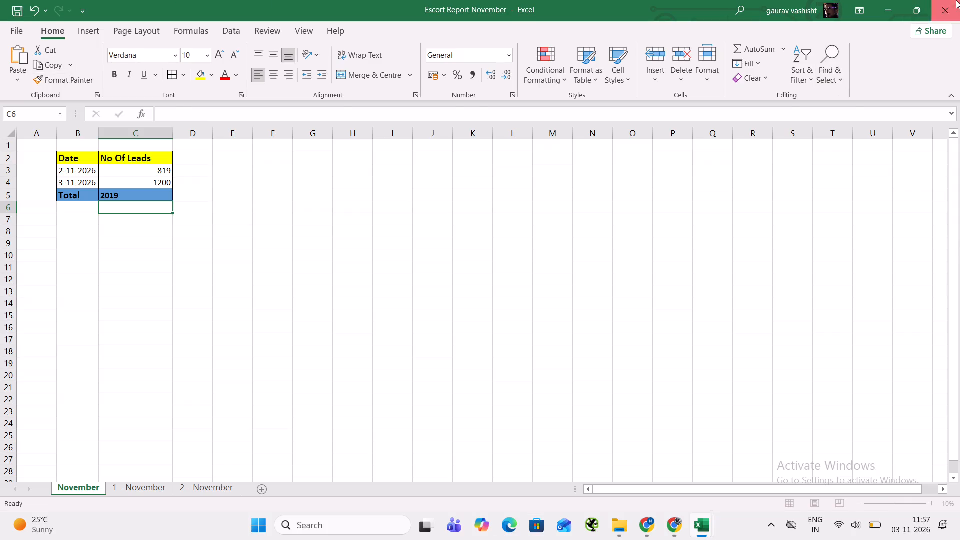
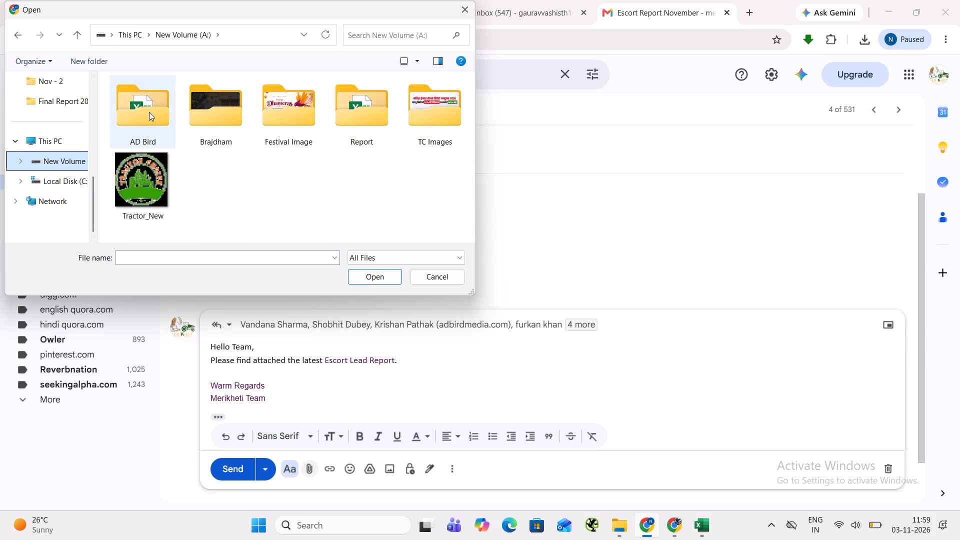
For the Escort Report November reply's attachment, browse to the Final Report 2026 folder within Report, FINAL REPORT on New Volume (A:).
double_click(346, 114)
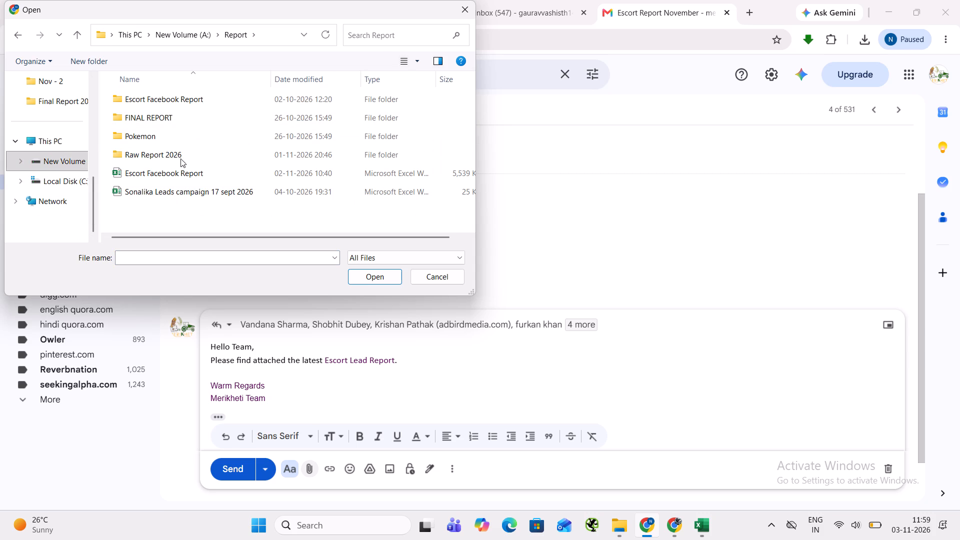
double_click(183, 117)
double_click(183, 117)
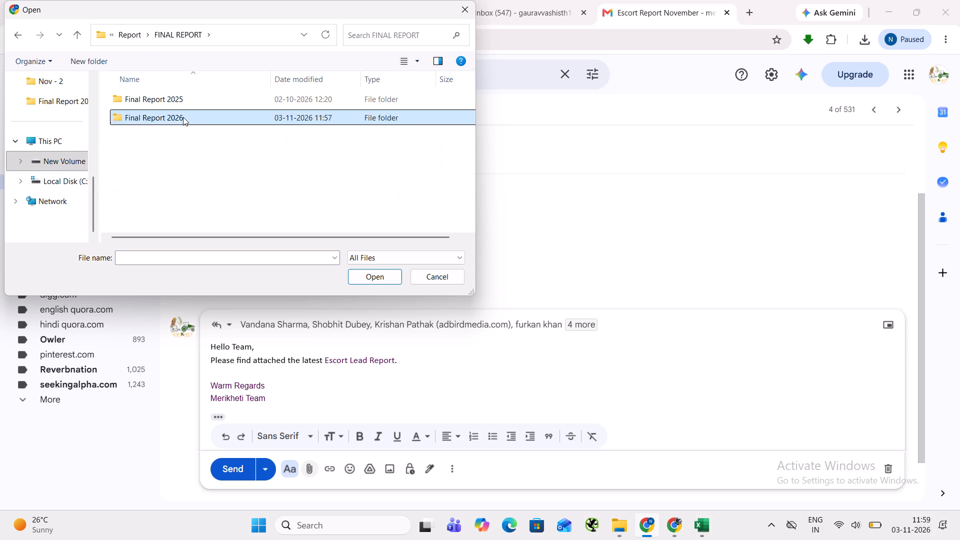